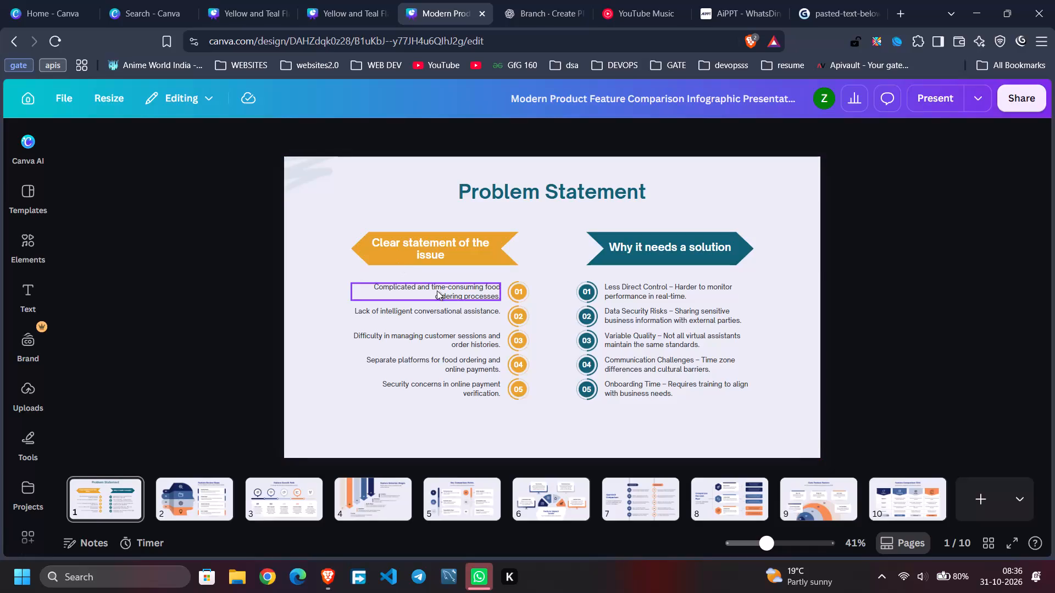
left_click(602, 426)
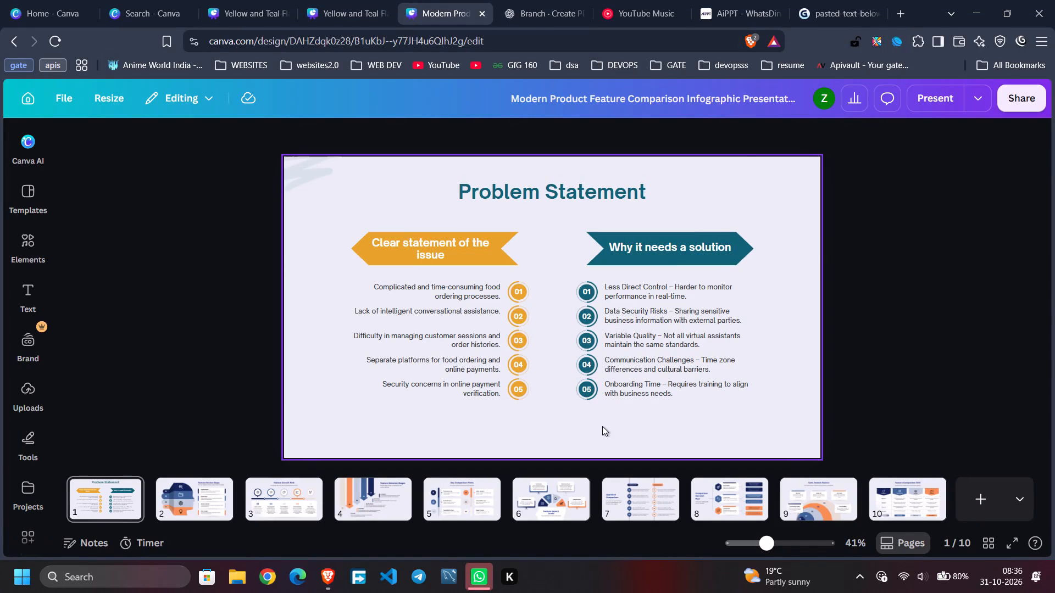
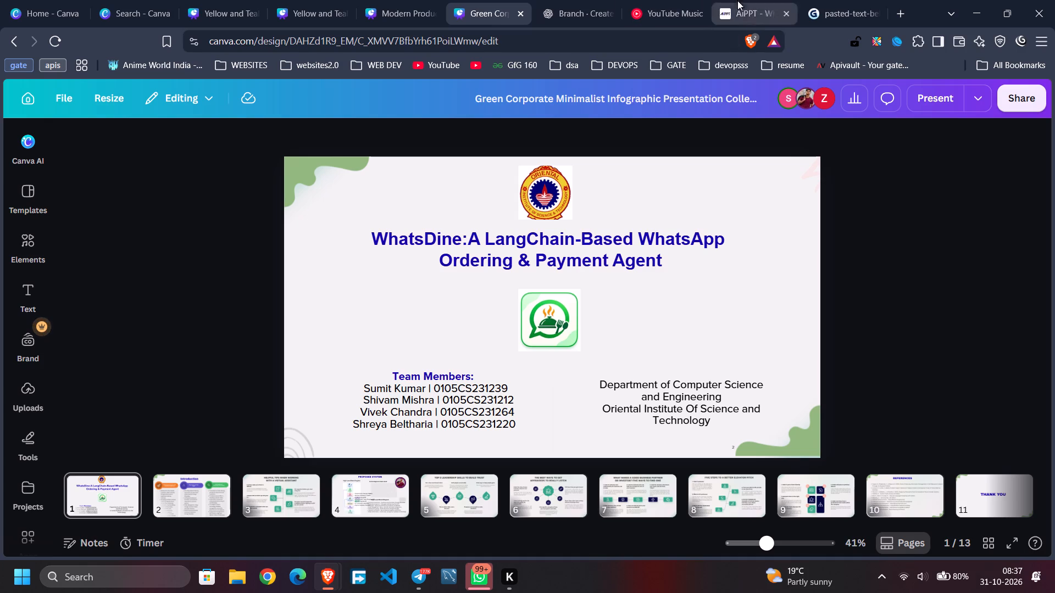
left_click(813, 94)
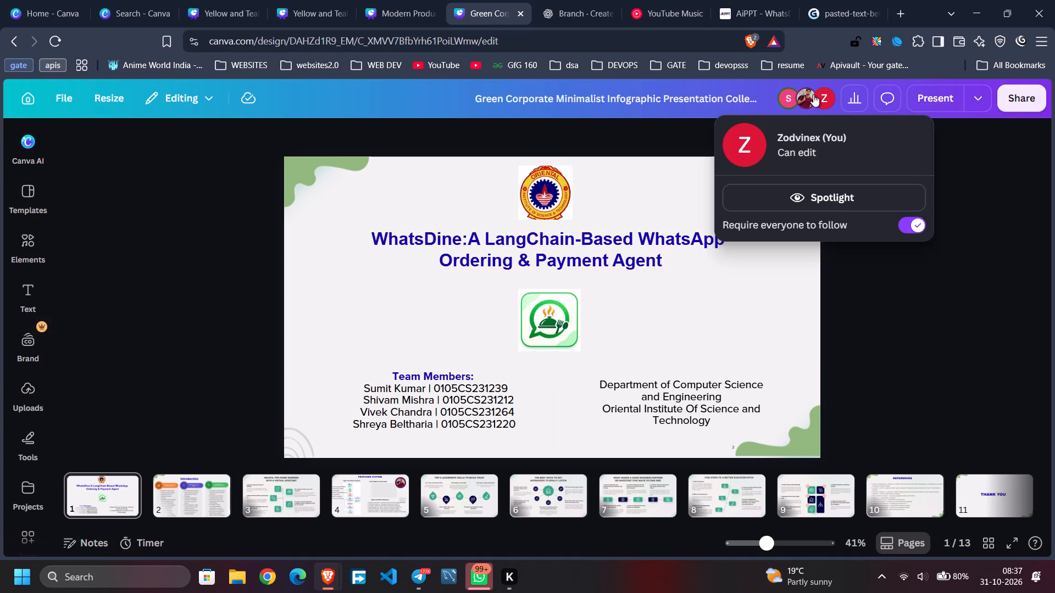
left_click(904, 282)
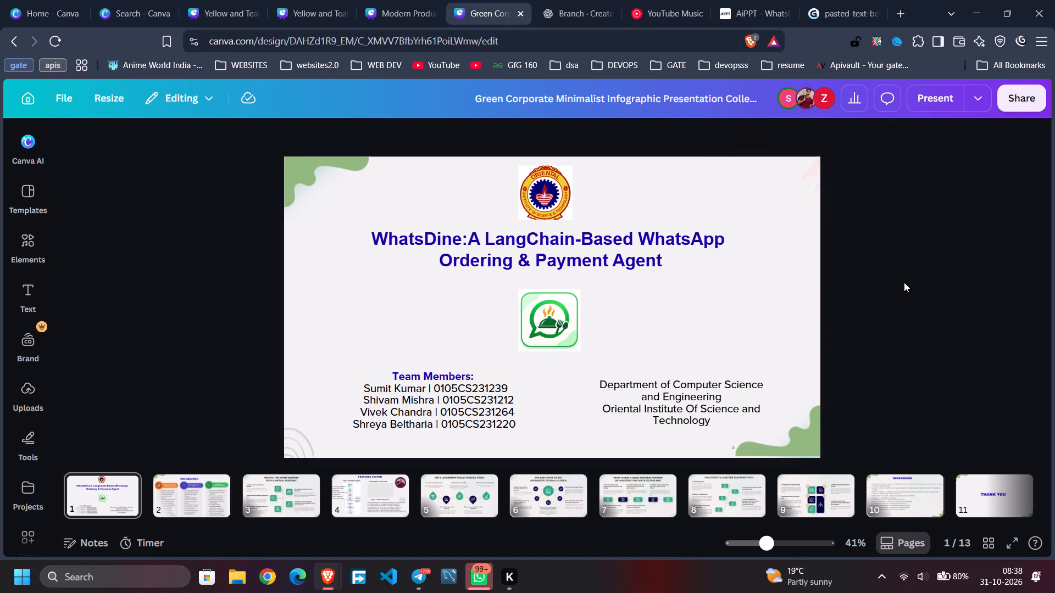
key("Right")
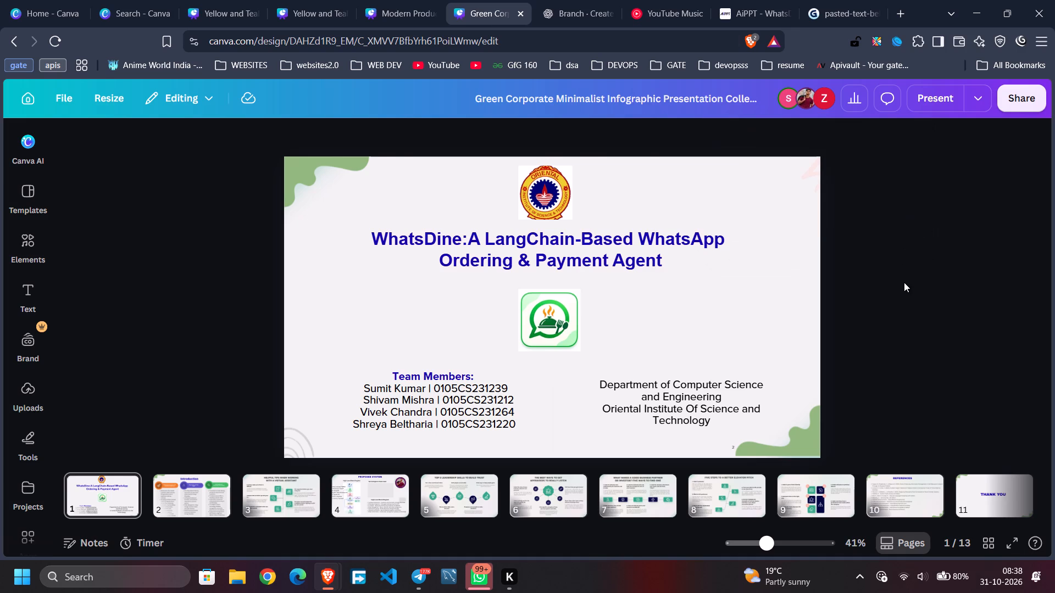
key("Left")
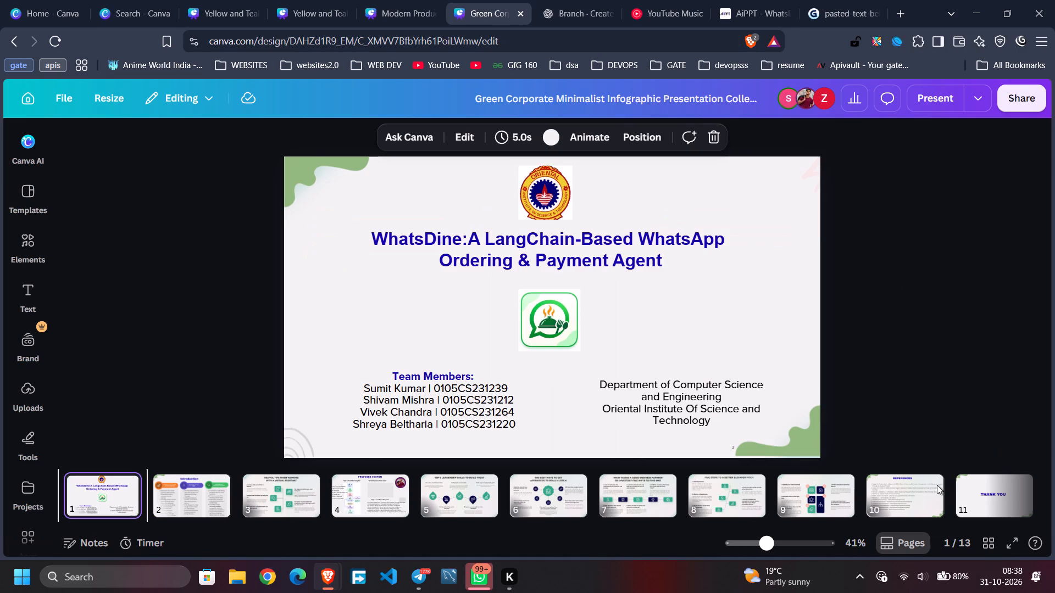
Nudge the green wavy shape in the title slide's lower-right corner slightly down and right, flush with the slide edges.
left_click(801, 447)
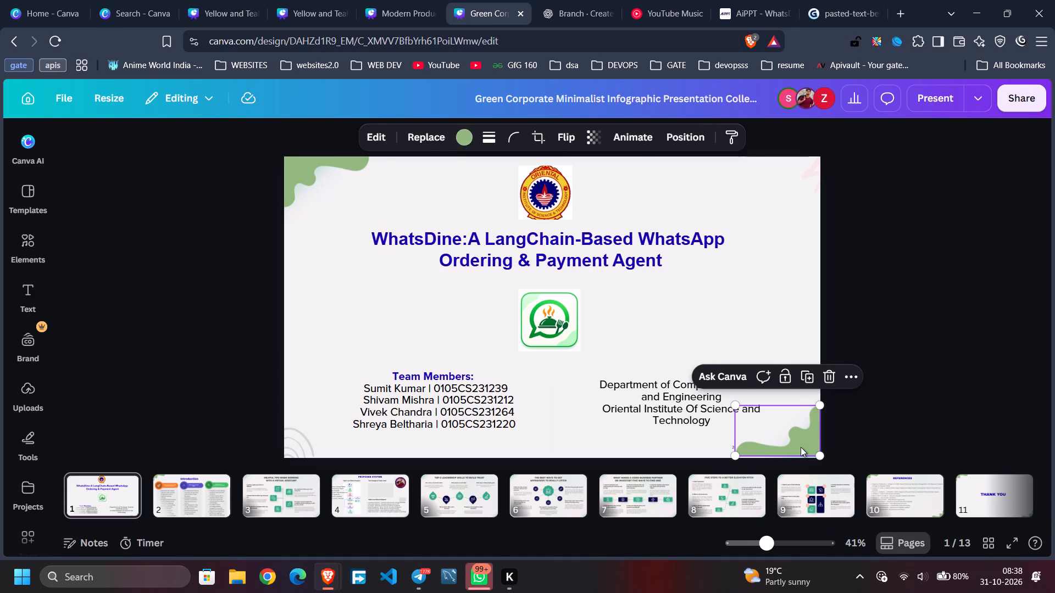
key("Down")
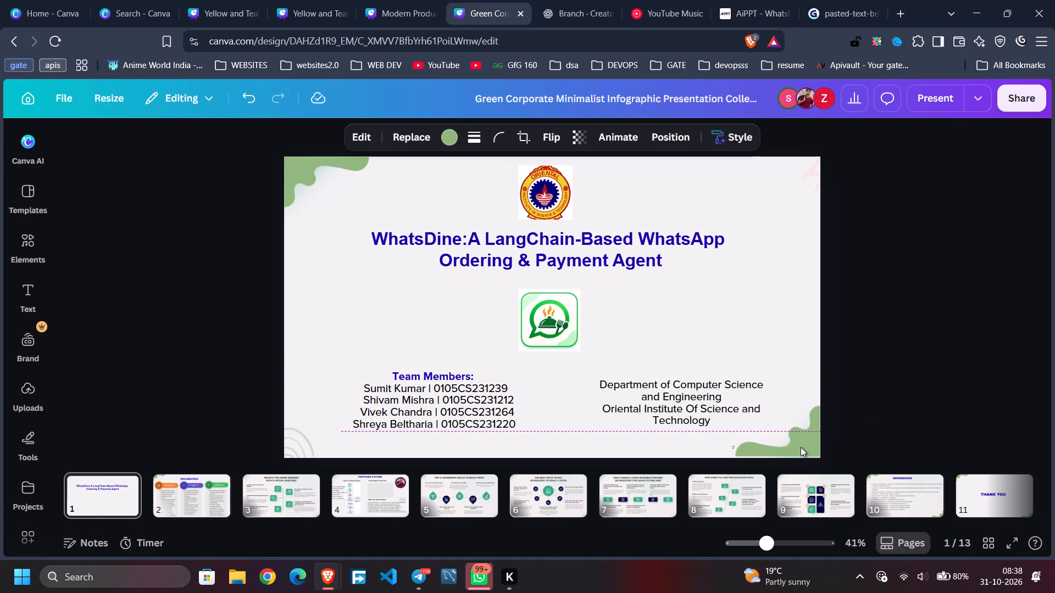
key("Down")
key("Down")
key("Down")
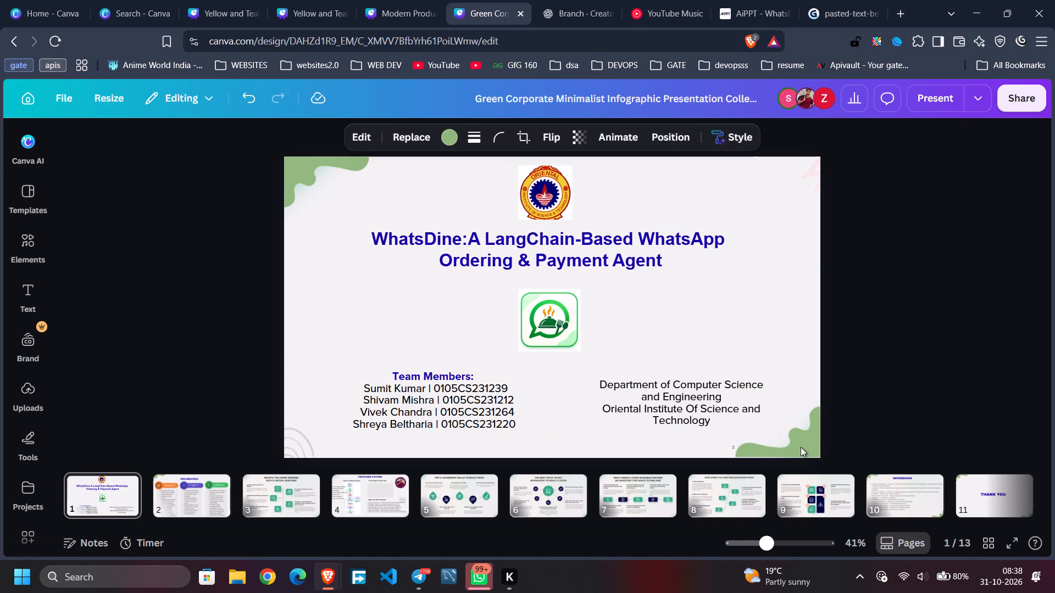
key("Down")
key("Down")
key("Down")
key("Right")
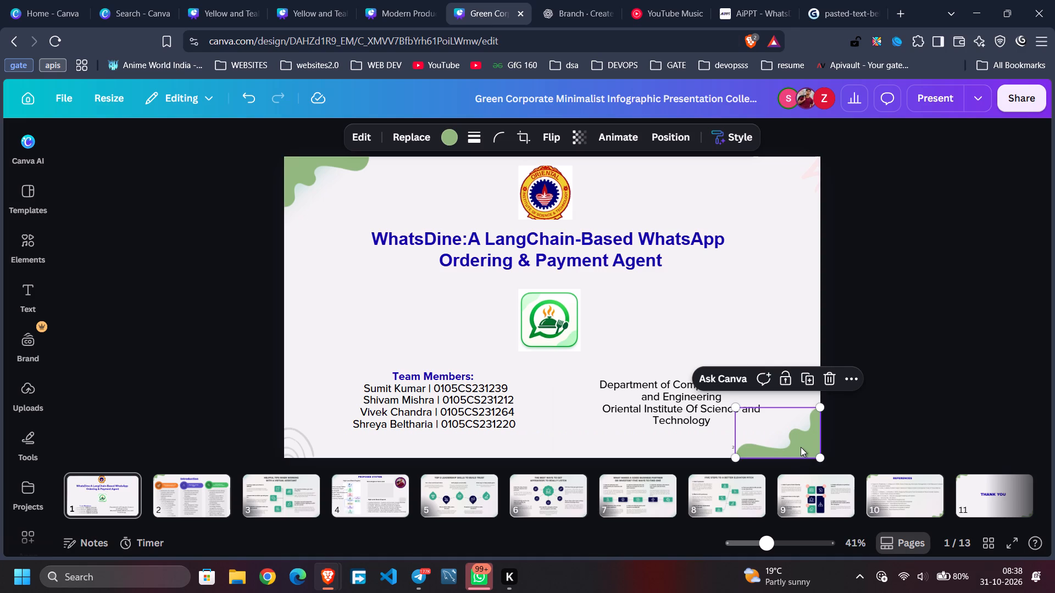
Review the Introduction slide and the virtual assistant tips slide that follows it.
left_click(193, 498)
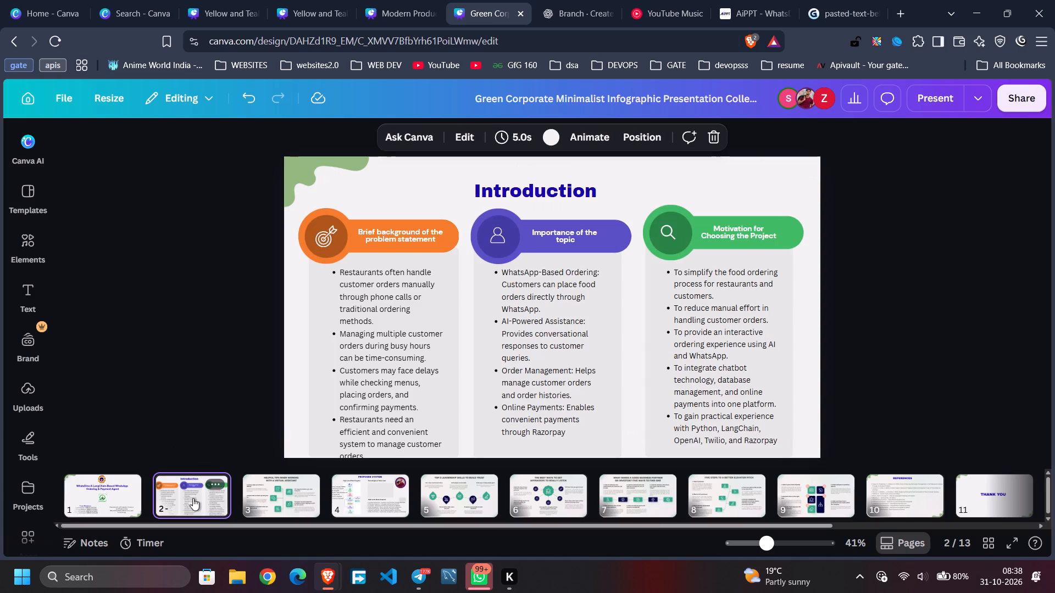
left_click(265, 494)
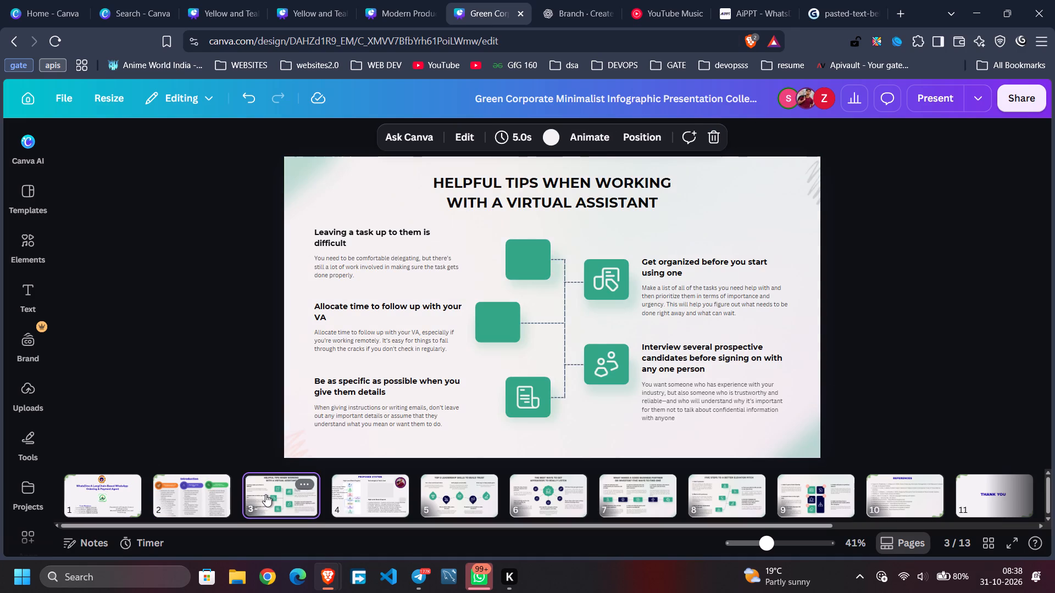
Copy the hex code #1800AD of the Introduction heading's text colour on slide 2.
left_click(353, 495)
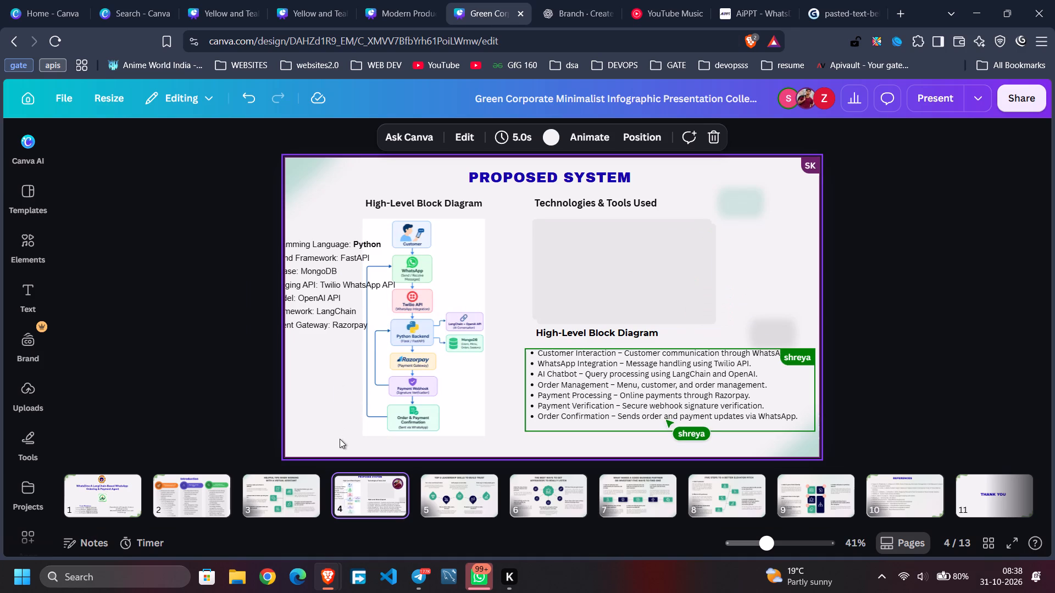
left_click(290, 489)
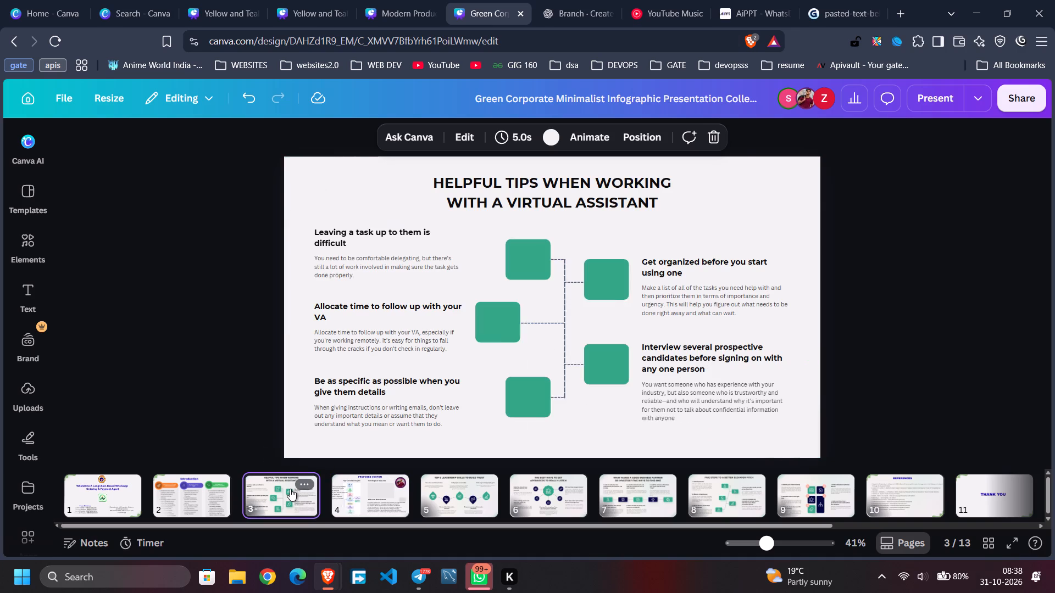
left_click(209, 490)
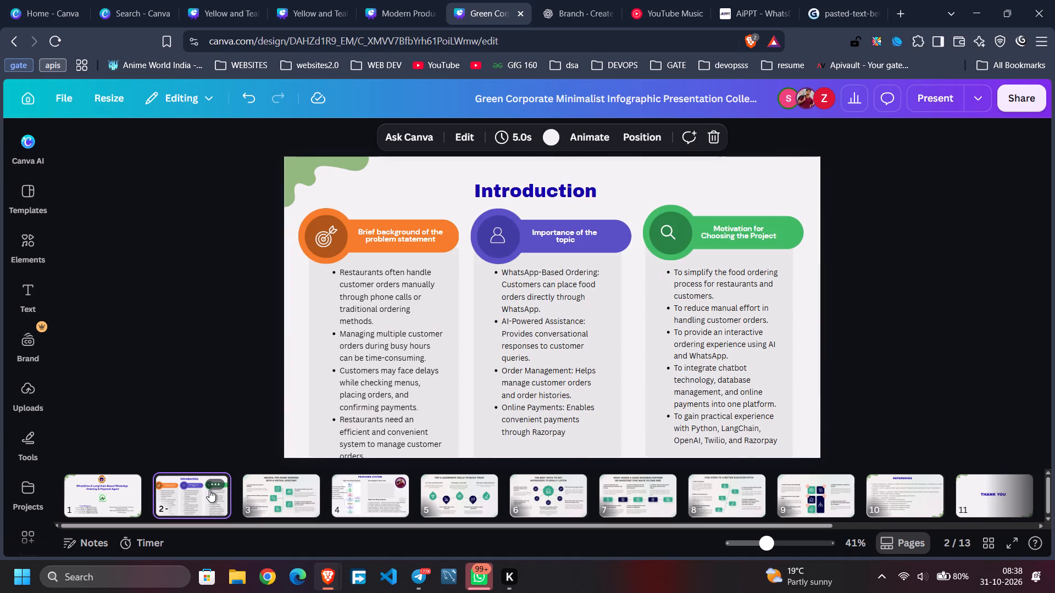
left_click(117, 494)
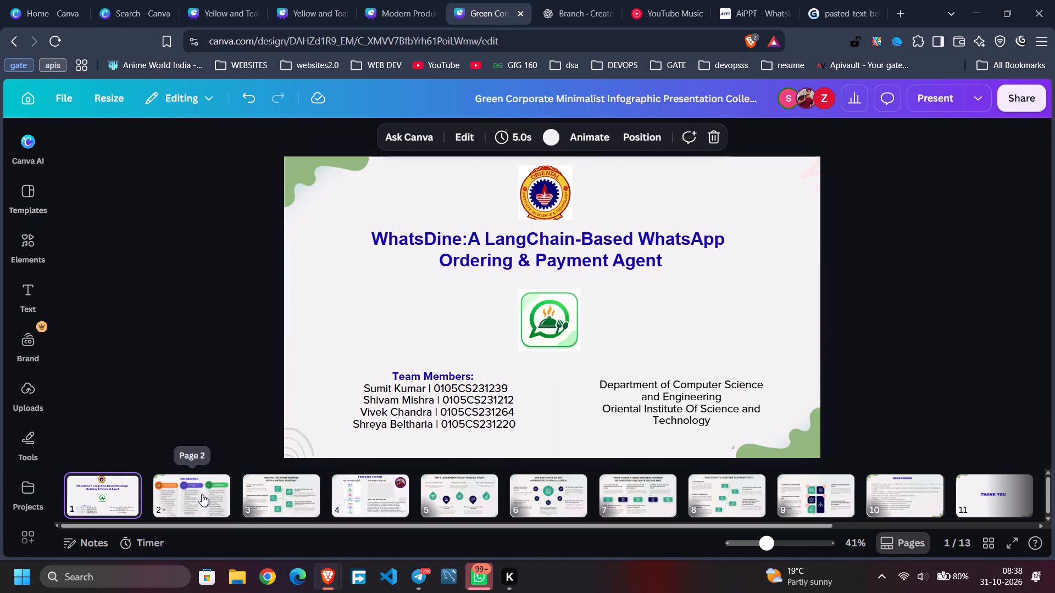
left_click(202, 494)
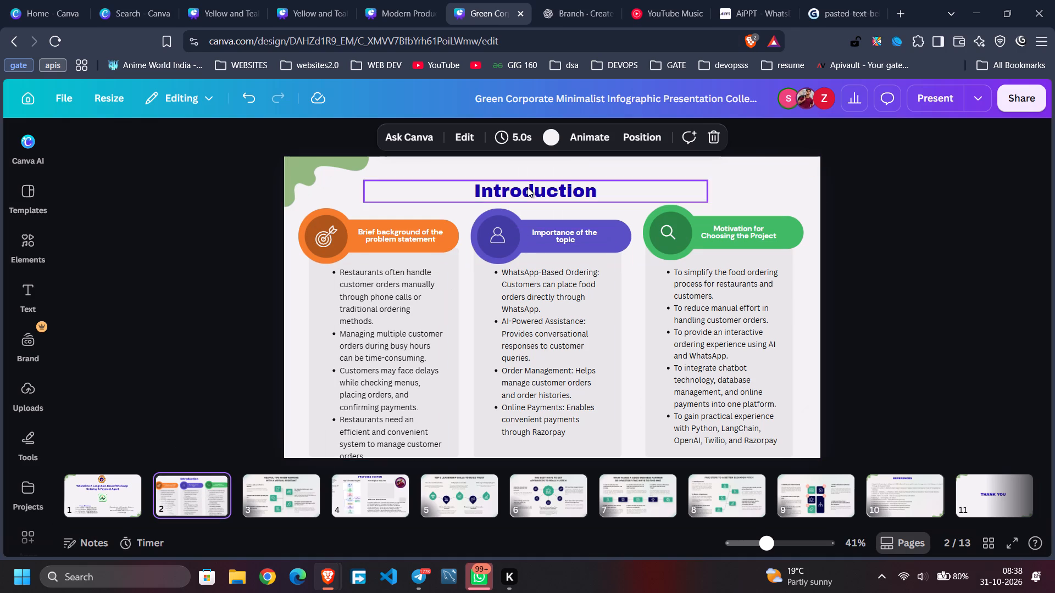
left_click(527, 187)
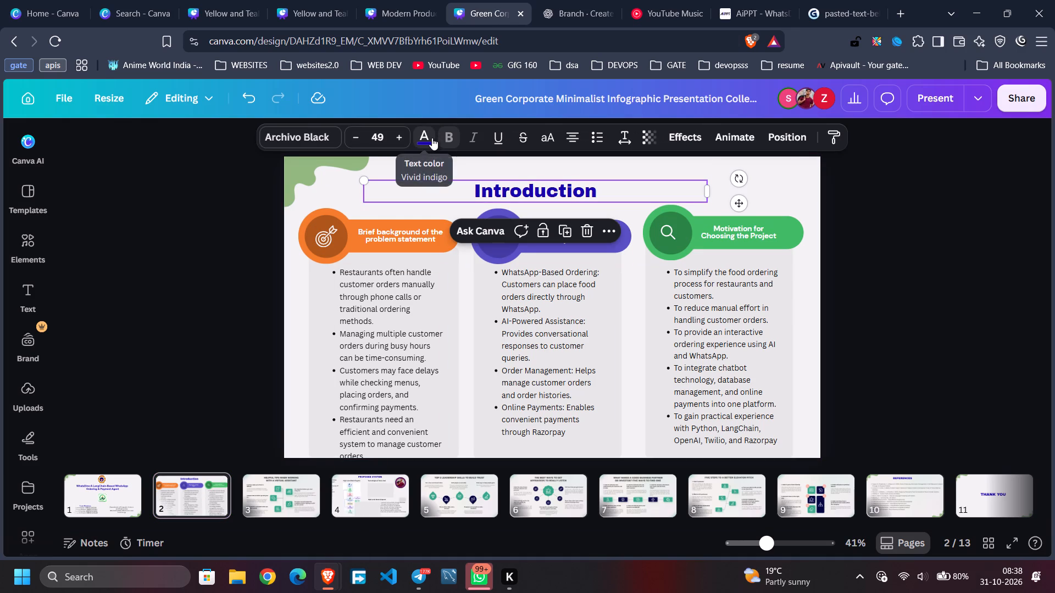
left_click(432, 138)
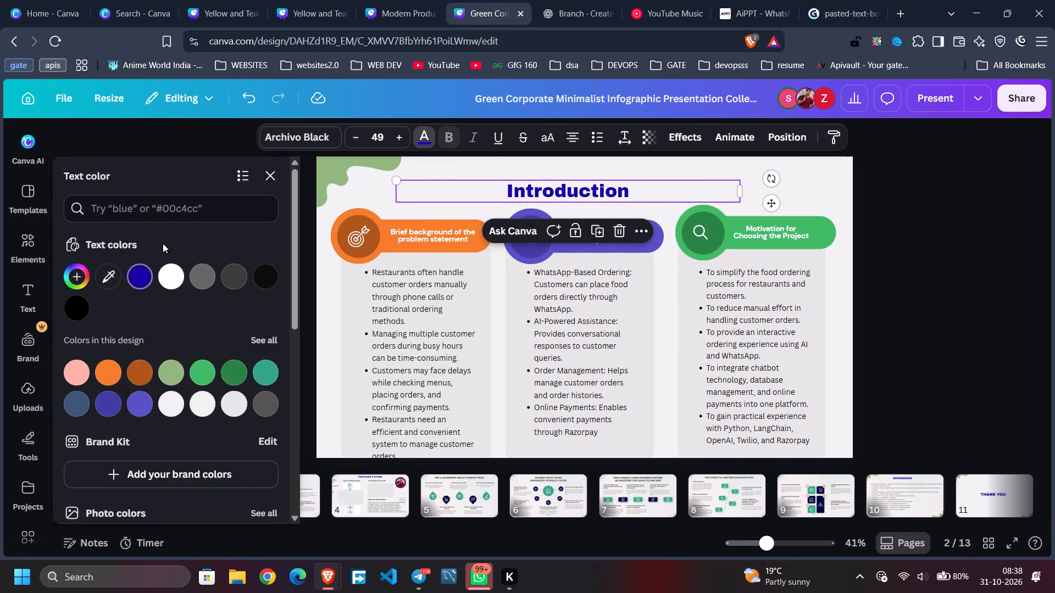
right_click(138, 282)
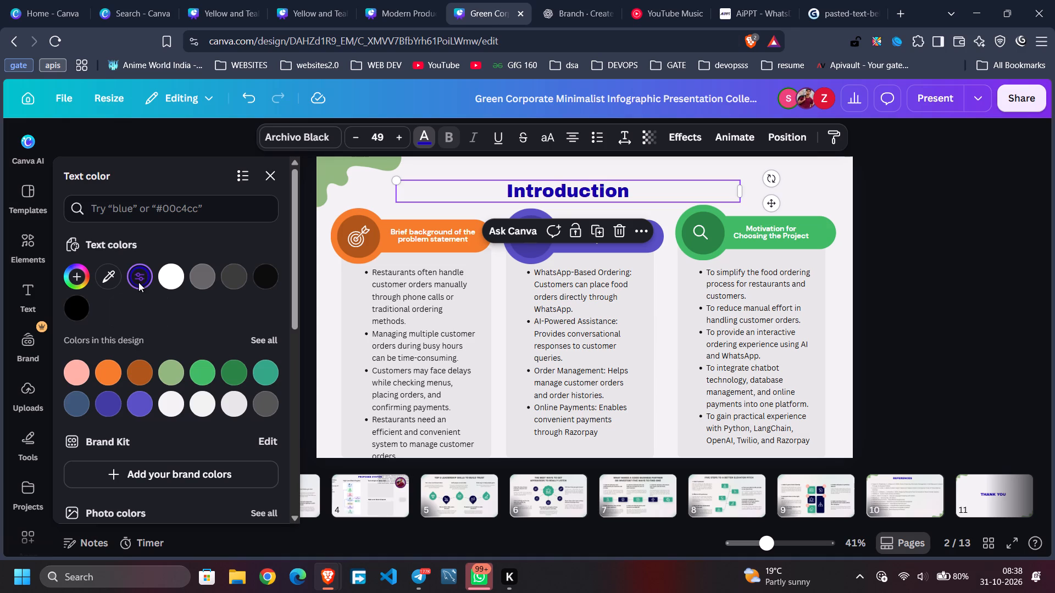
left_click(138, 276)
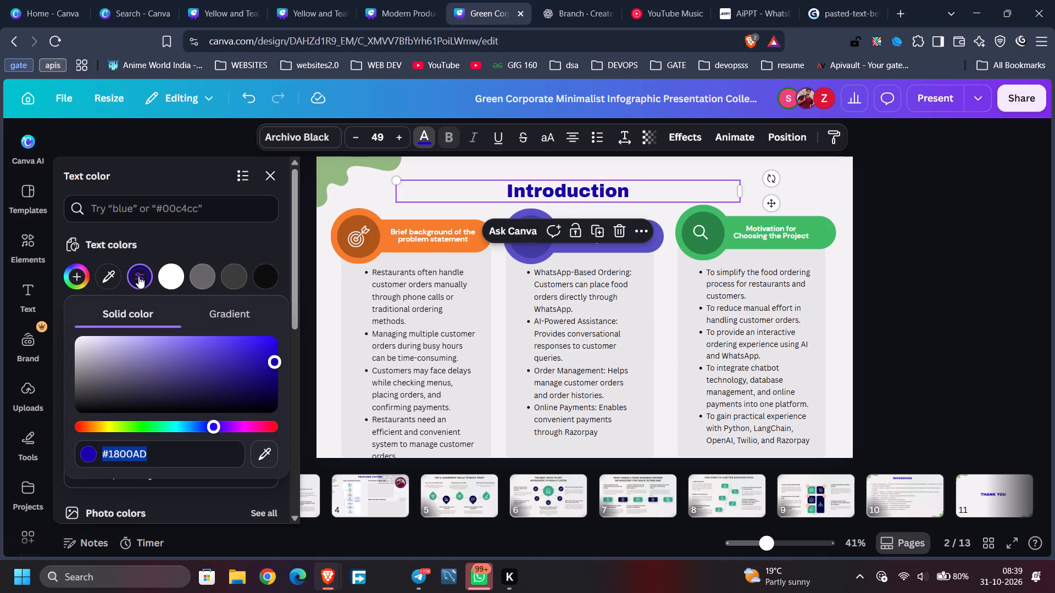
double_click(147, 450)
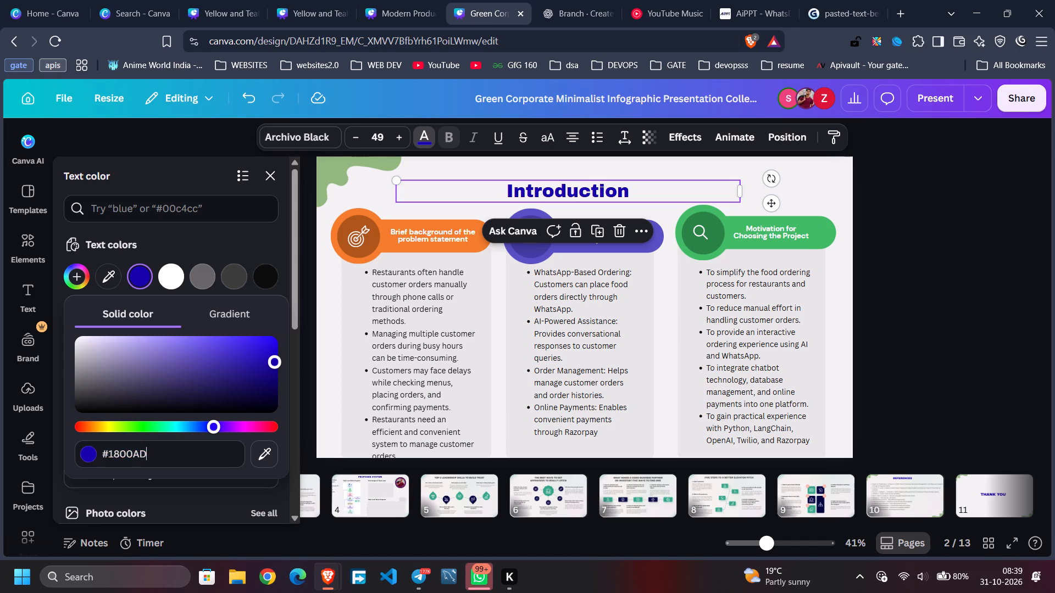
left_click_drag(147, 450, 120, 452)
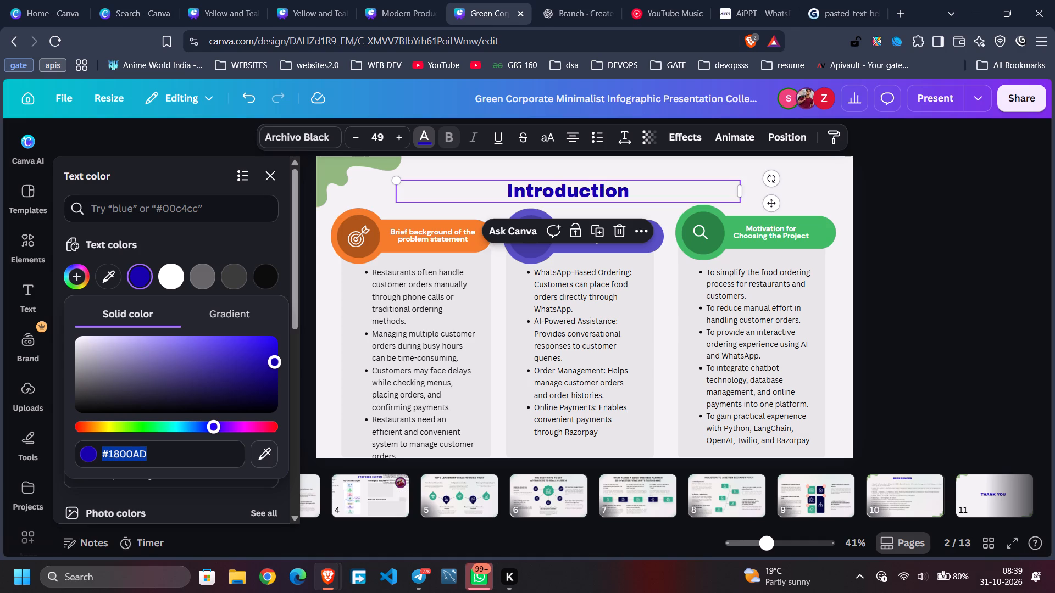
key("ctrl+c")
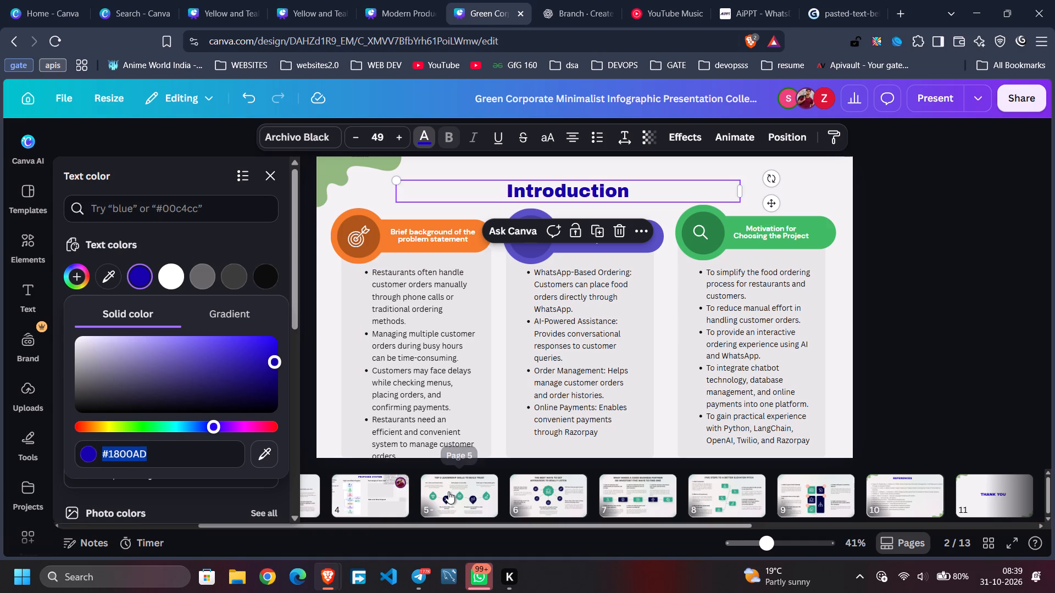
Delete the heading, text blocks, icons, connector lines and blurred green shapes from slide 3, "Helpful Tips When Working with a Virtual Assistant".
left_click(375, 495)
left_click(292, 496)
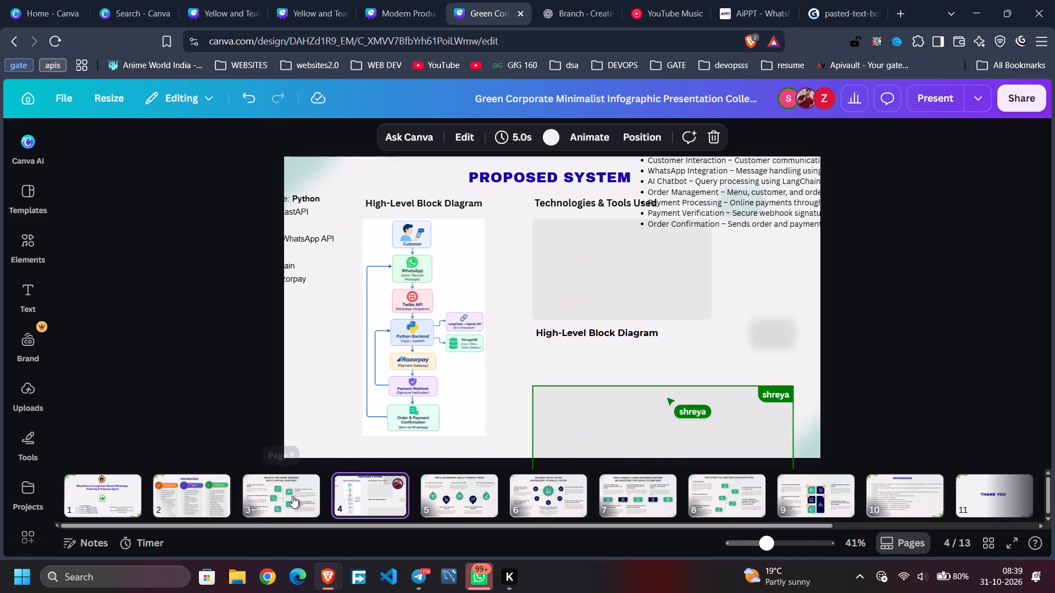
left_click(196, 500)
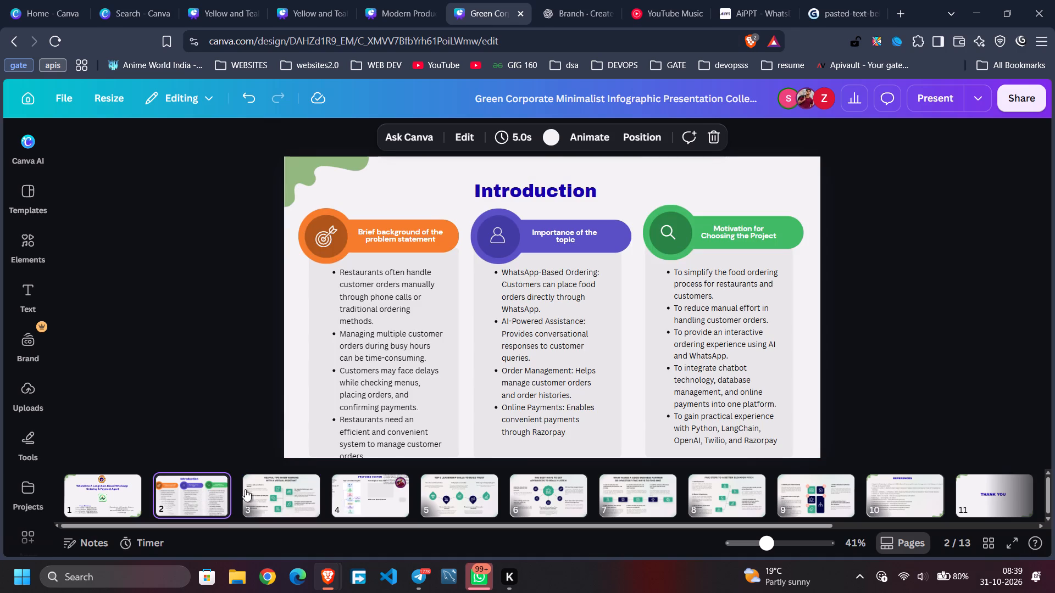
left_click(288, 488)
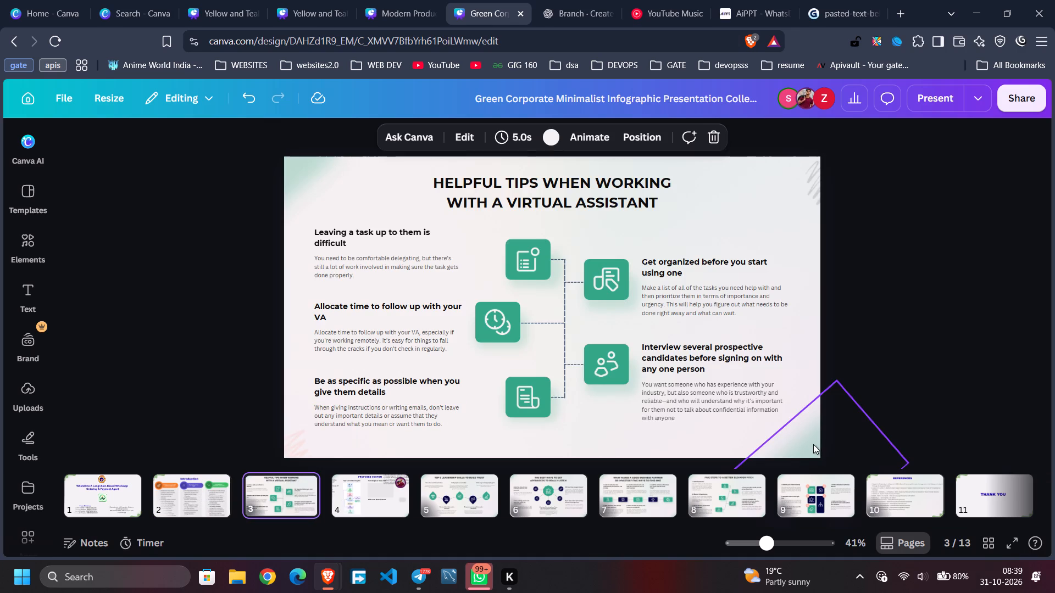
left_click_drag(815, 445, 687, 372)
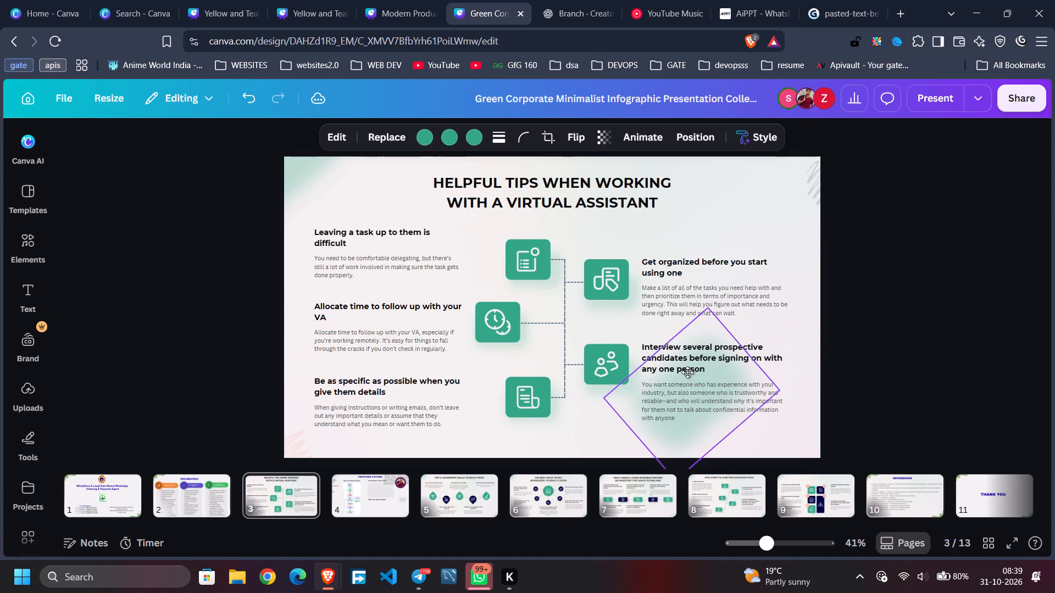
left_click_drag(687, 372, 687, 372)
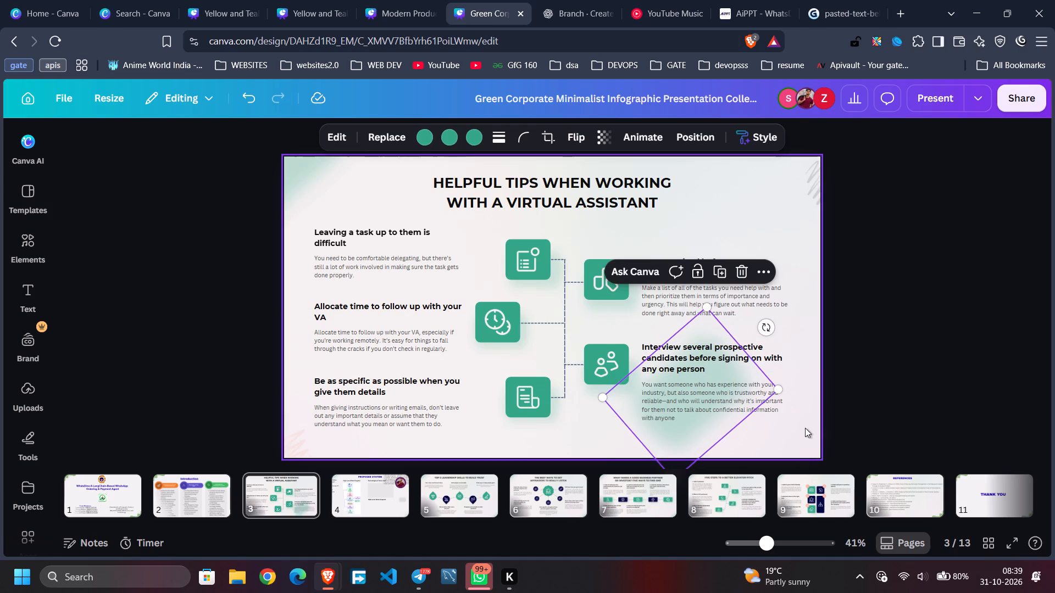
left_click_drag(805, 428, 323, 153)
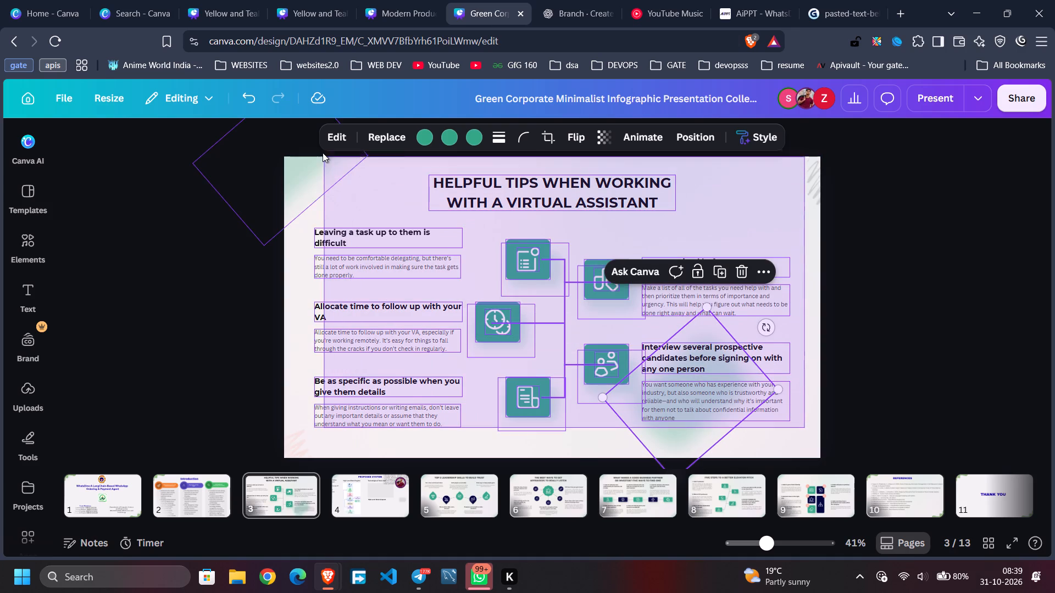
left_click_drag(323, 153, 312, 178)
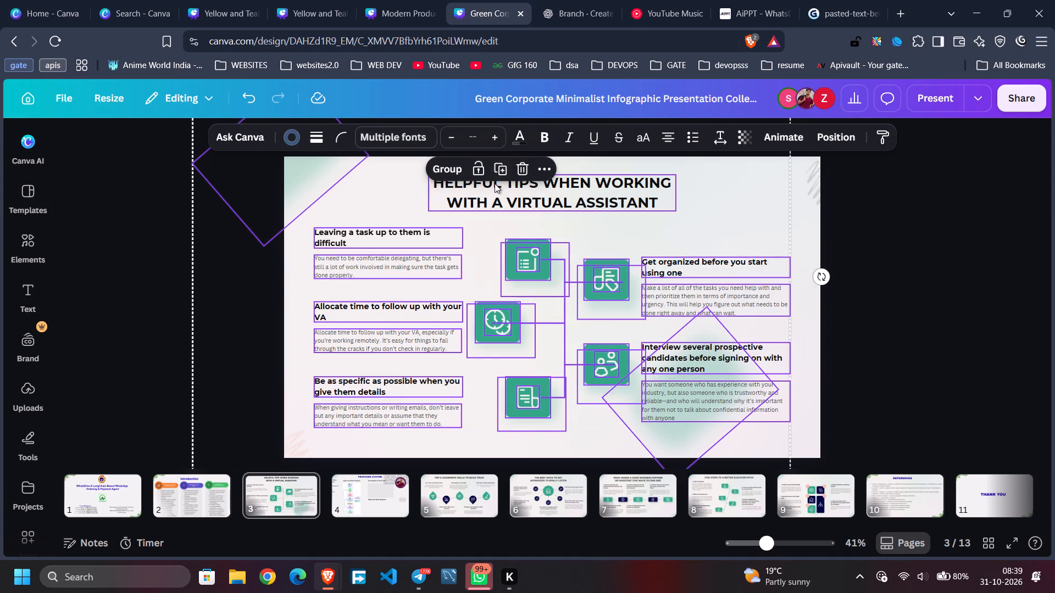
left_click(519, 164)
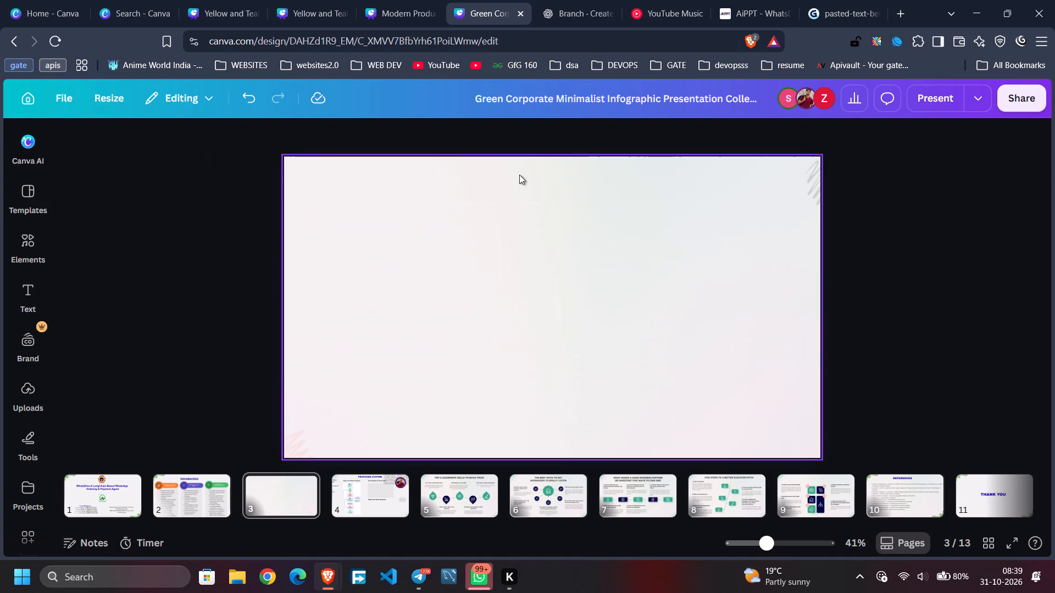
Copy the two green wave corner shapes from the title slide and paste them onto the empty slide 3.
left_click(117, 499)
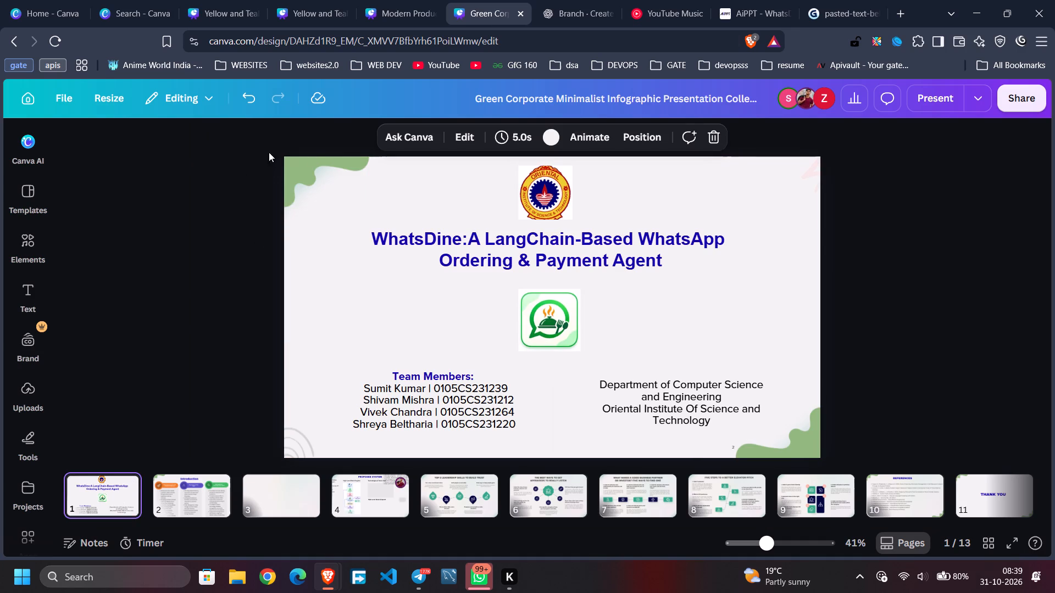
left_click(331, 166, "ctrl")
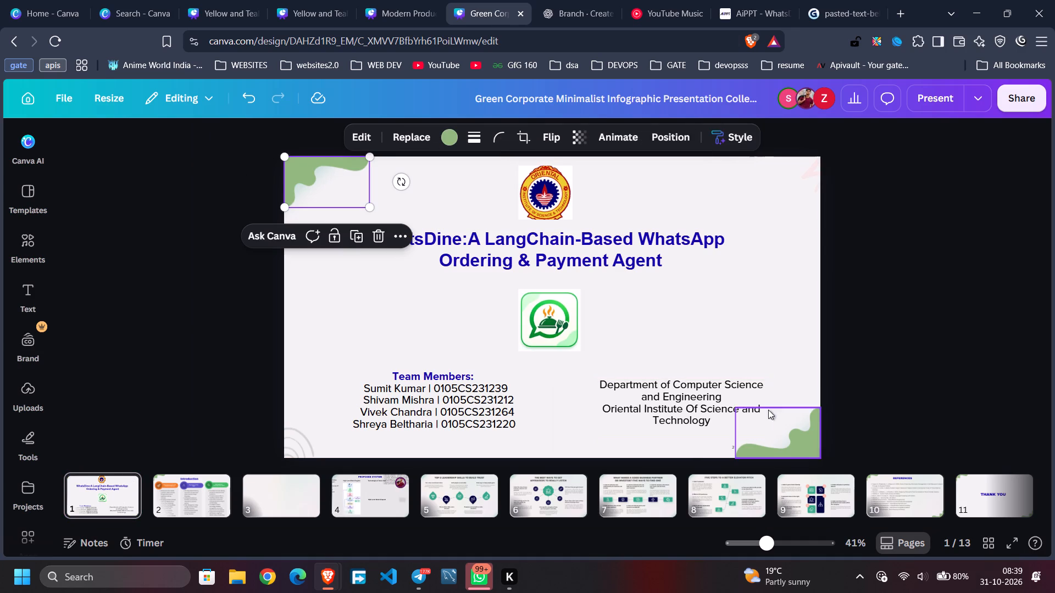
left_click(784, 423, "ctrl")
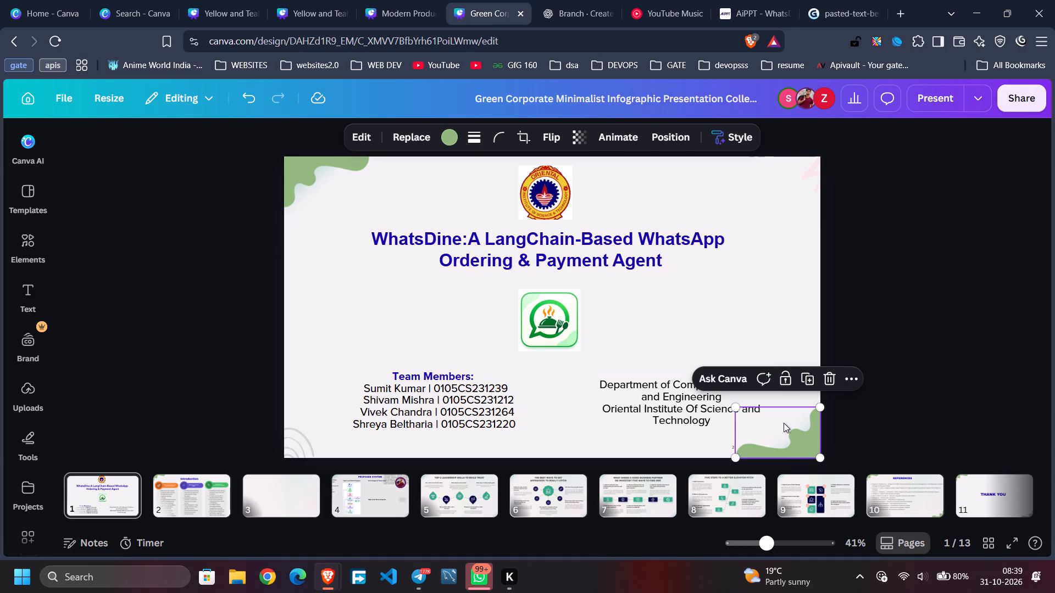
left_click(784, 423, "shift")
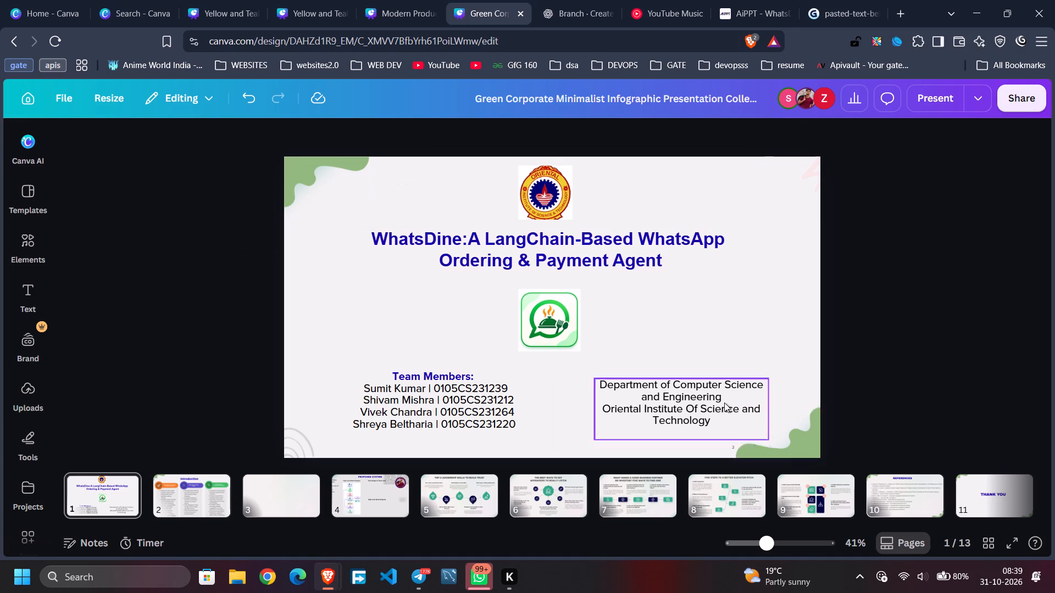
left_click(319, 176, "shift")
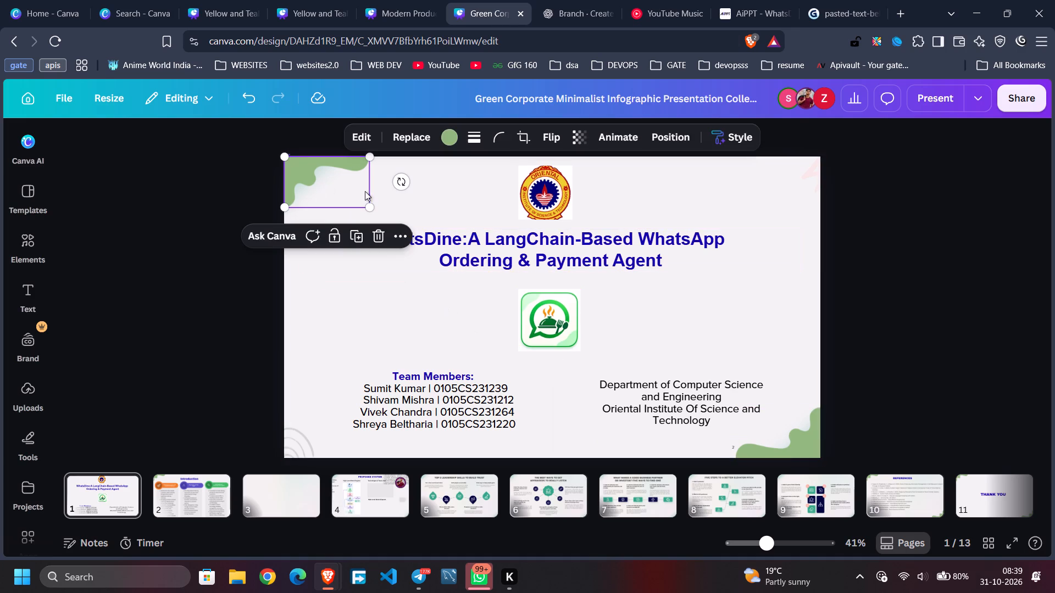
left_click(792, 428, "shift")
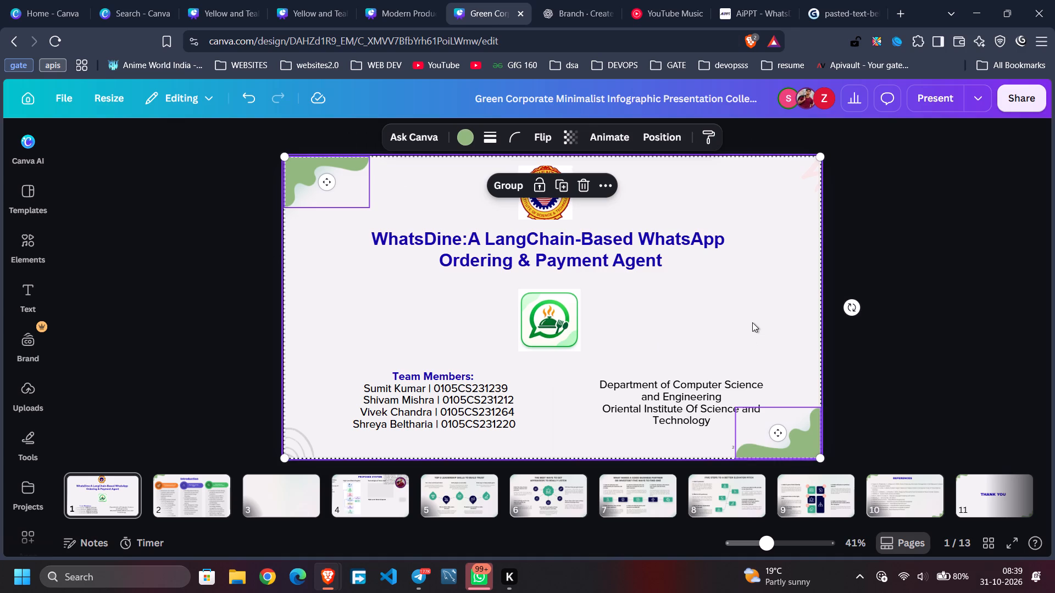
key("ctrl+c")
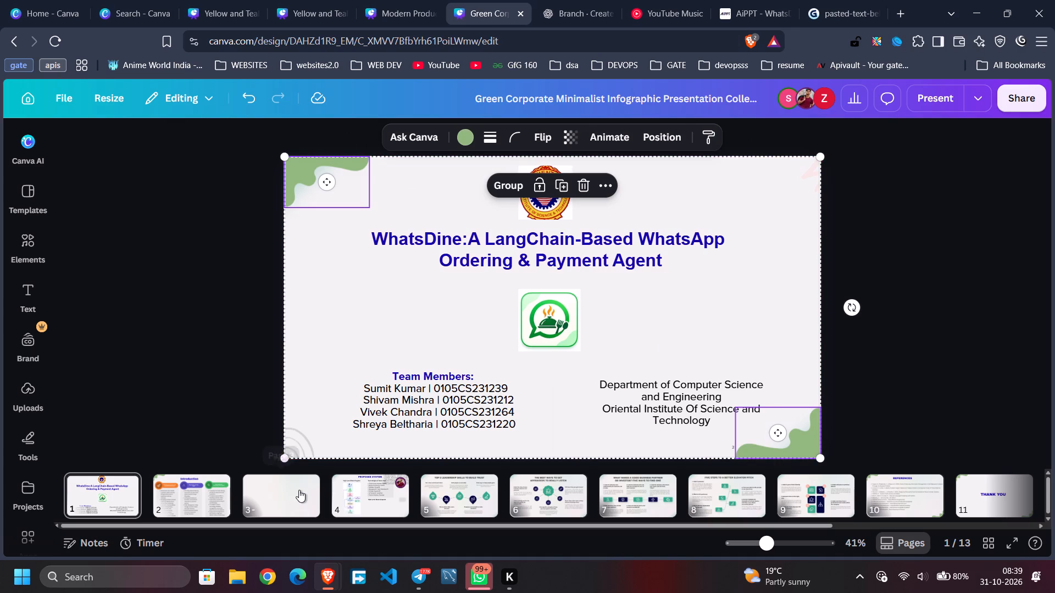
left_click(299, 490)
key("ctrl+v")
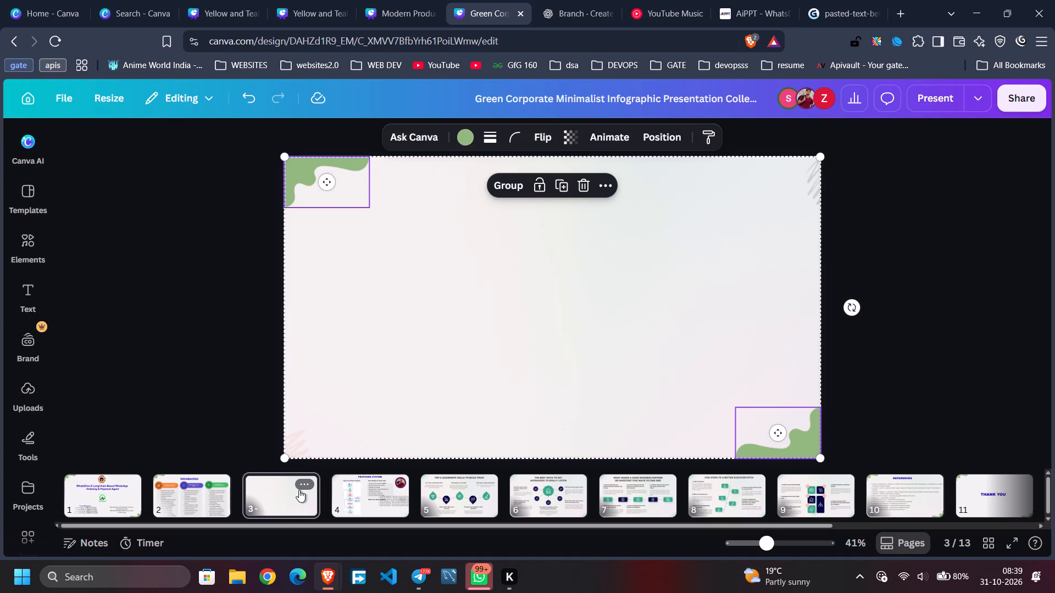
left_click(372, 320)
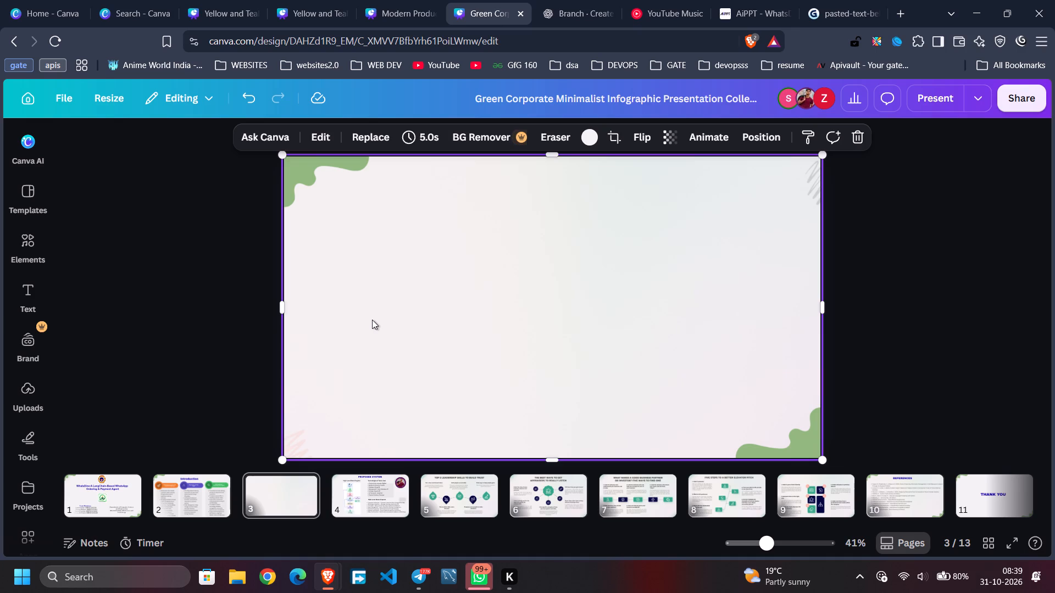
Switch to the Modern Product Feature Comparison Infographic presentation containing the Problem Statement slide.
left_click(403, 11)
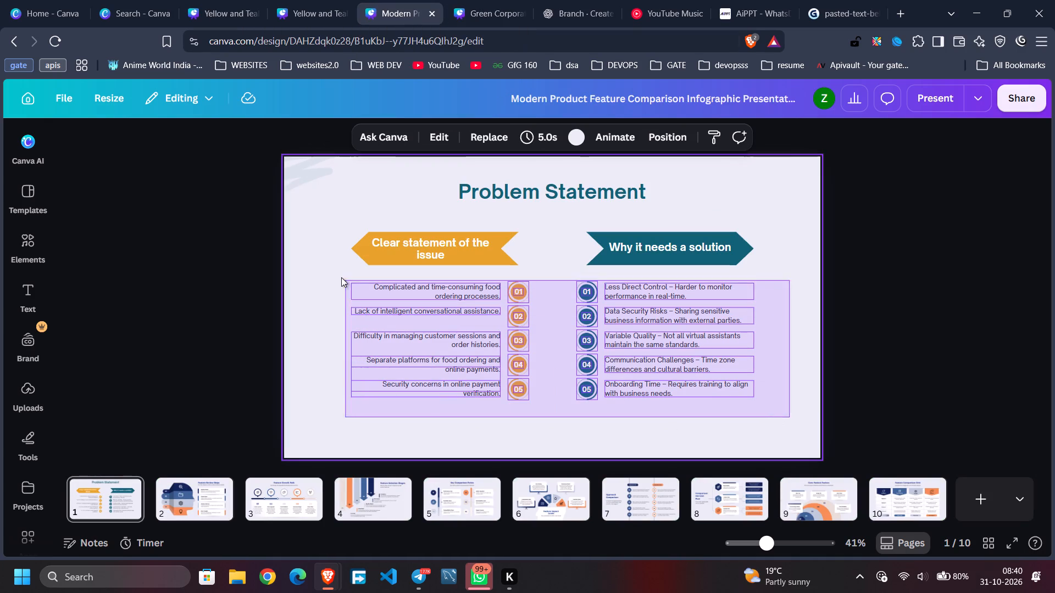
left_click_drag(341, 277, 326, 172)
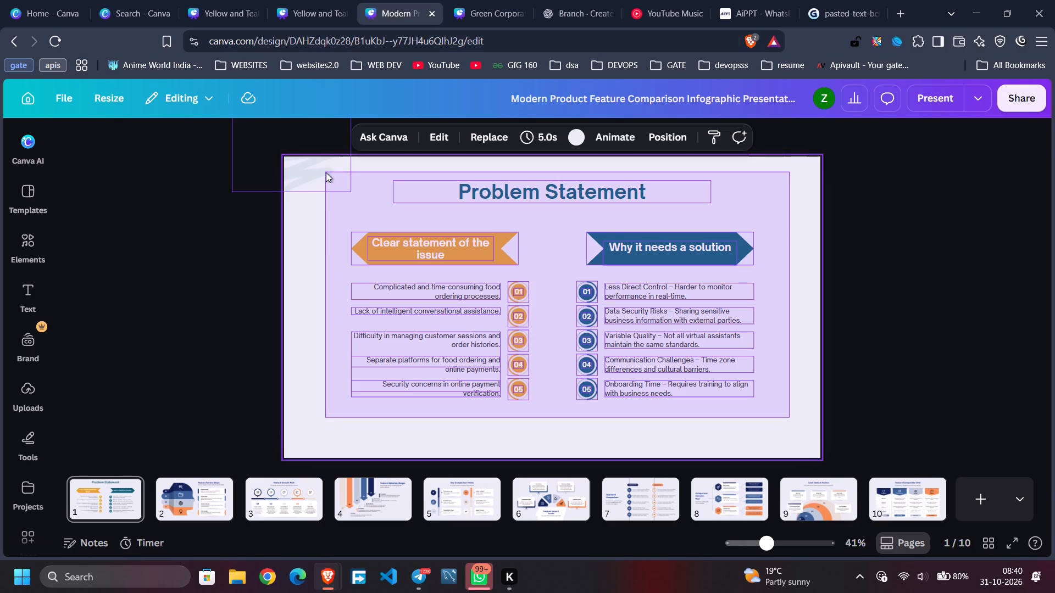
left_click_drag(326, 172, 355, 168)
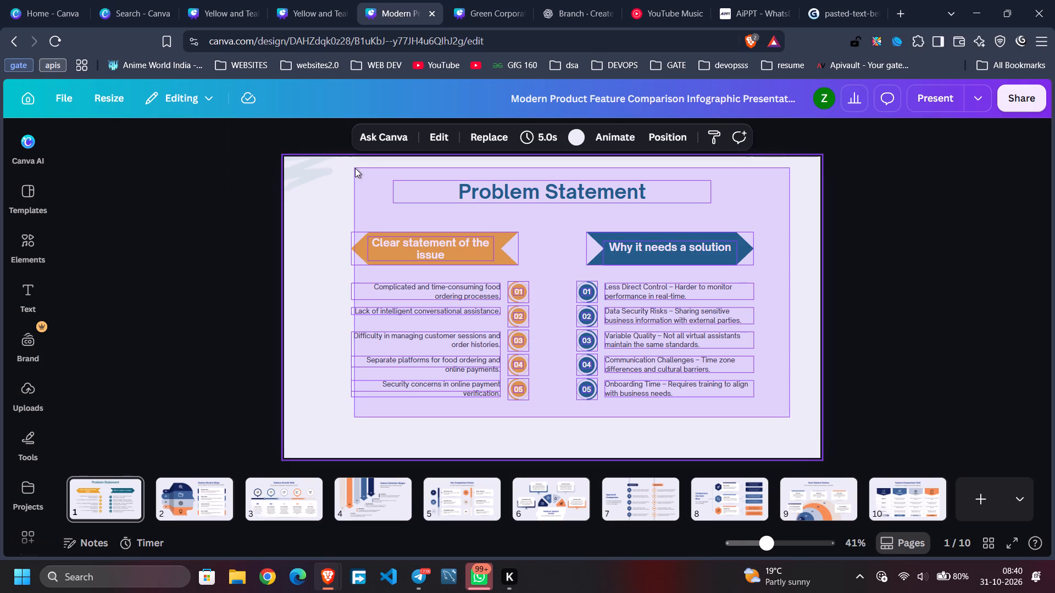
left_click_drag(355, 168, 353, 165)
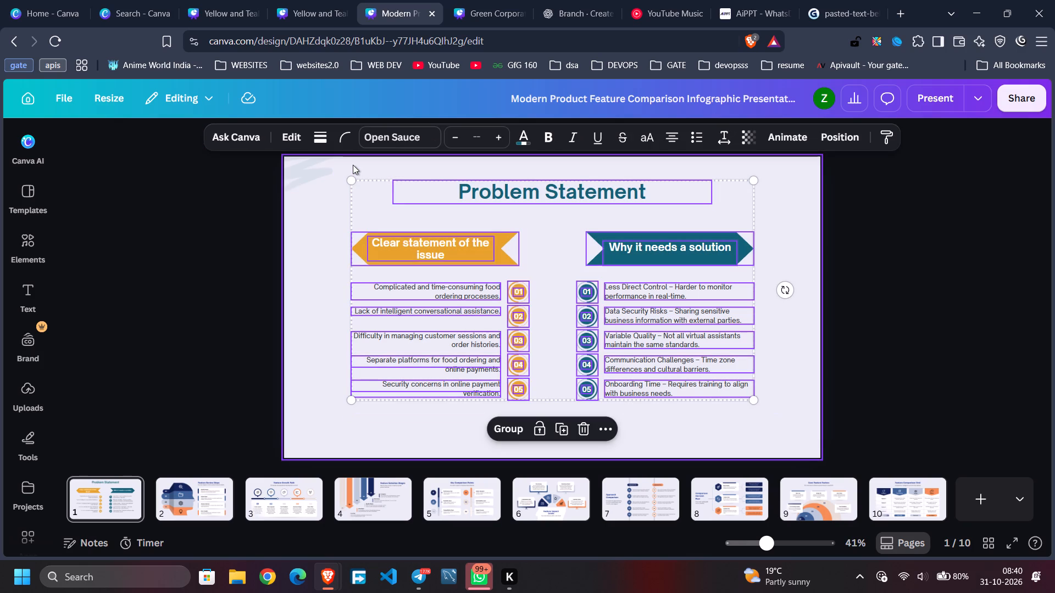
key("ctrl+x")
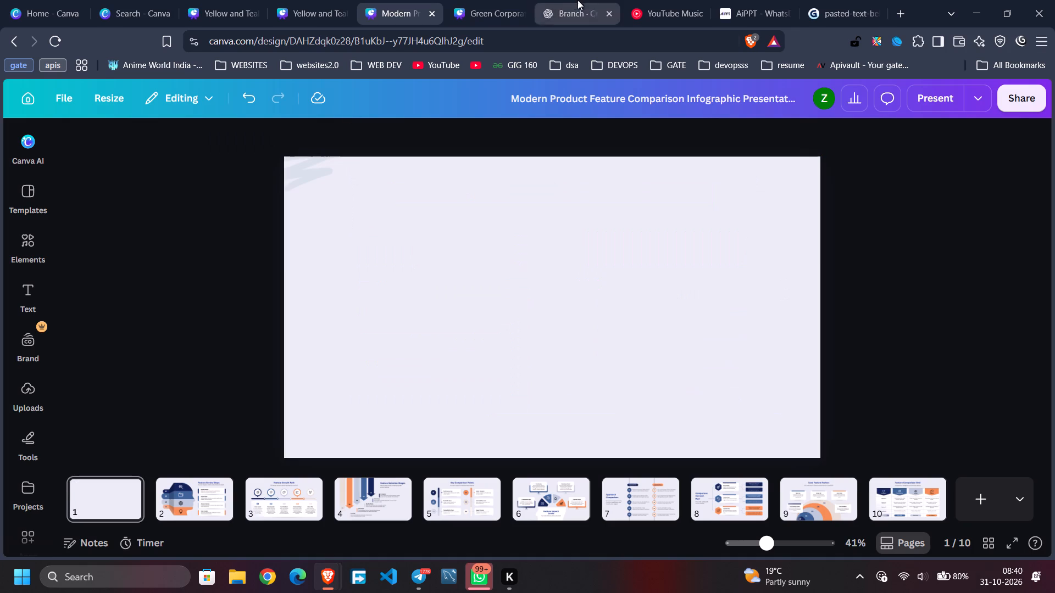
left_click(493, 10)
left_click(484, 242)
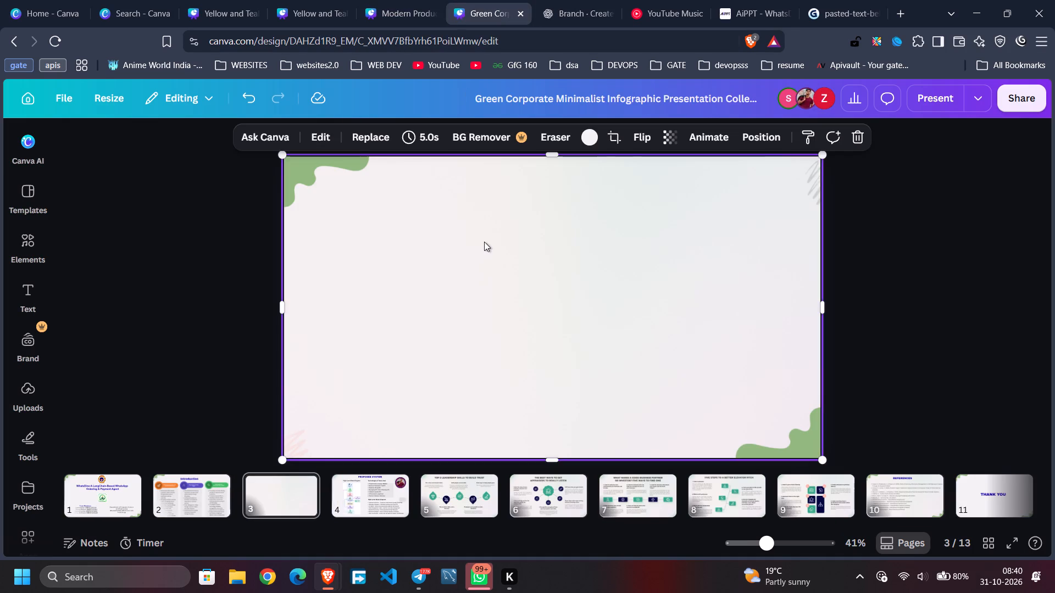
key("ctrl+v")
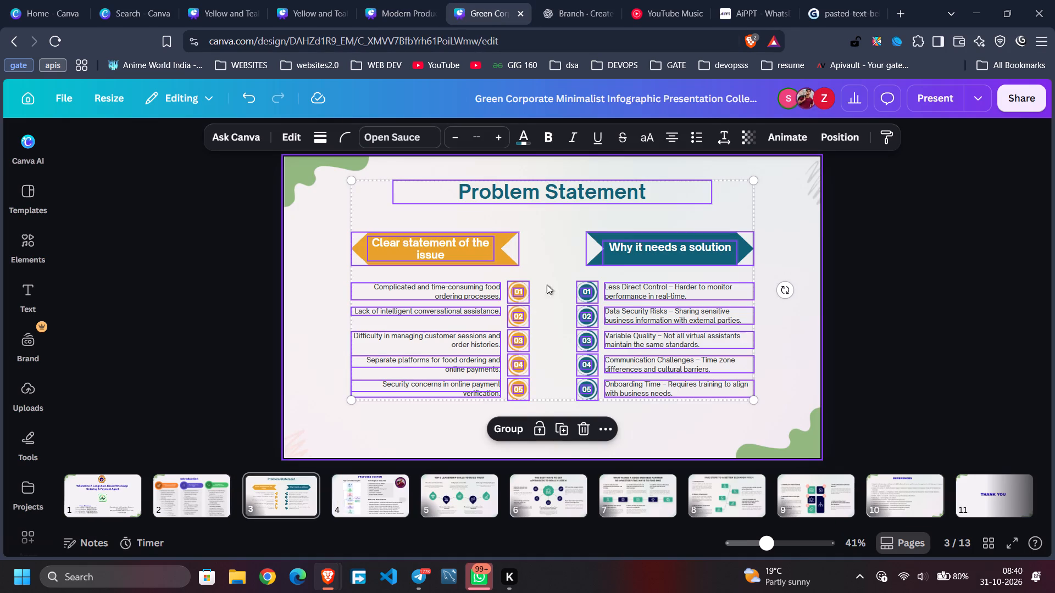
Recolour the Problem Statement heading on slide 3 to vivid indigo (#1800AD).
left_click(544, 265)
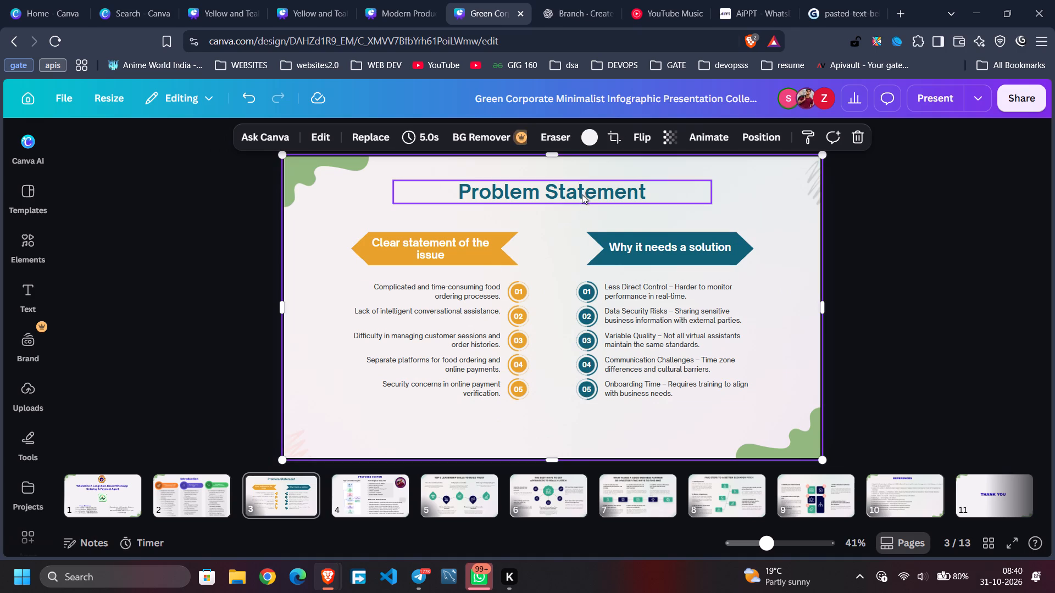
double_click(582, 194)
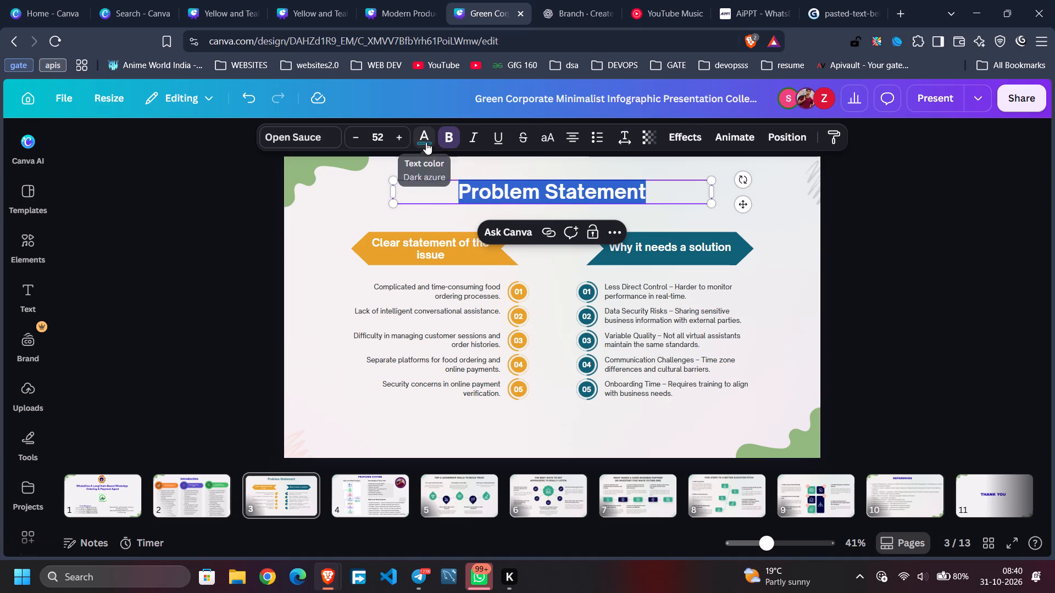
left_click(426, 142)
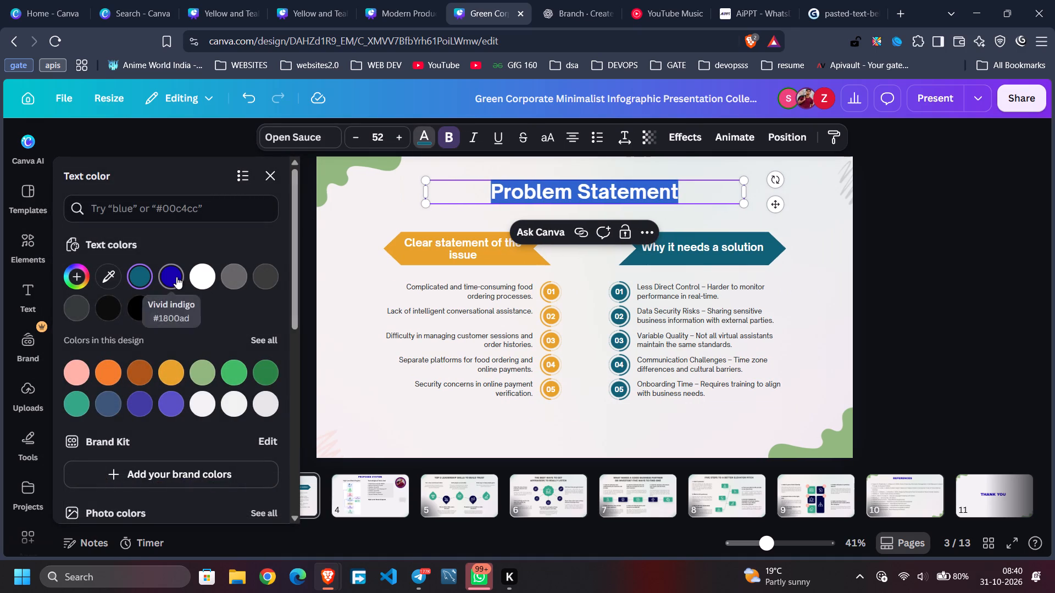
left_click(176, 277)
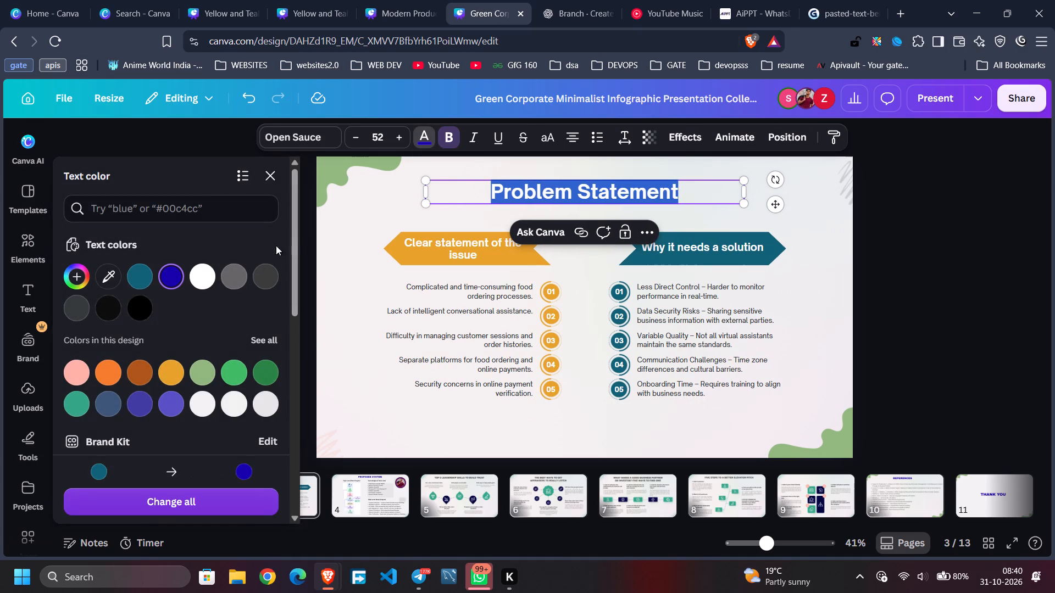
left_click(322, 228)
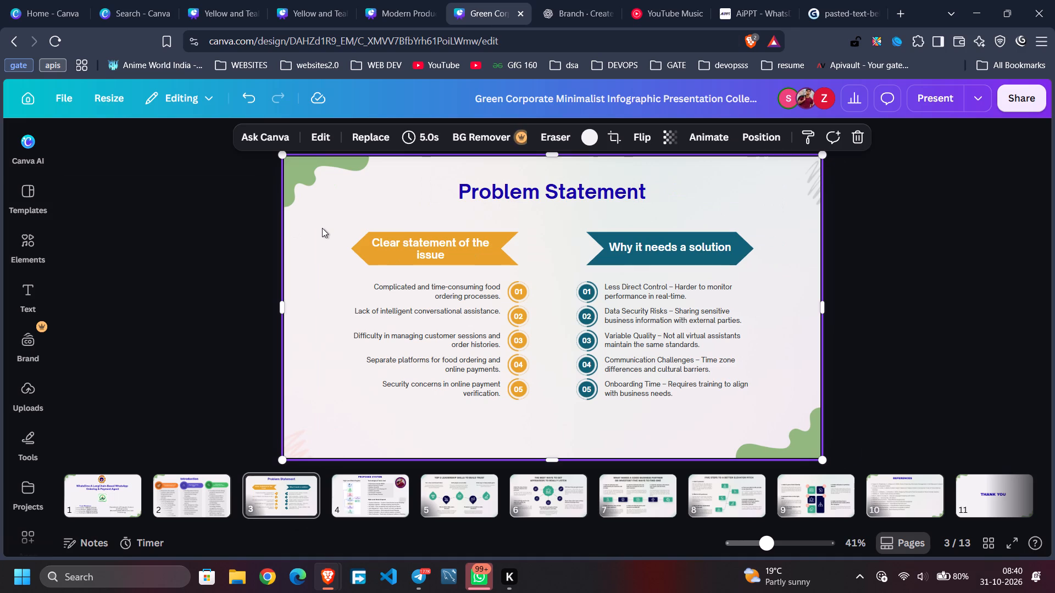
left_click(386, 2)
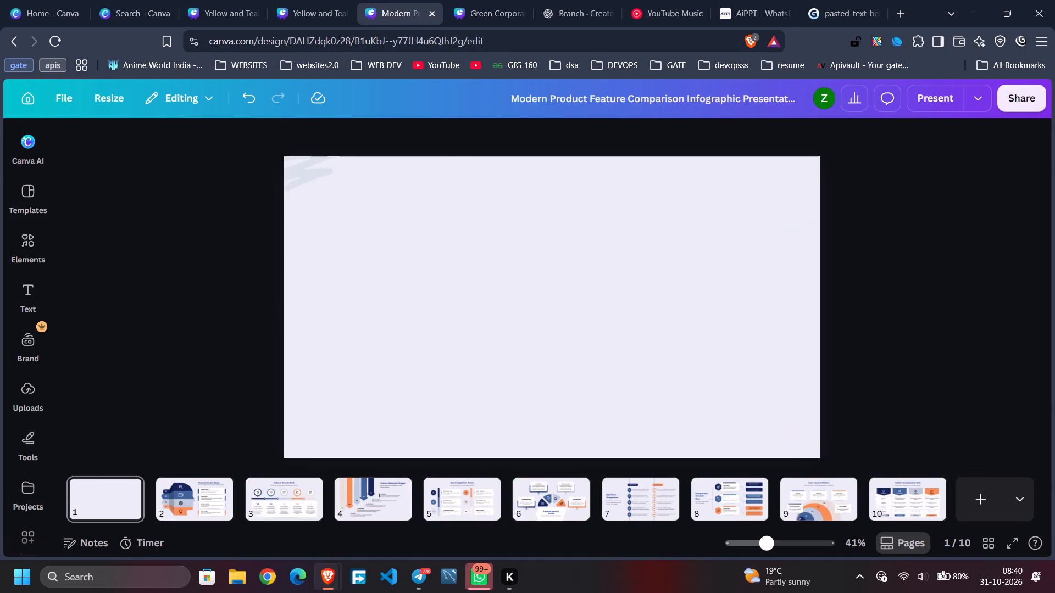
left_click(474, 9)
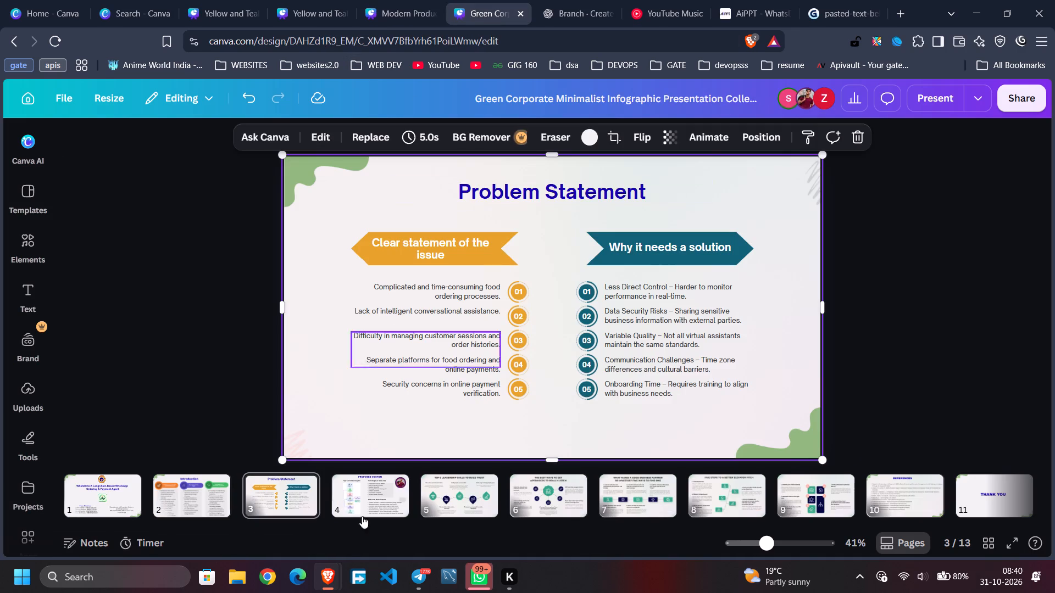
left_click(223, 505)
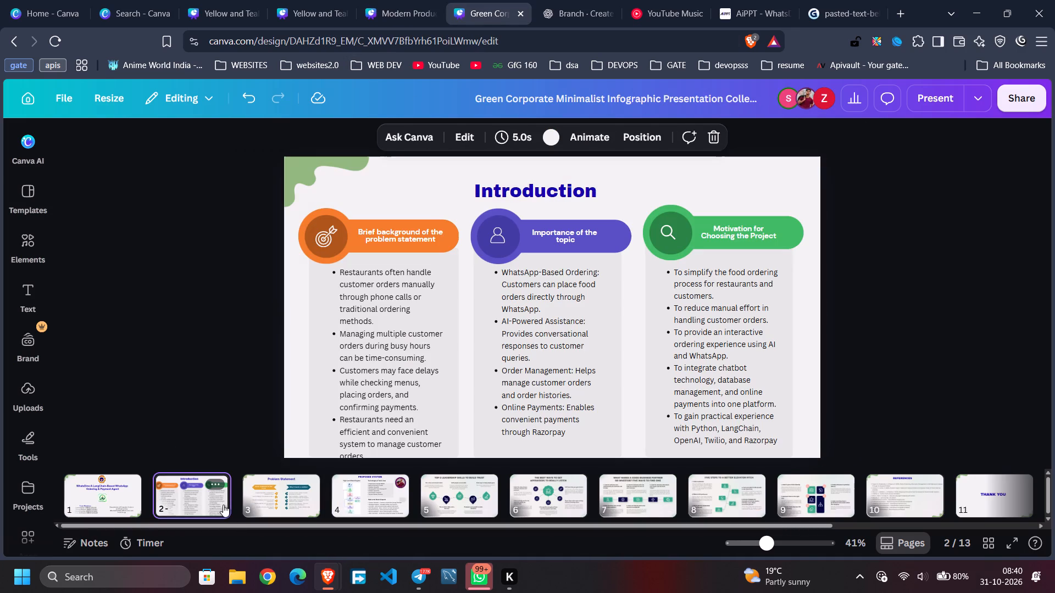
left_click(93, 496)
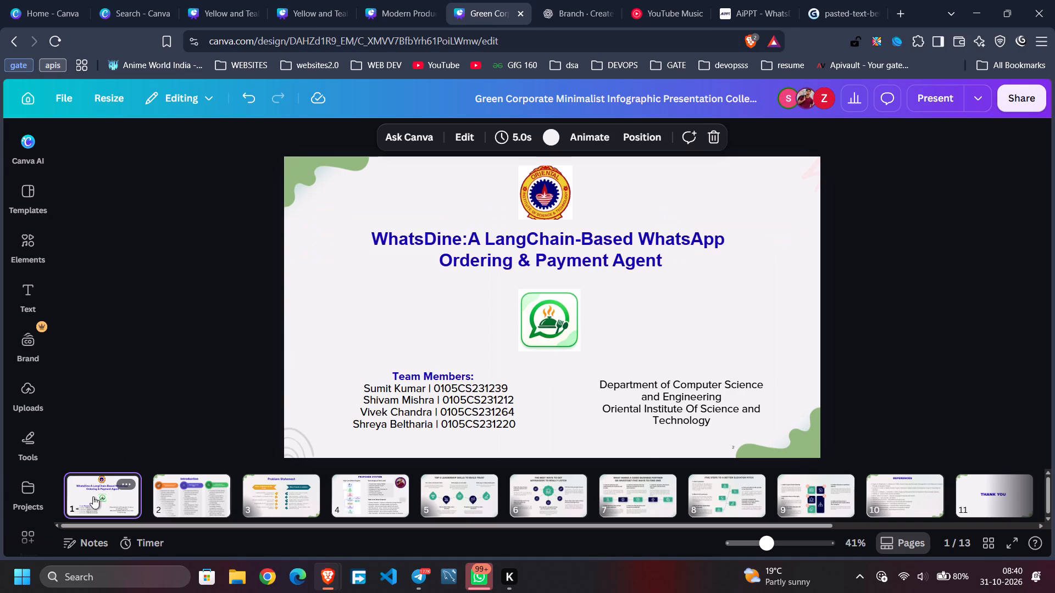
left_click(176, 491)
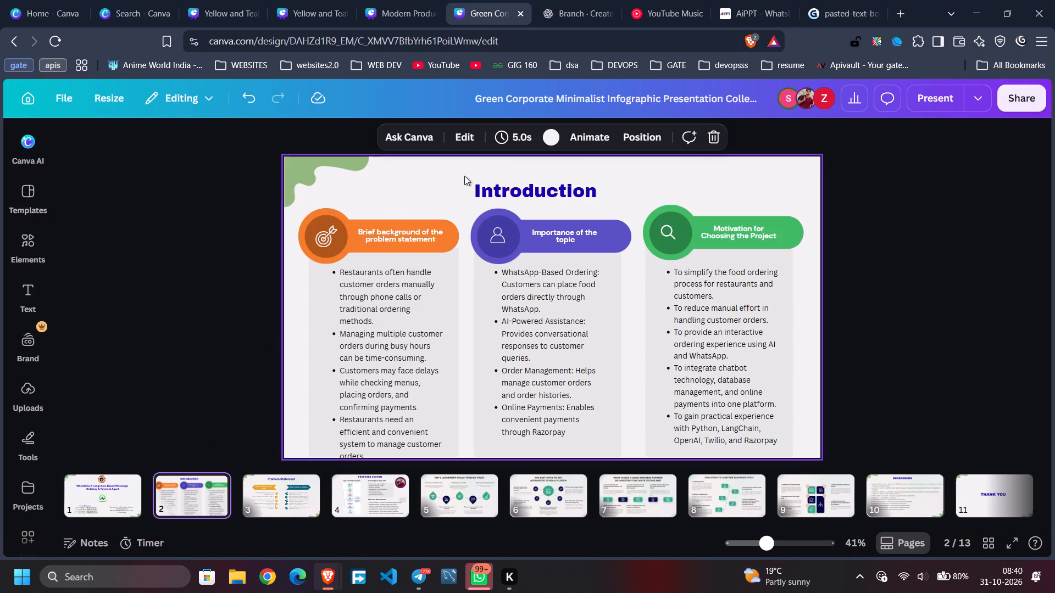
Star the Archivo Black font used by the Introduction heading on slide 2.
left_click(505, 187)
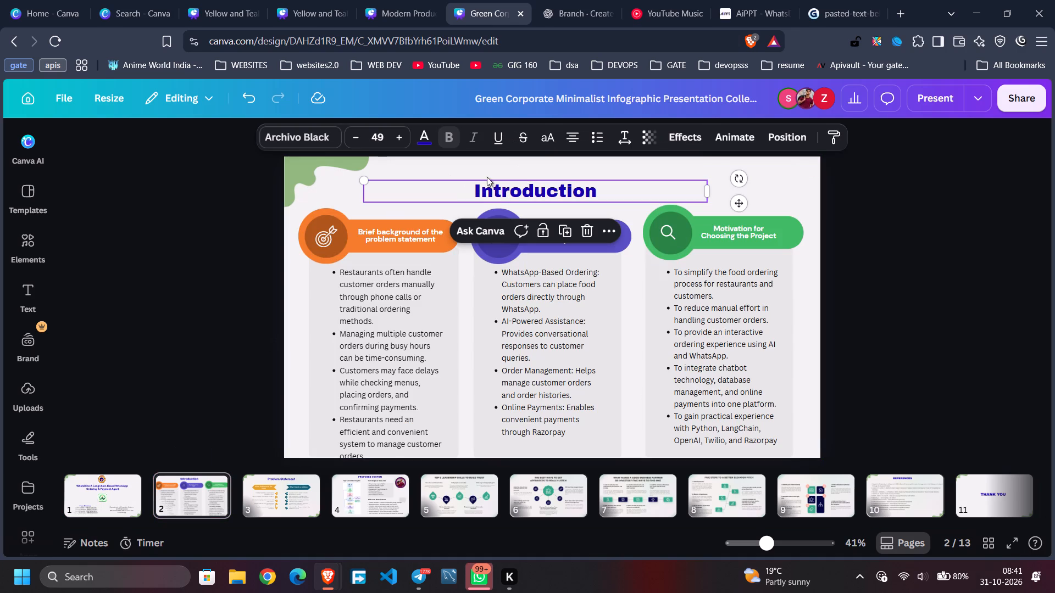
left_click_drag(332, 137, 322, 138)
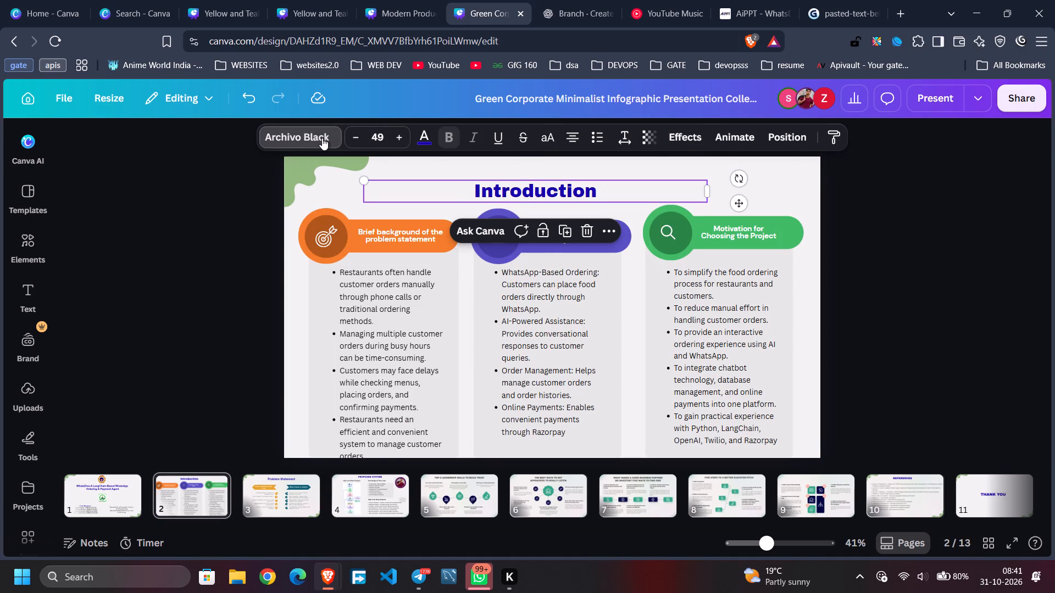
left_click(322, 138)
left_click(322, 138)
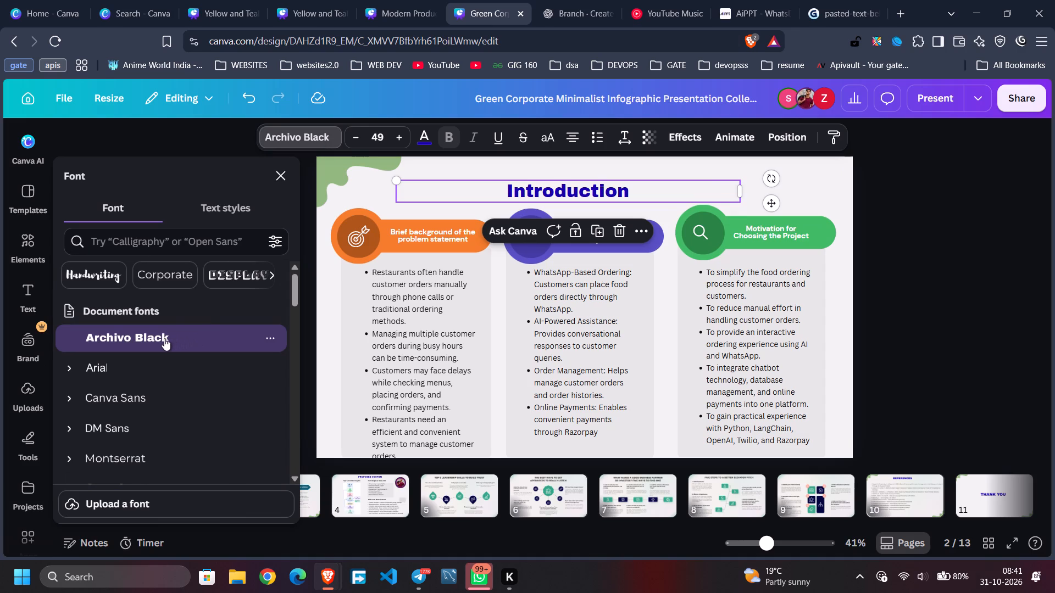
left_click_drag(164, 338, 184, 331)
left_click(273, 342)
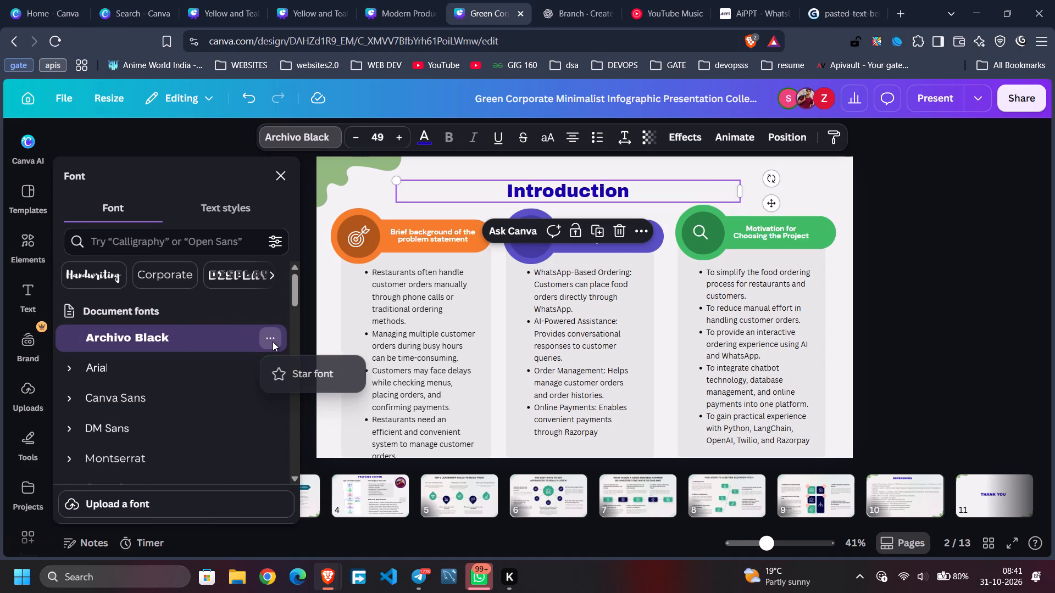
left_click(279, 372)
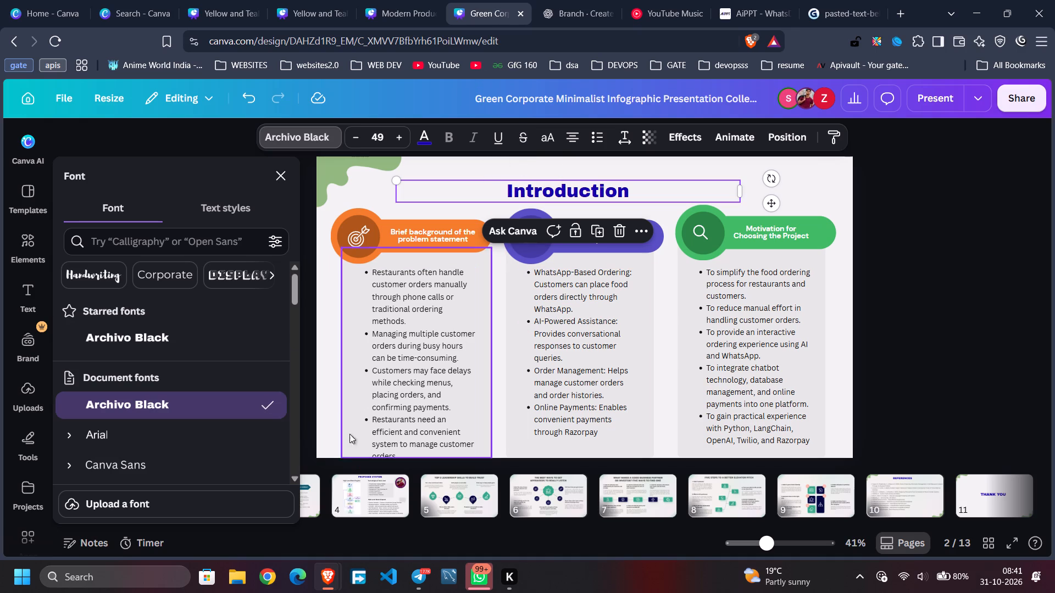
Set the Problem Statement heading's font on slide 3 to the starred Archivo Black.
left_click(316, 503)
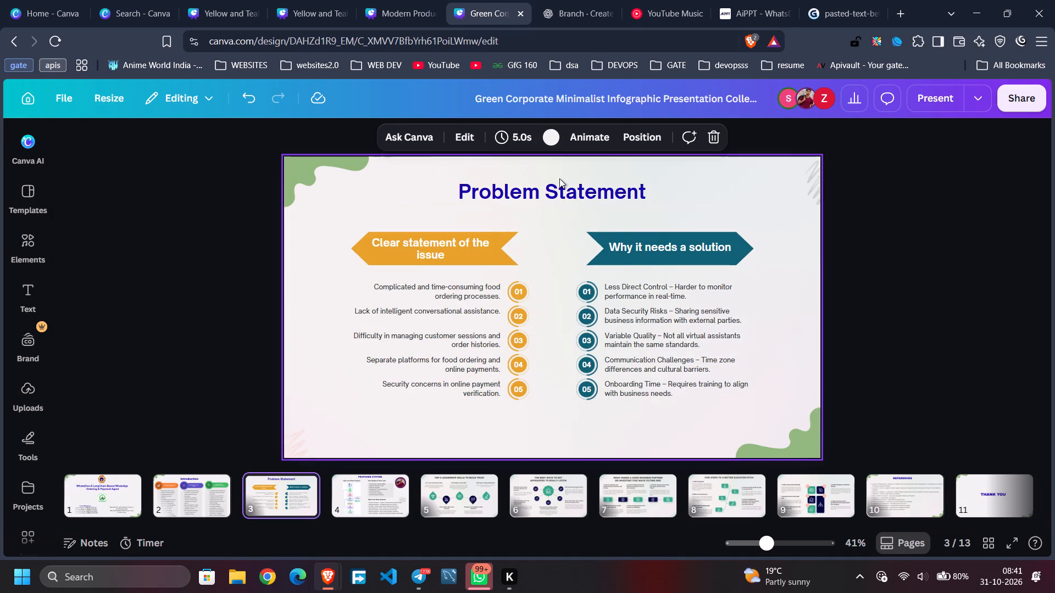
left_click(547, 186)
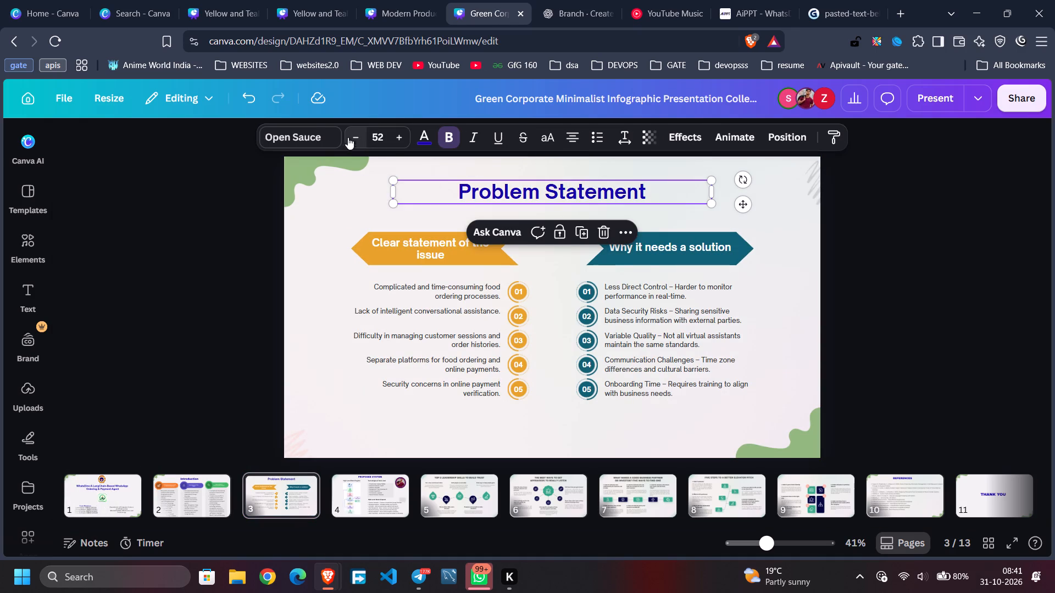
left_click(329, 134)
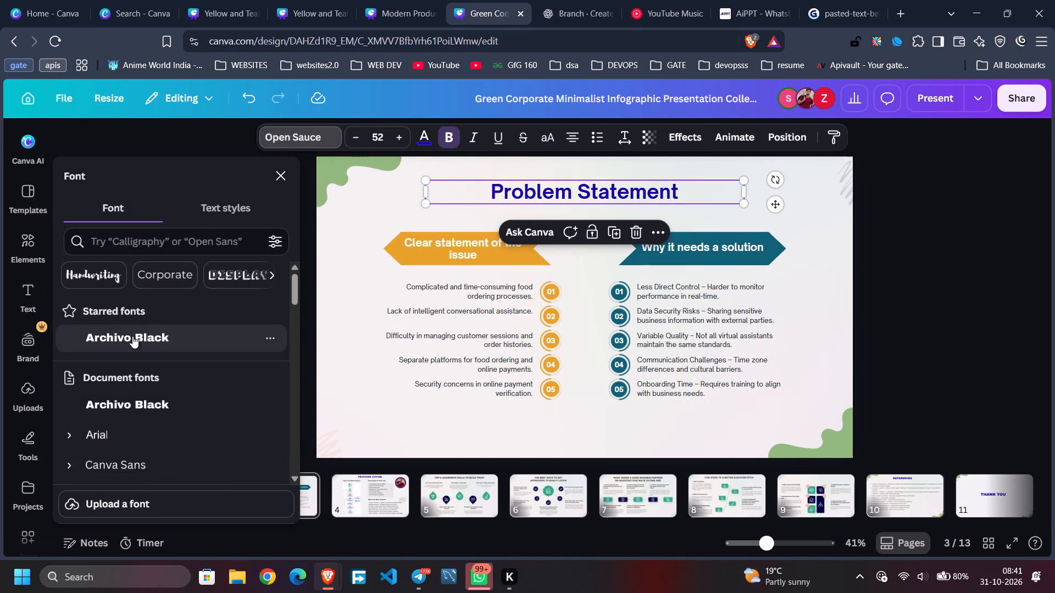
left_click(132, 336)
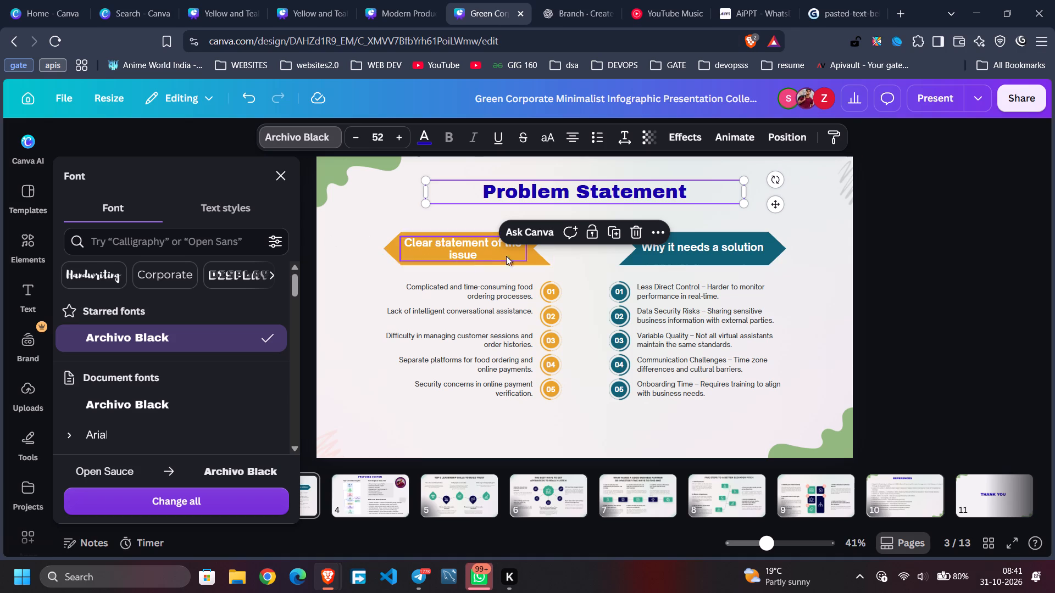
left_click(590, 349)
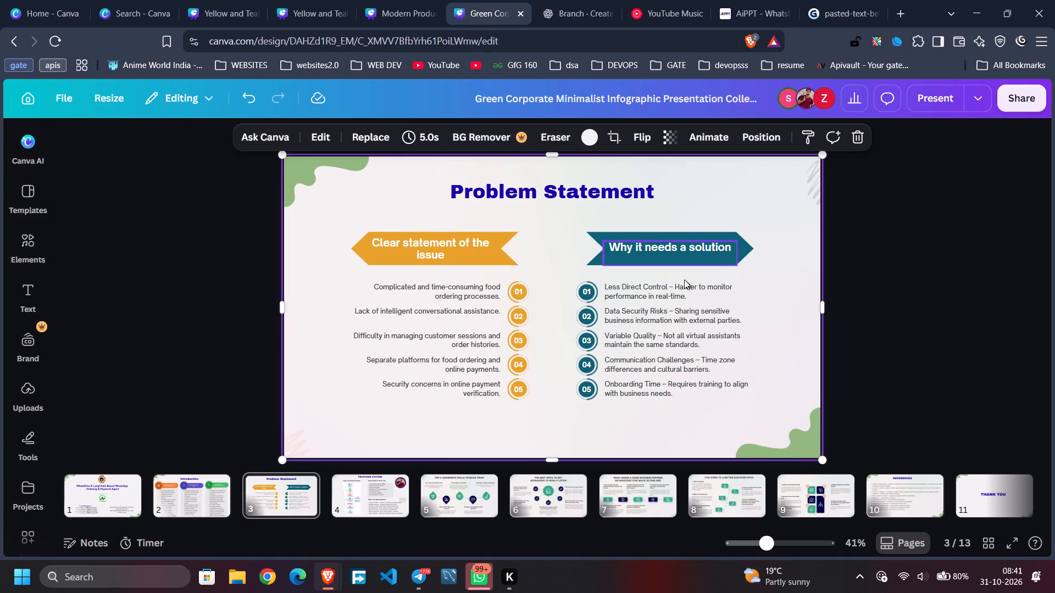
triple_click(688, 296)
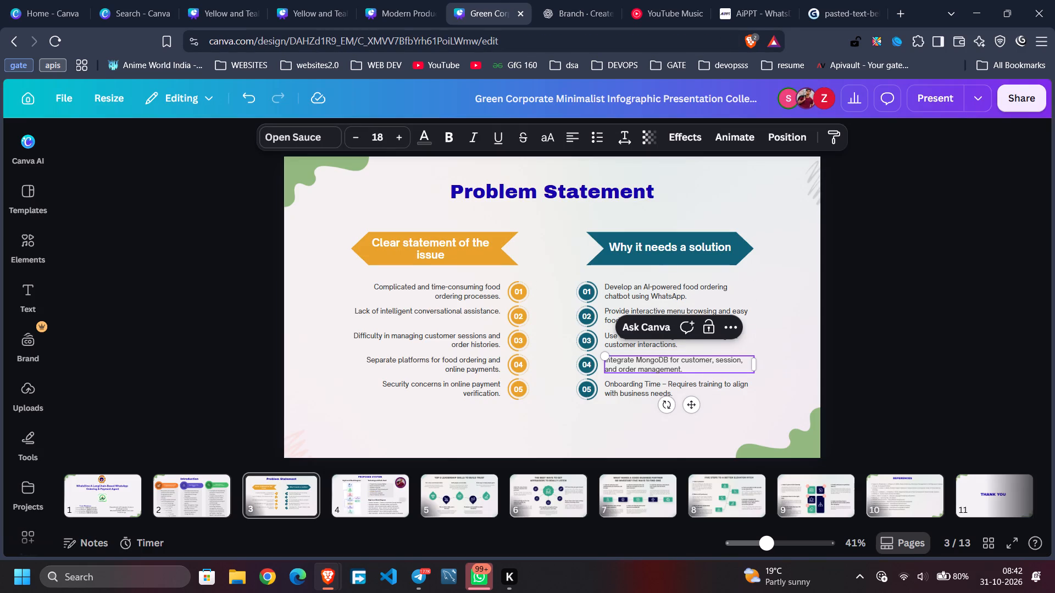
double_click(662, 387)
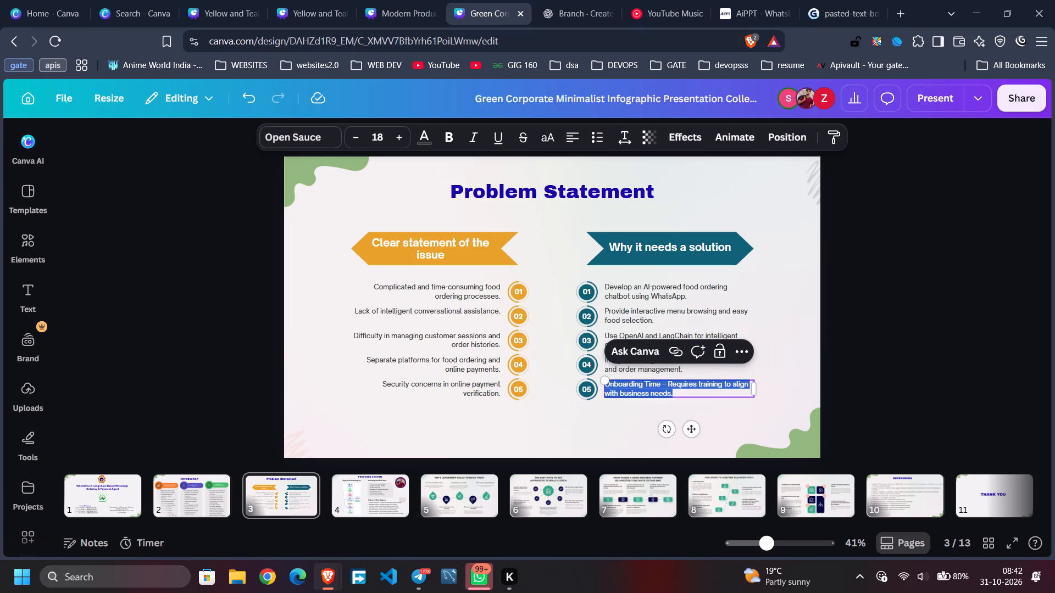
key("ctrl+v")
left_click(660, 420)
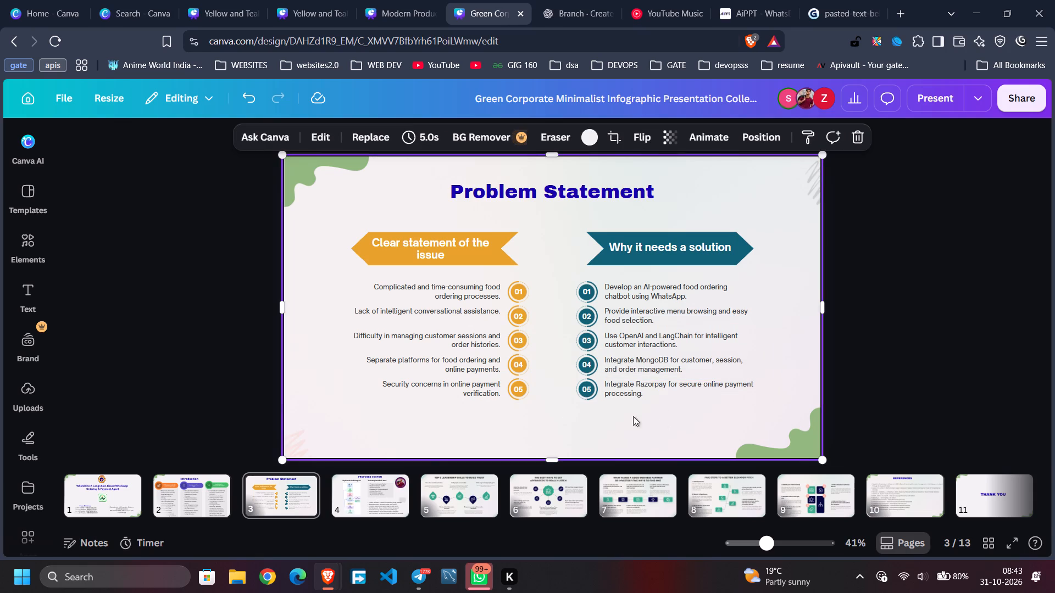
Review slides 1 to 10 to compare the styling and content of the finished slides with the remaining template slides.
left_click(186, 495)
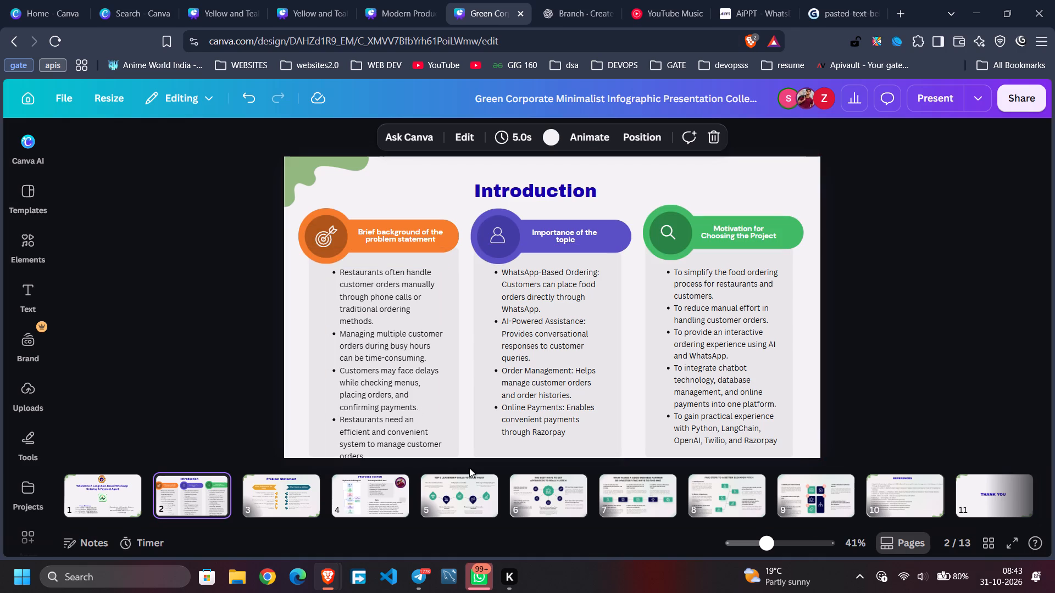
scroll(473, 336, "down", 1)
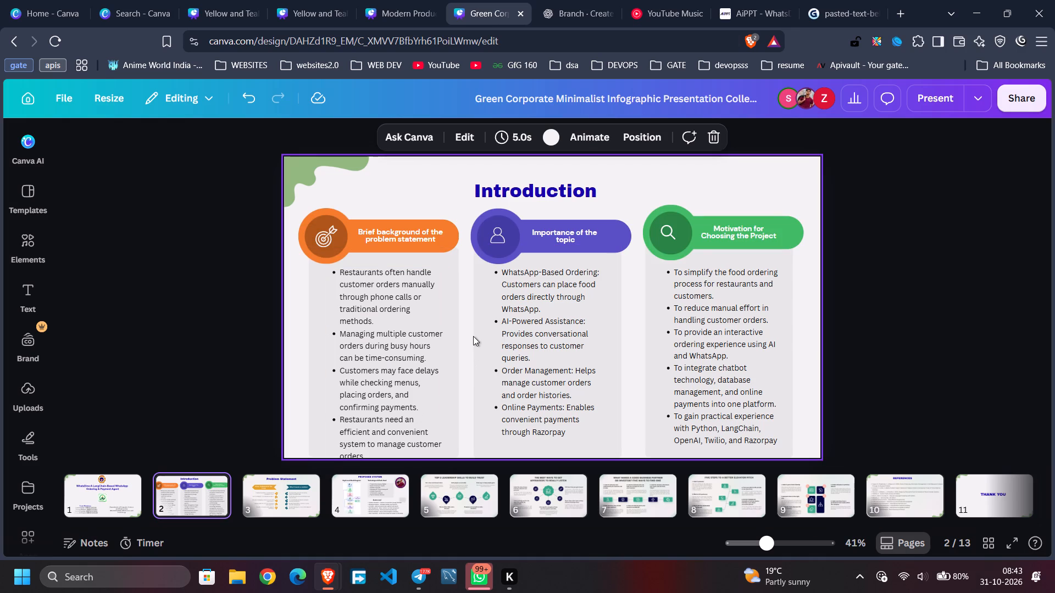
left_click(137, 485)
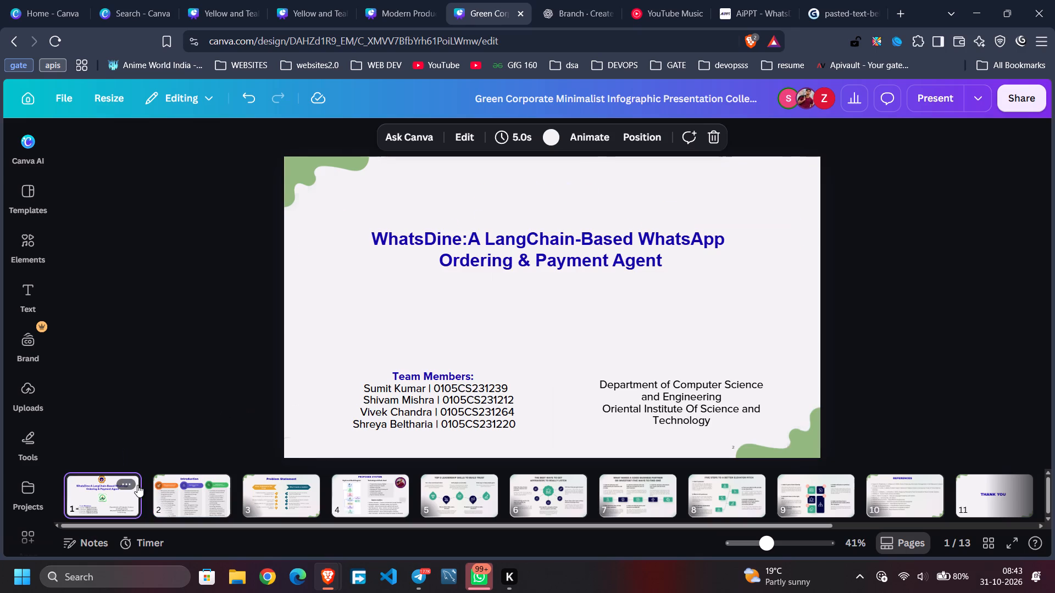
left_click(181, 490)
left_click(275, 493)
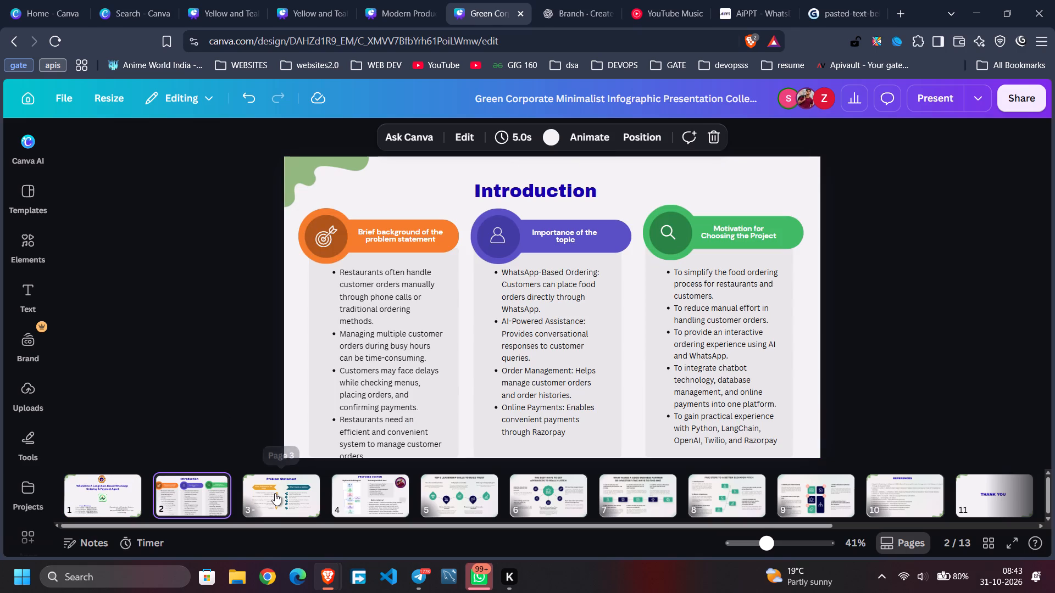
left_click(374, 498)
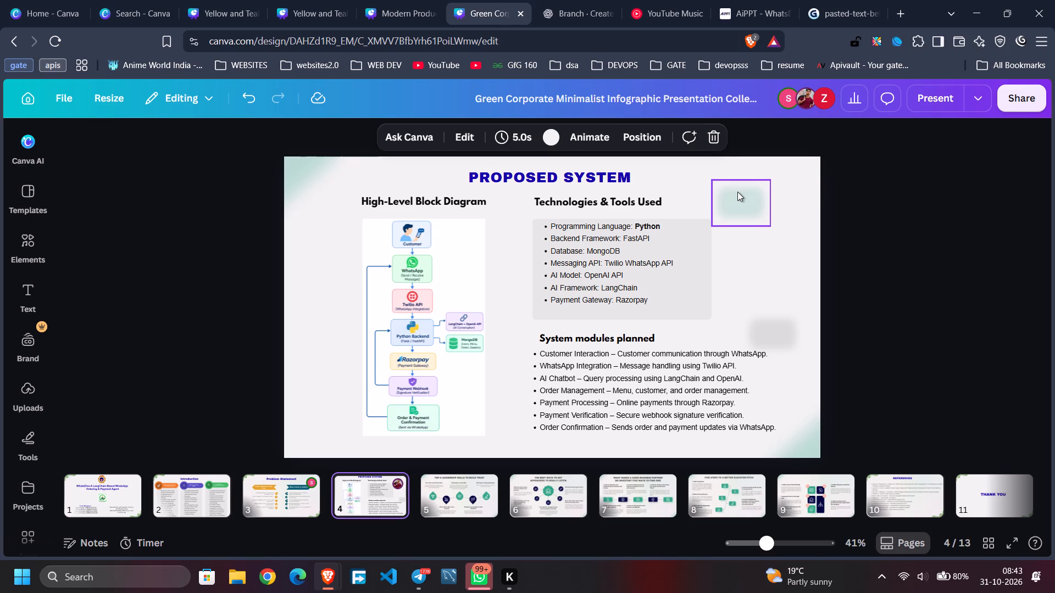
left_click(912, 490)
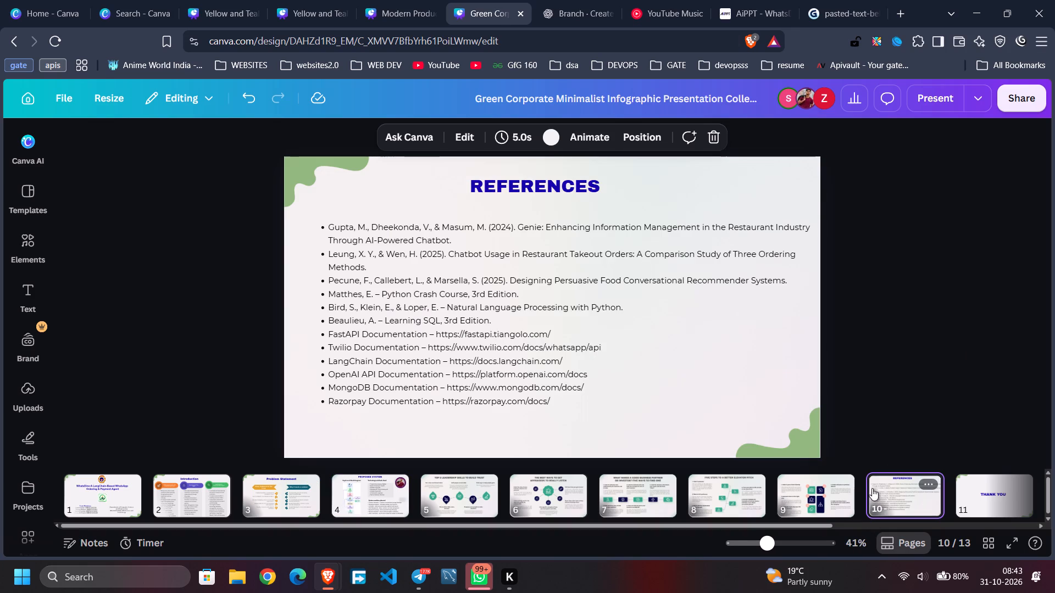
left_click(816, 491)
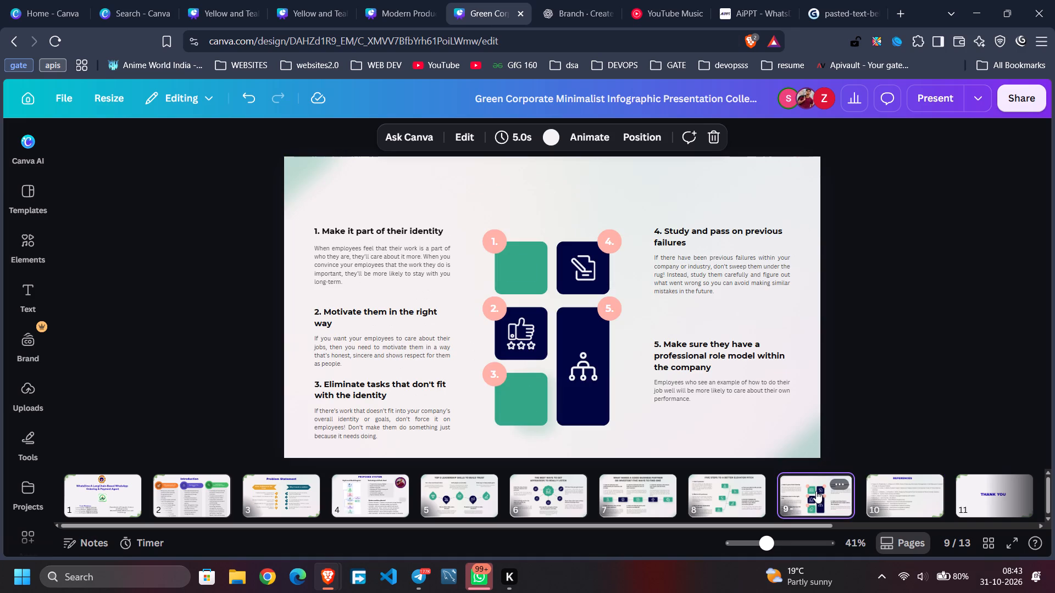
left_click(726, 496)
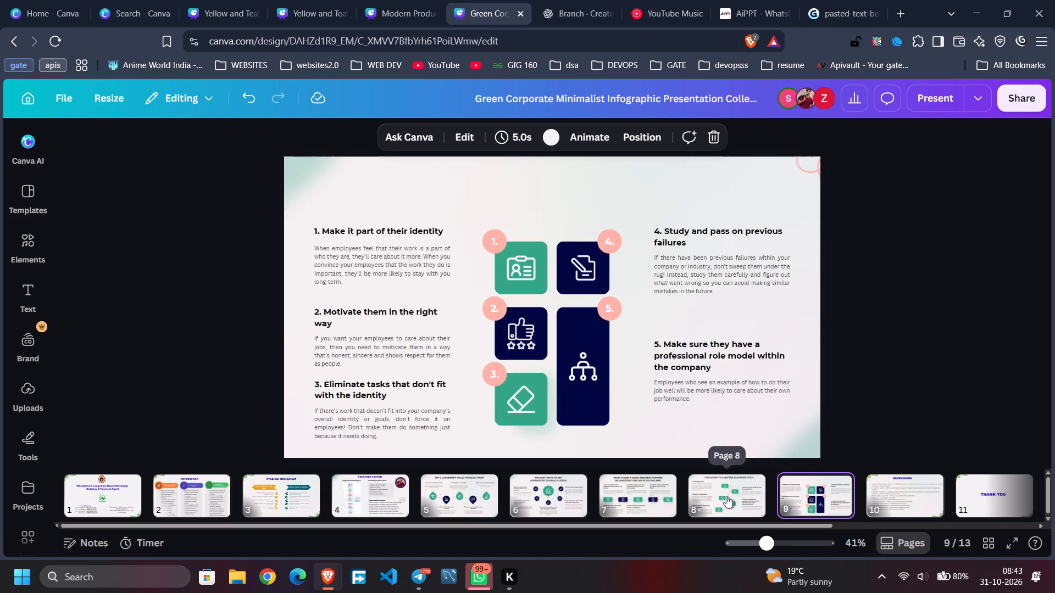
left_click(626, 502)
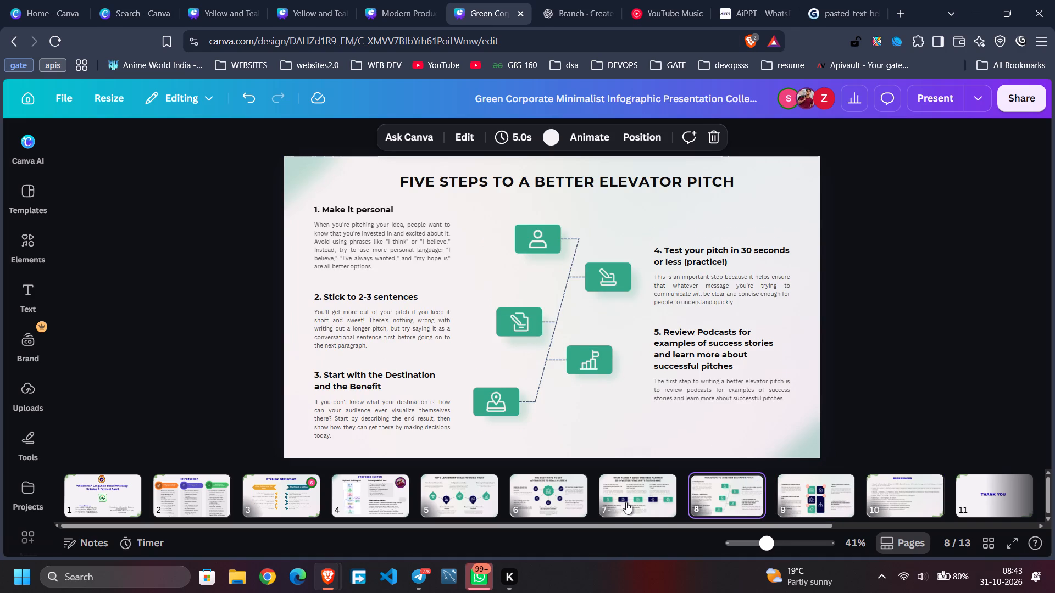
left_click(536, 493)
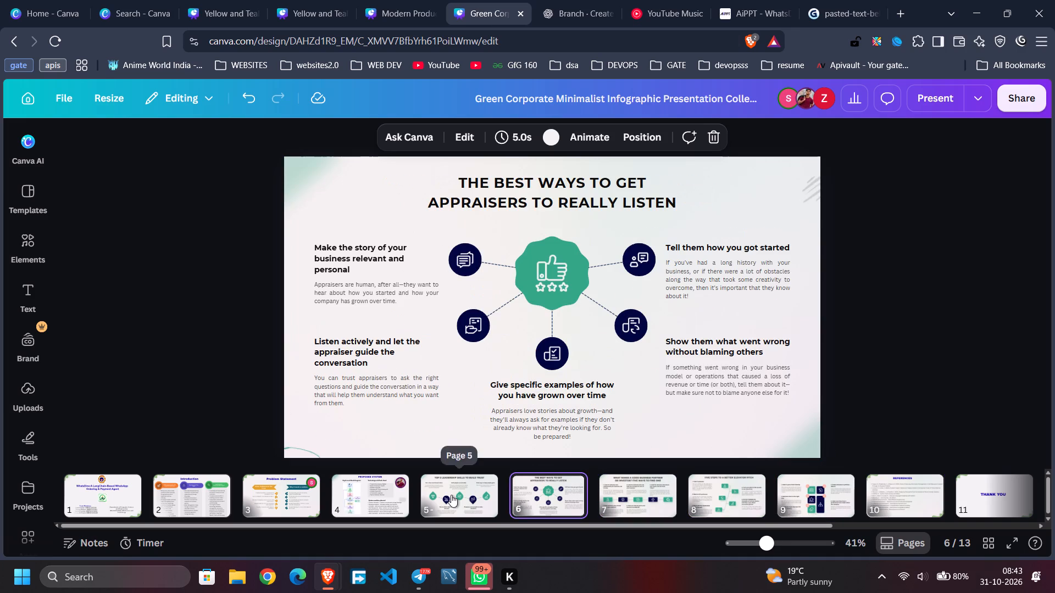
left_click(451, 495)
left_click(303, 497)
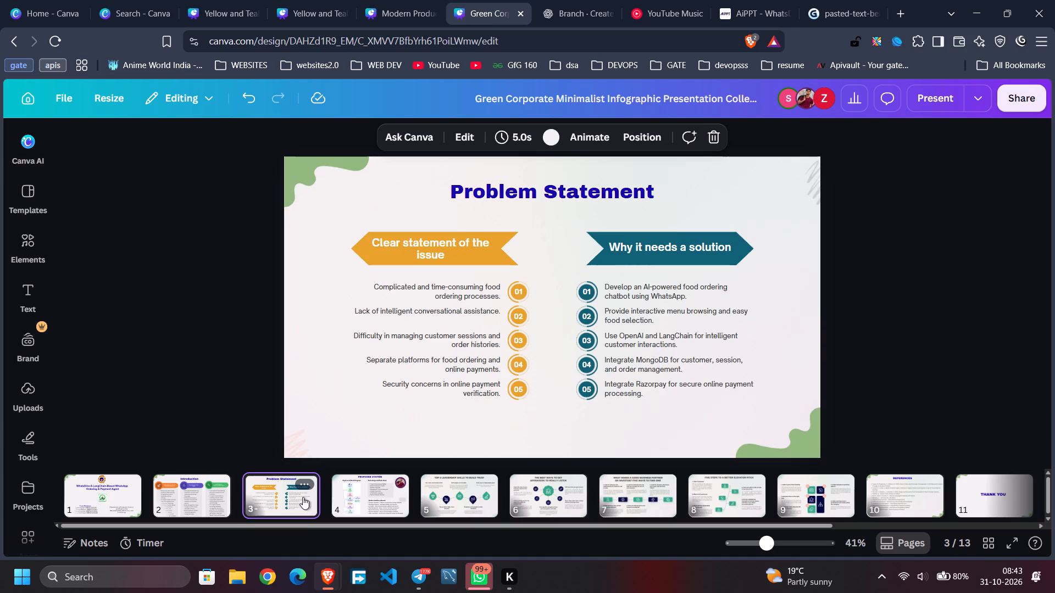
left_click(205, 496)
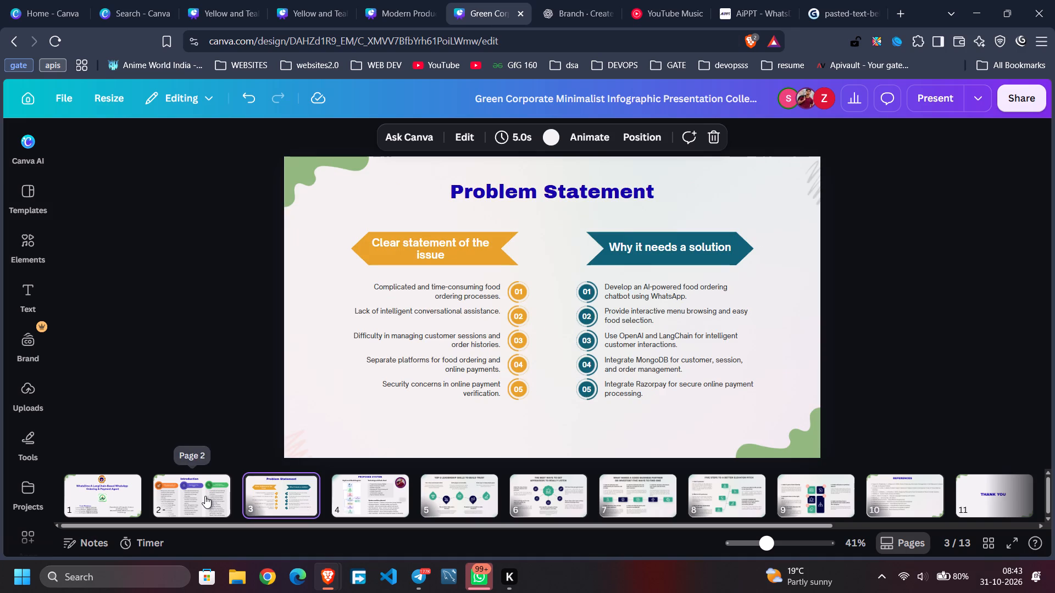
left_click(385, 485)
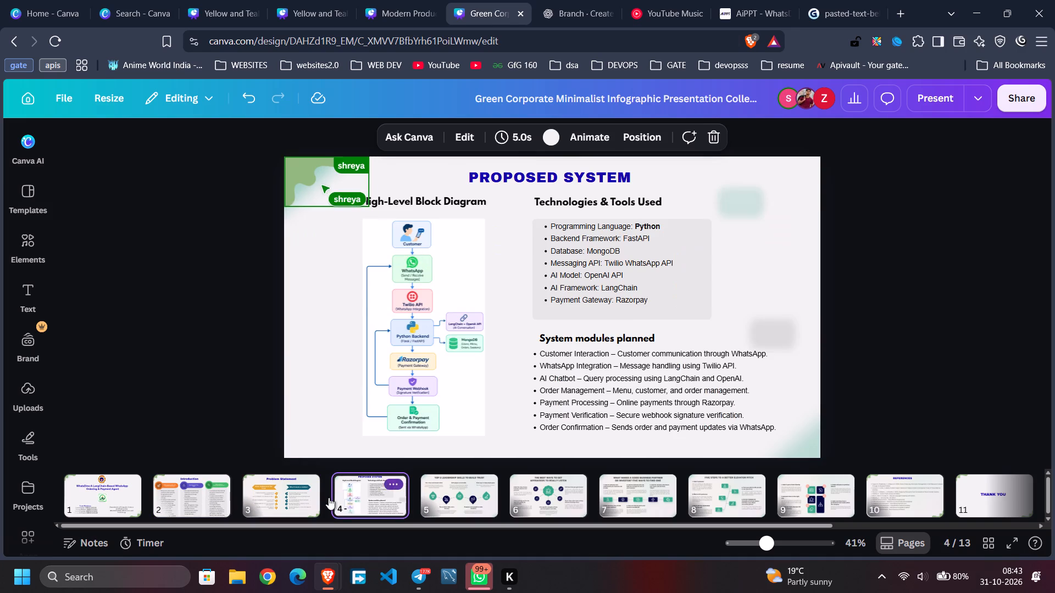
Recolor the "Clear statement of the issue" banner on slide 3 dark teal, matching the "Why it needs a solution" banner.
left_click(287, 491)
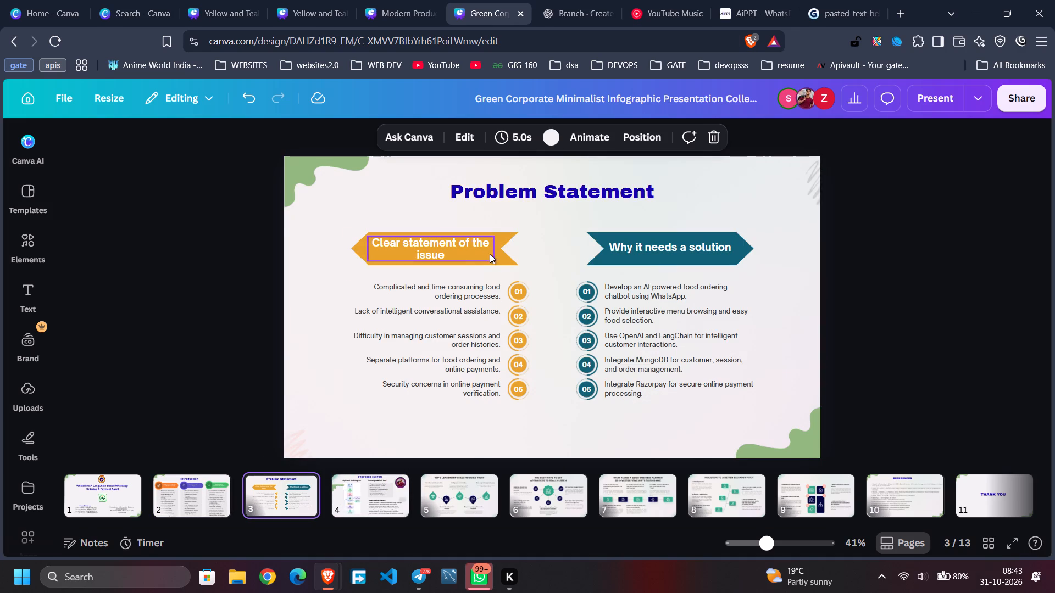
left_click(498, 256)
left_click(475, 136)
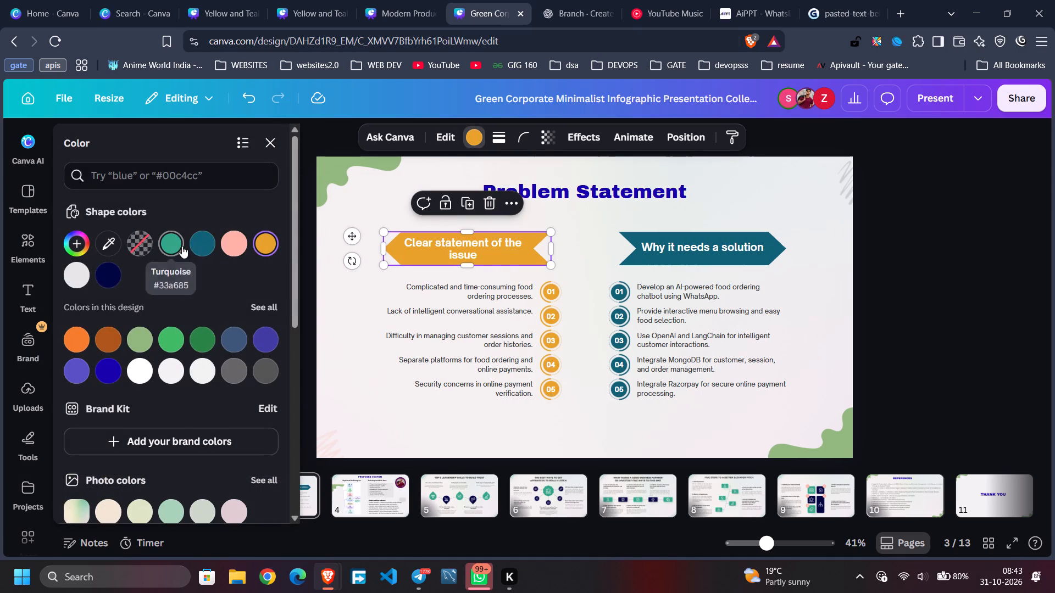
left_click(206, 247)
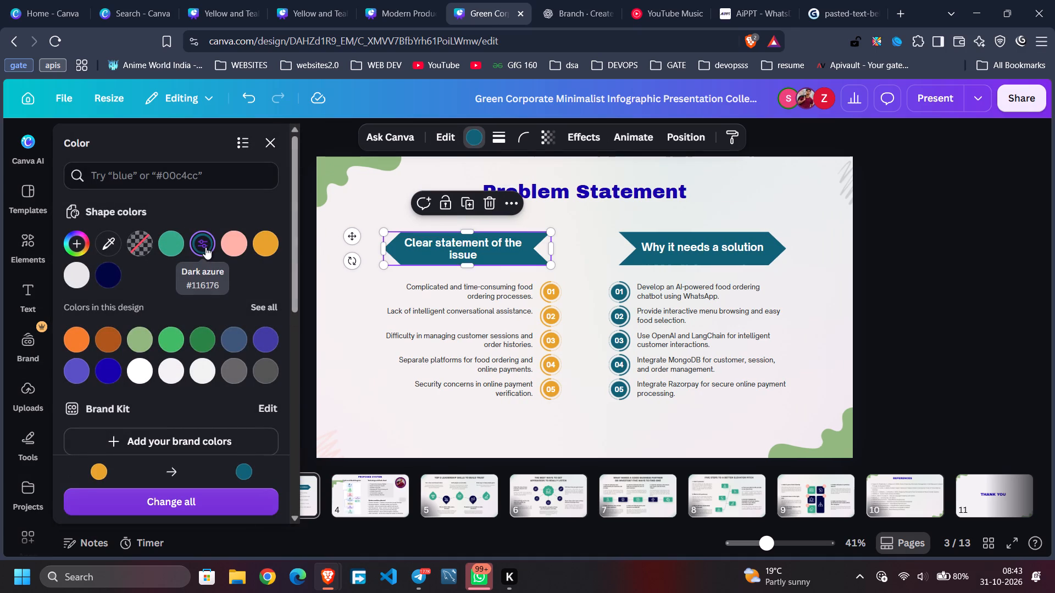
Examine the header shapes on the Introduction slide to compare their colors with the banners on slide 3.
left_click(627, 259)
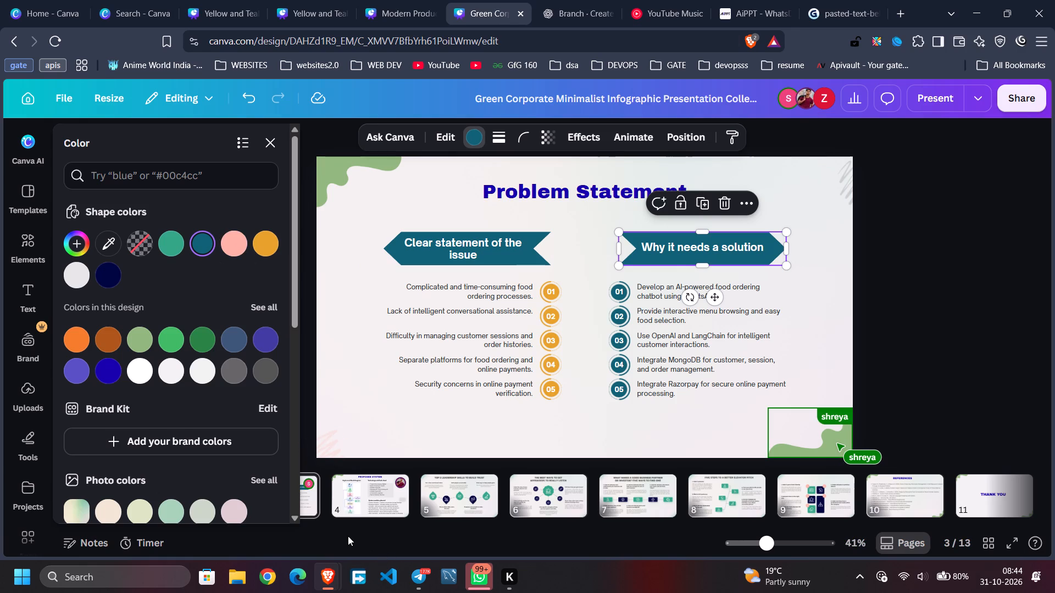
scroll(322, 493, "right", 2)
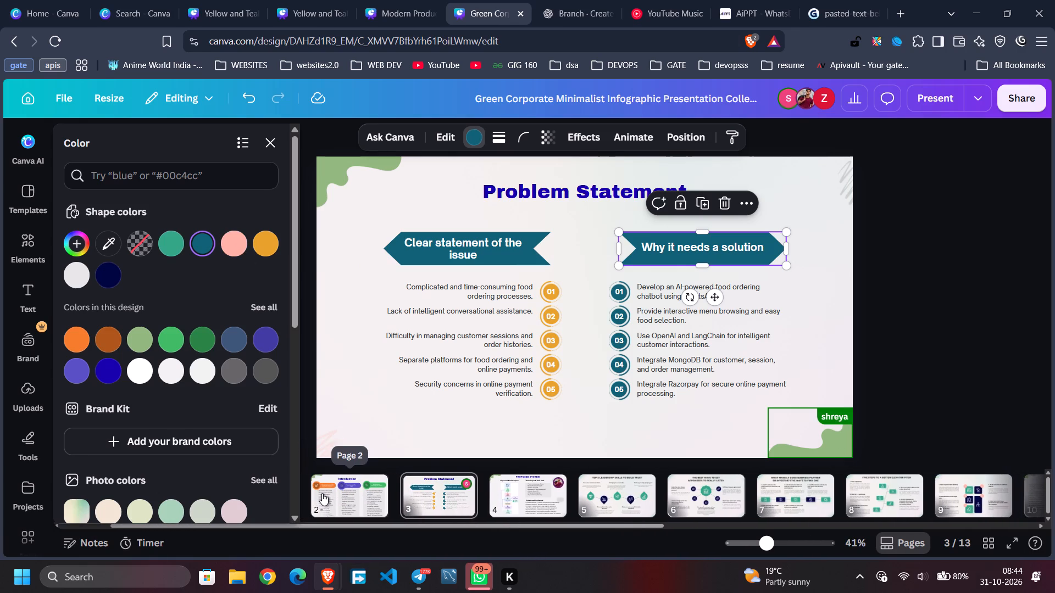
left_click(322, 493)
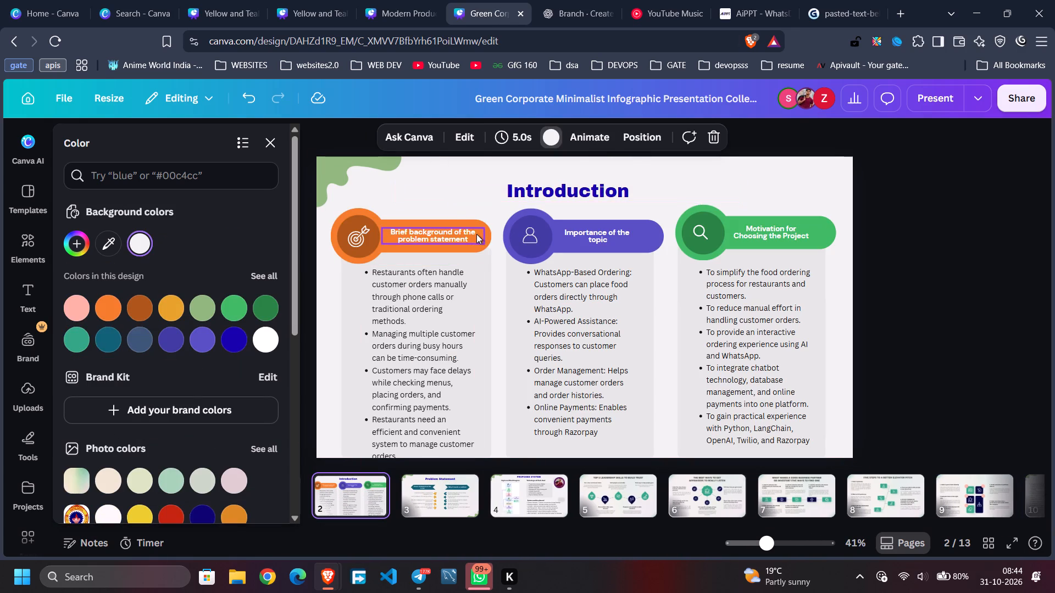
left_click(477, 248)
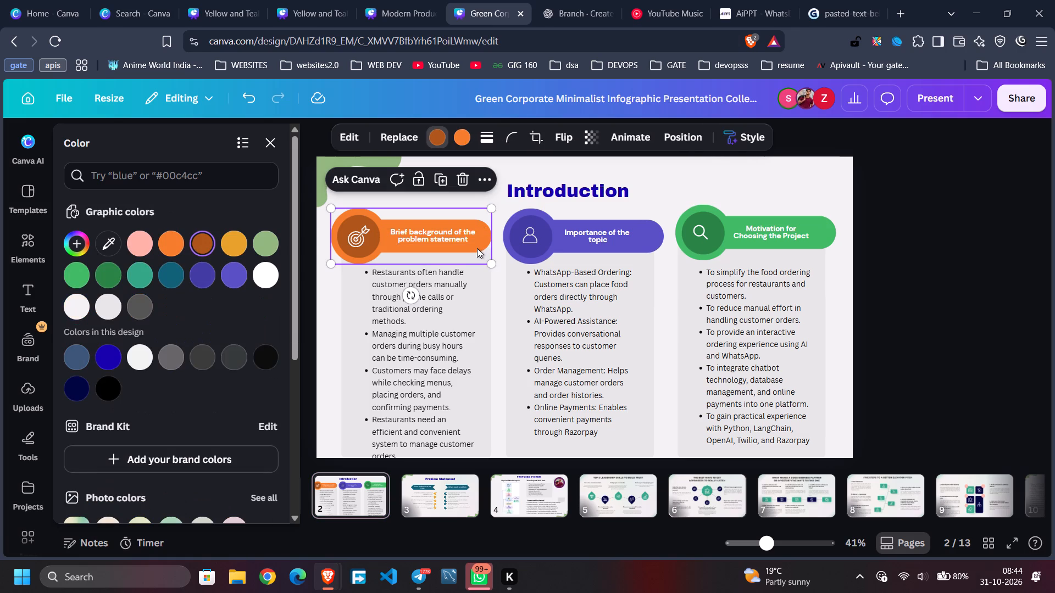
left_click(477, 248)
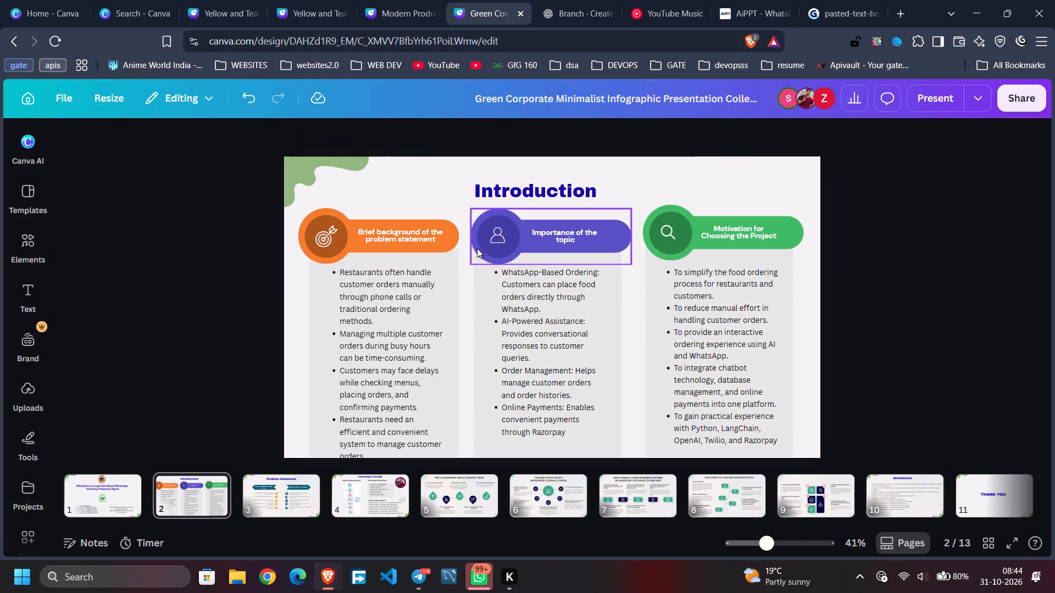
left_click(437, 247)
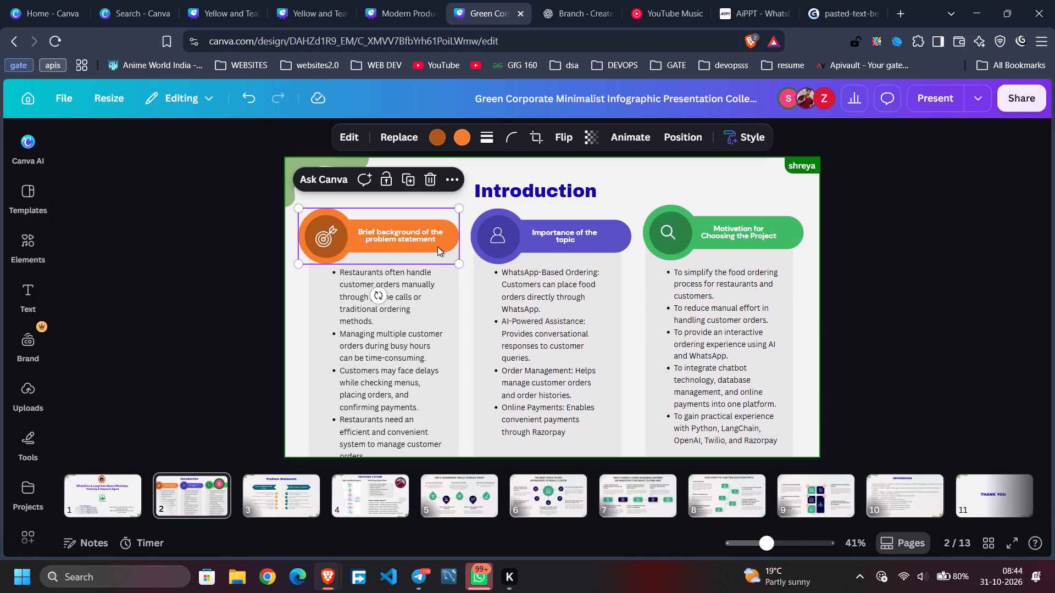
Recolor the "Clear statement of the issue" banner on slide 3 amber, matching the number circles below it.
left_click(271, 511)
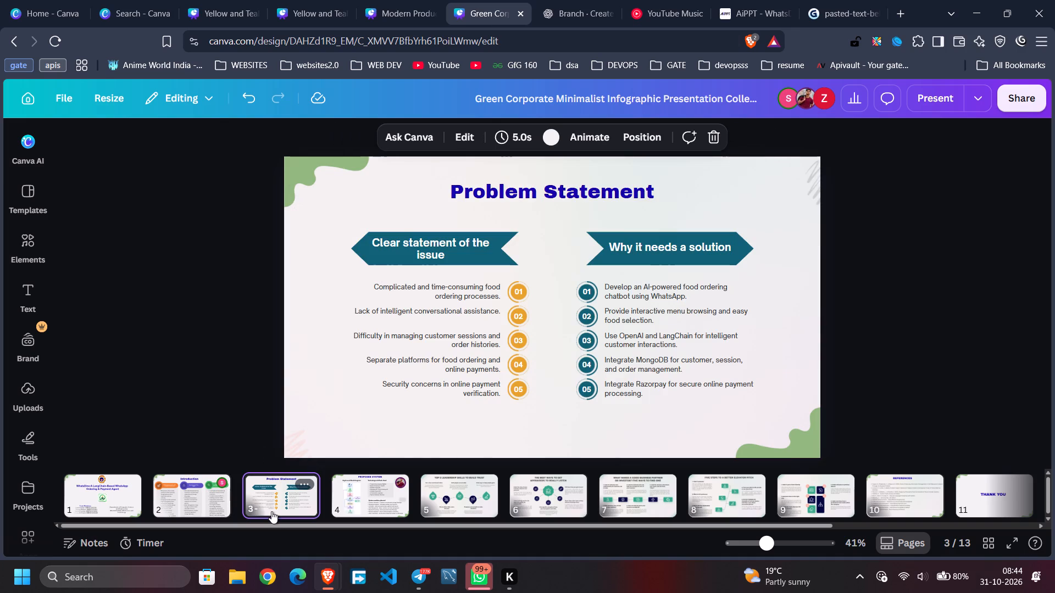
left_click(507, 250)
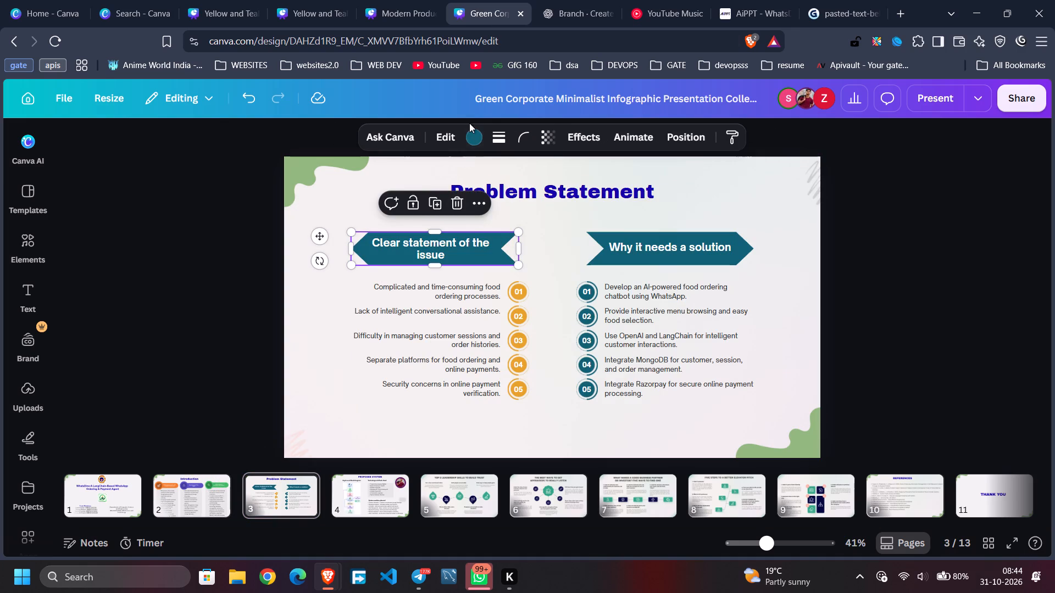
left_click(476, 141)
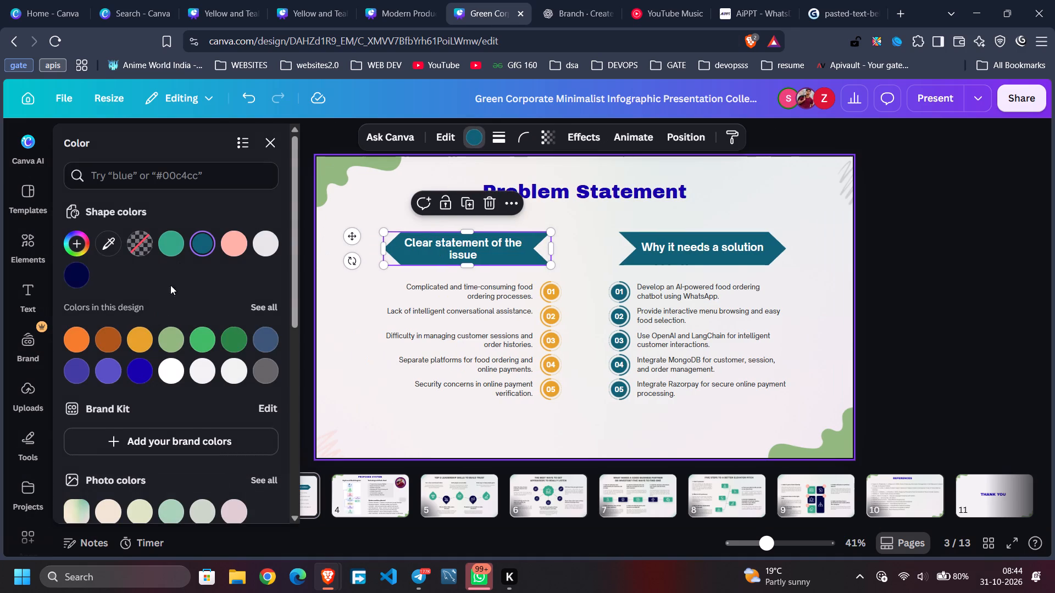
left_click(145, 338)
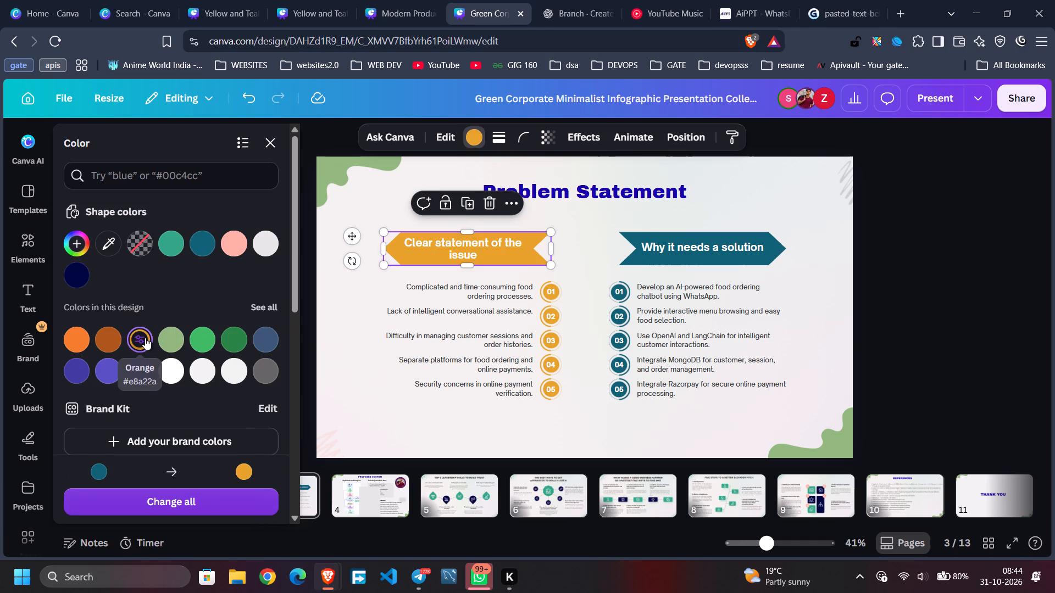
left_click(412, 407)
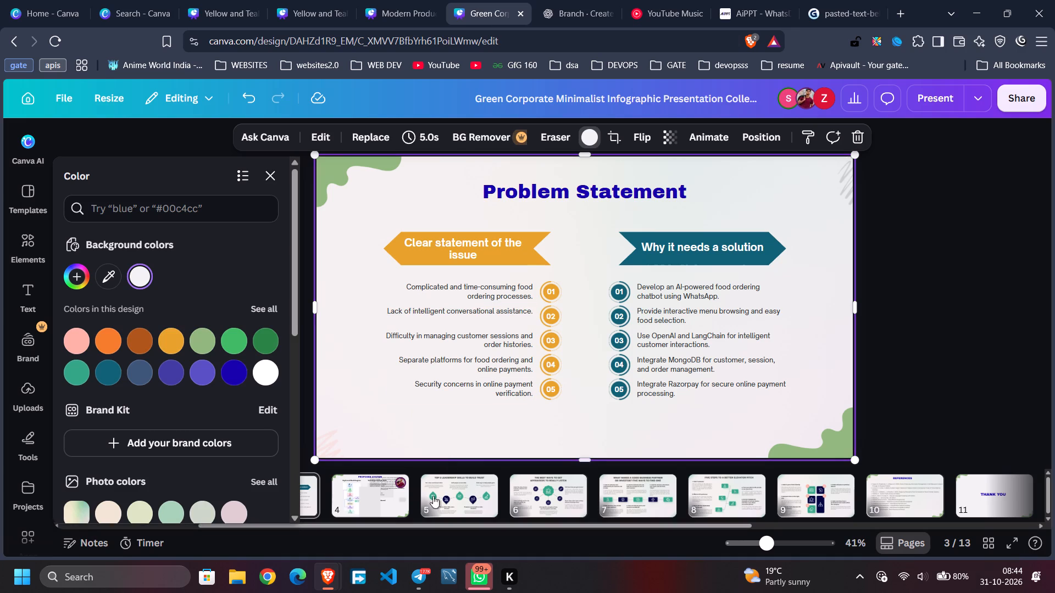
left_click(270, 176)
Copy the grey panel behind the first column of the Introduction slide and paste it onto slide 3.
left_click(191, 489)
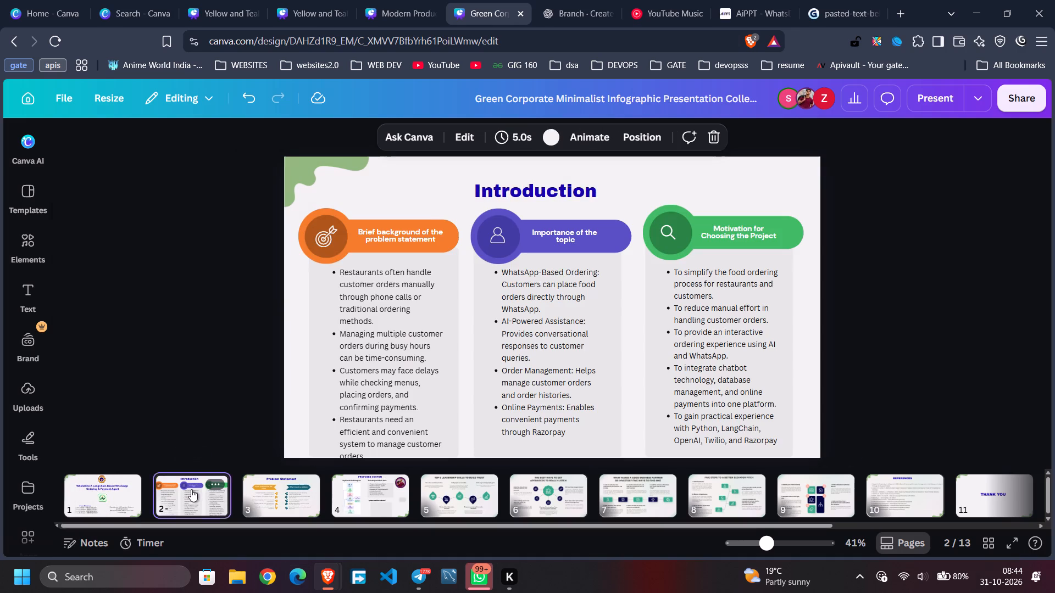
left_click(452, 383)
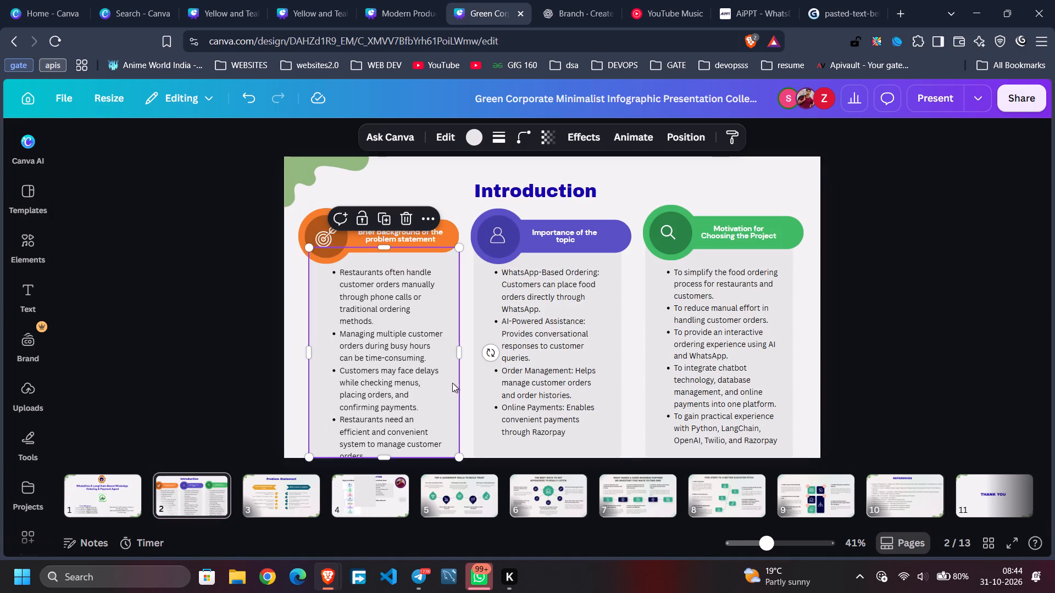
key("ctrl+c")
left_click(421, 8)
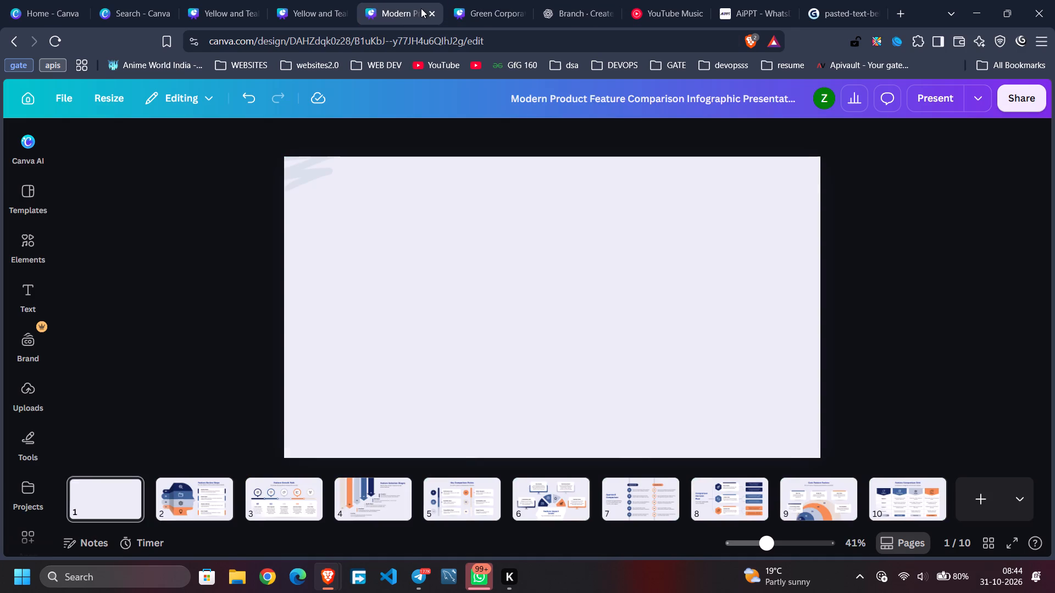
left_click(484, 8)
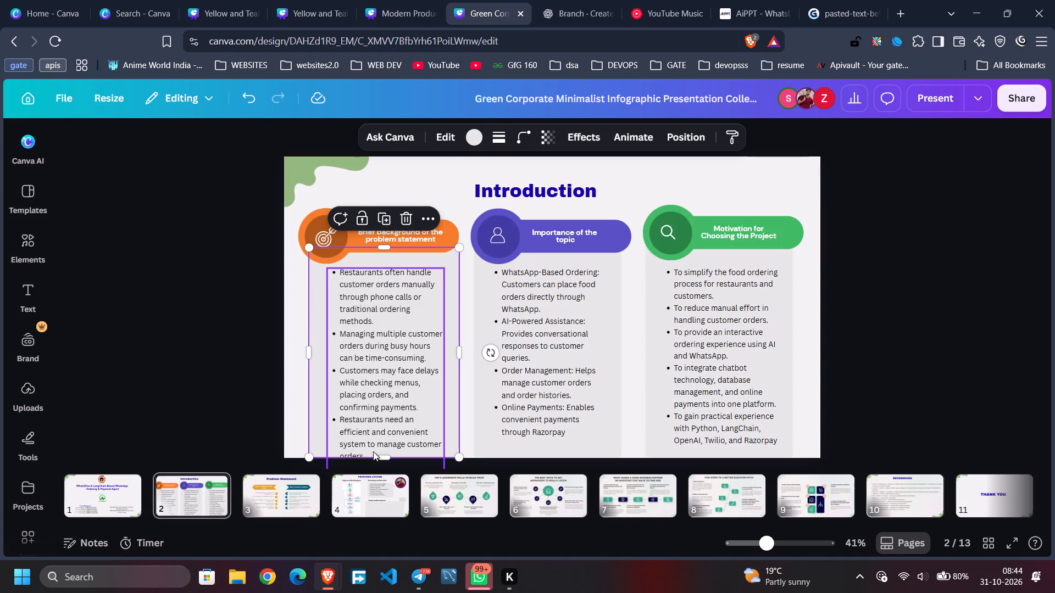
left_click(304, 506)
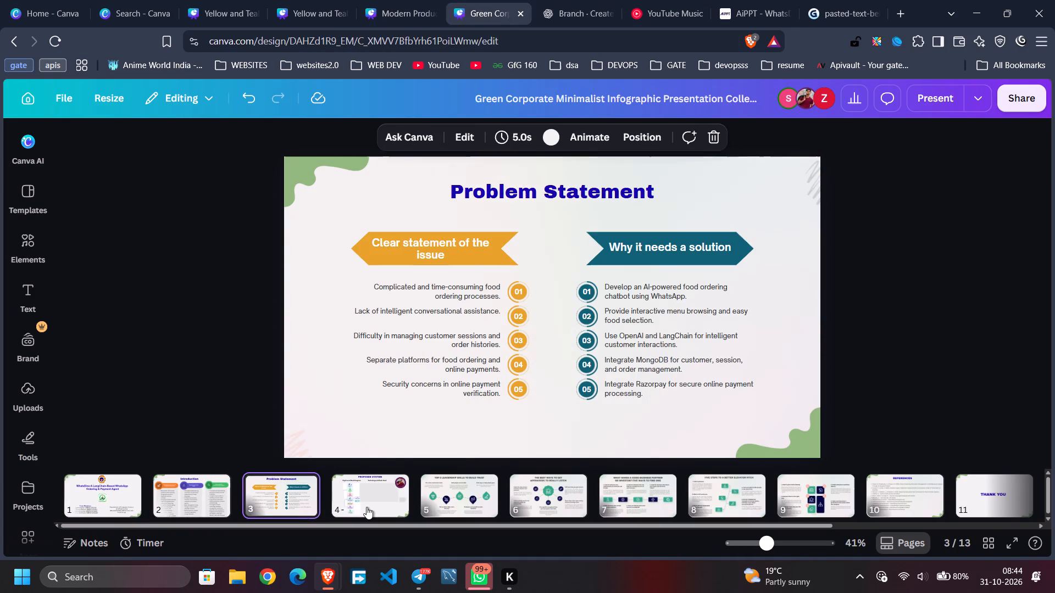
left_click(367, 507)
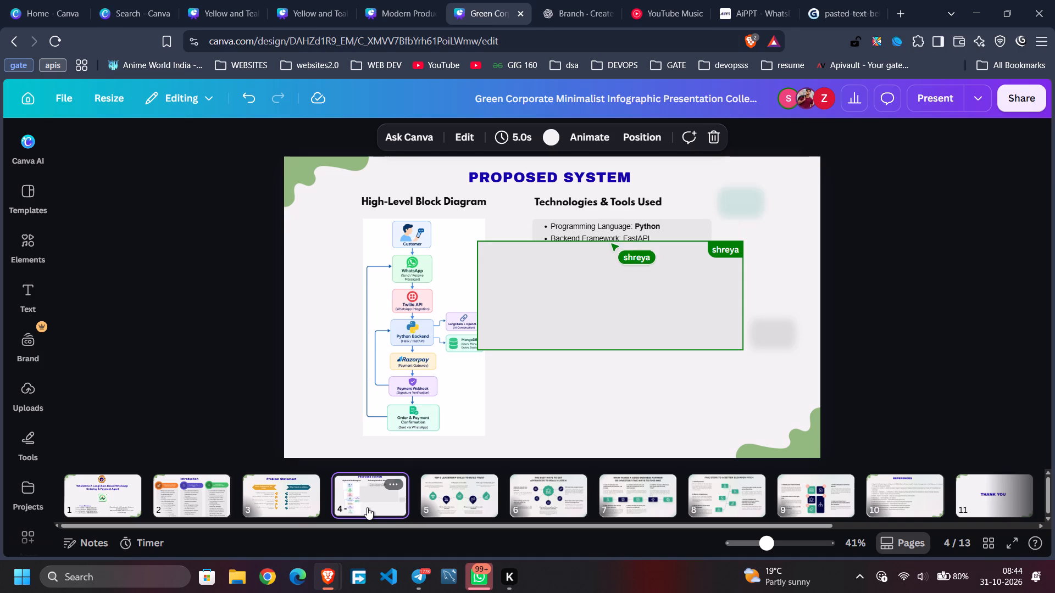
left_click(288, 493)
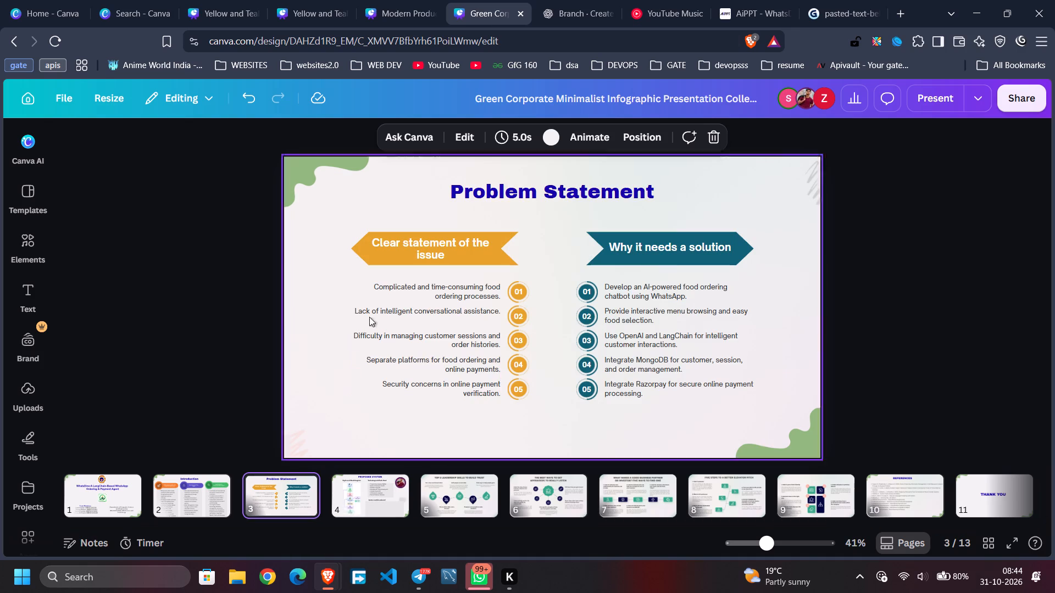
left_click(338, 374)
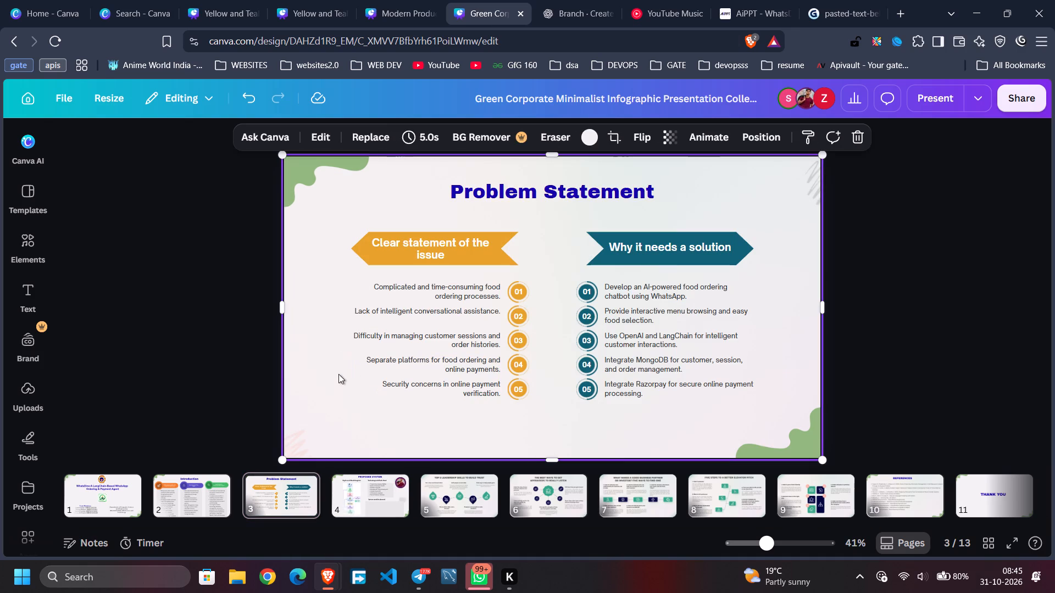
key("ctrl+v")
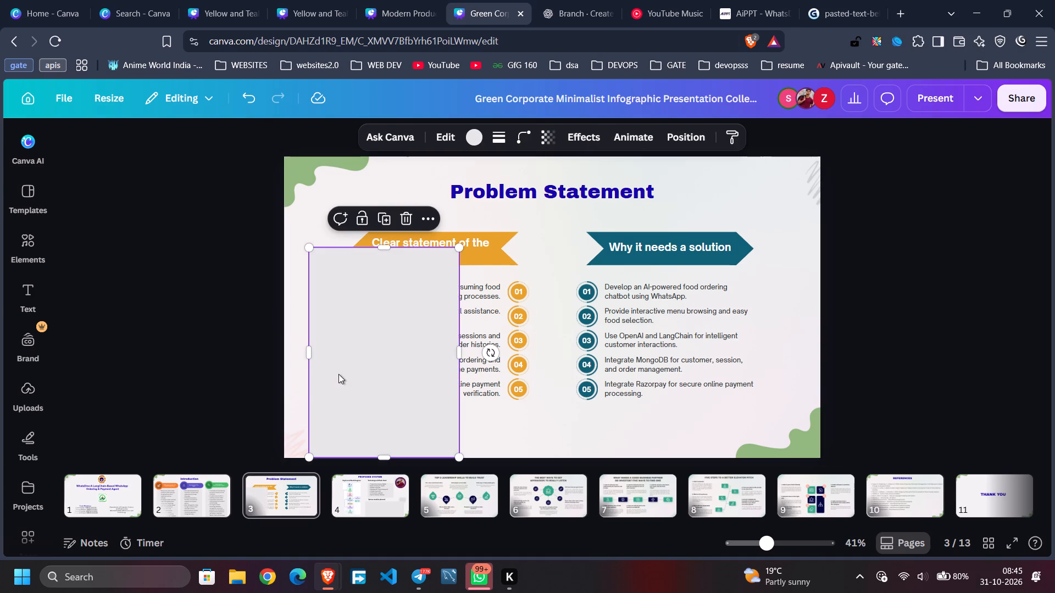
Place the grey panel over the "Clear statement of the issue" points on slide 3 and send it to the back.
left_click_drag(369, 333, 403, 376)
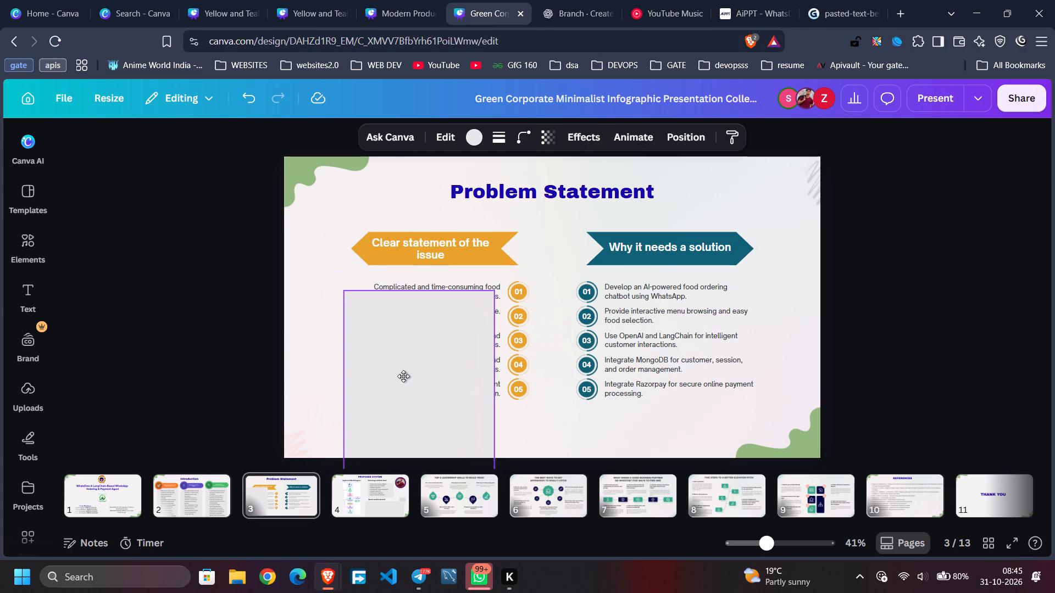
left_click_drag(403, 376, 401, 362)
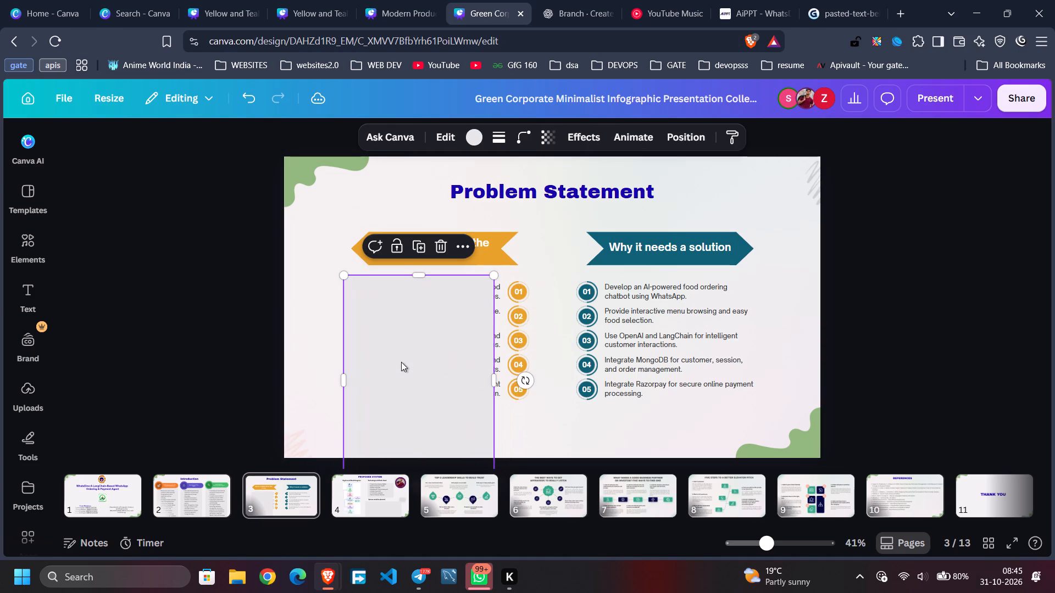
left_click(462, 248)
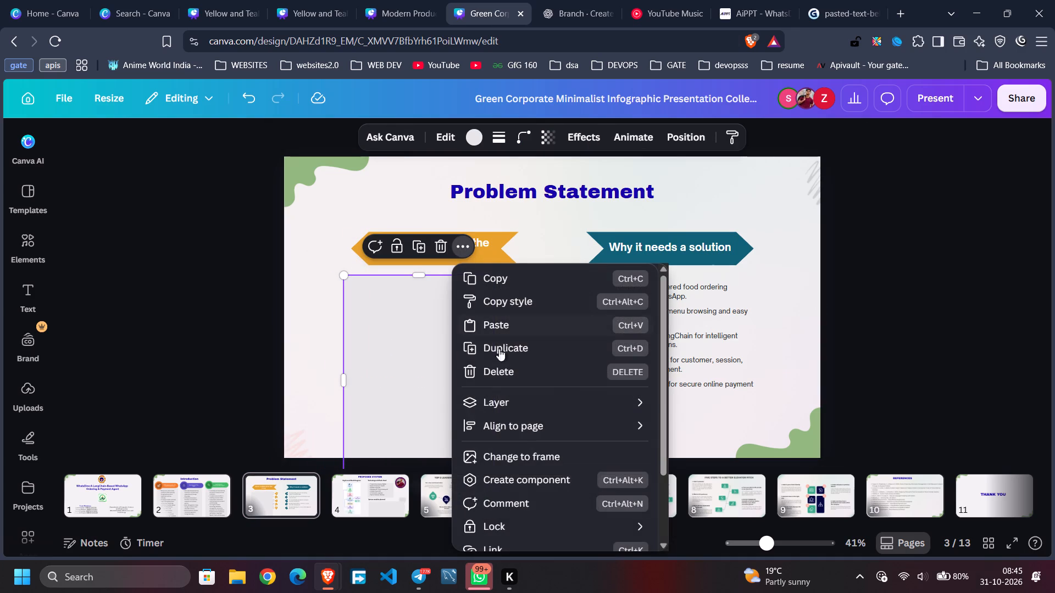
scroll(514, 472, "down", 6)
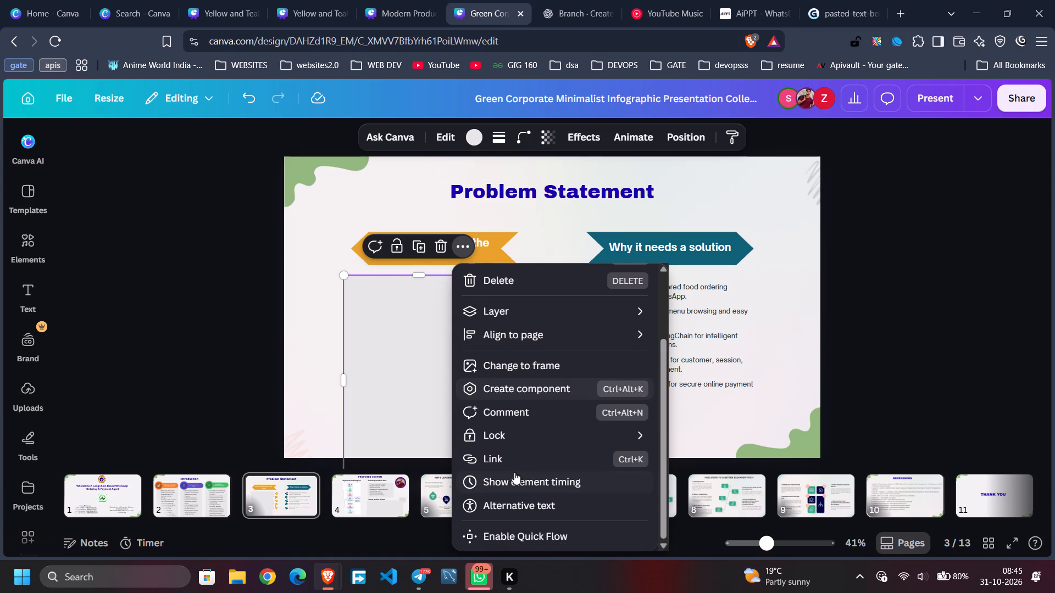
scroll(514, 472, "up", 1)
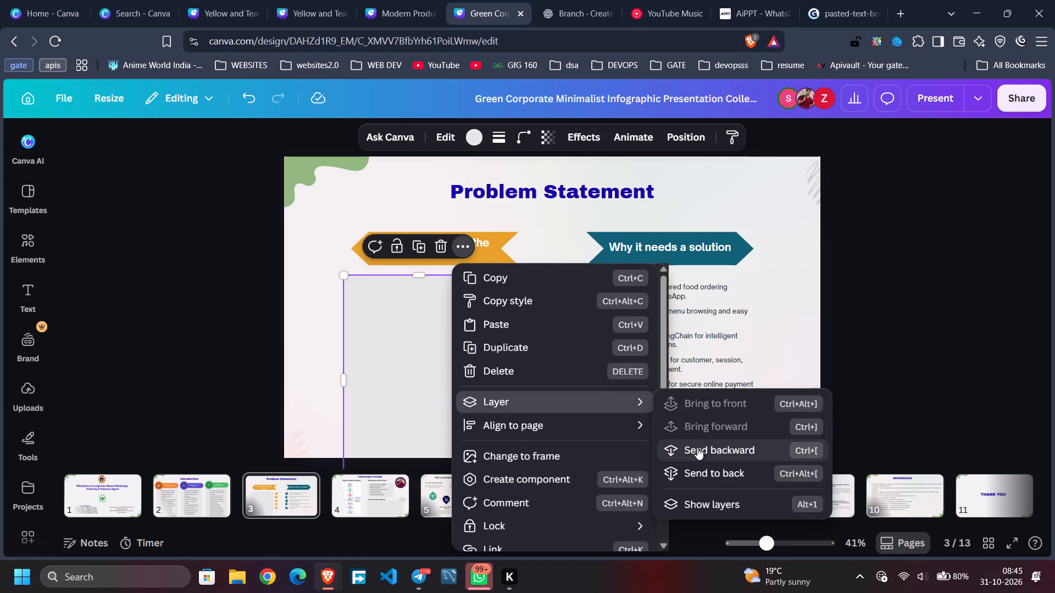
left_click(697, 447)
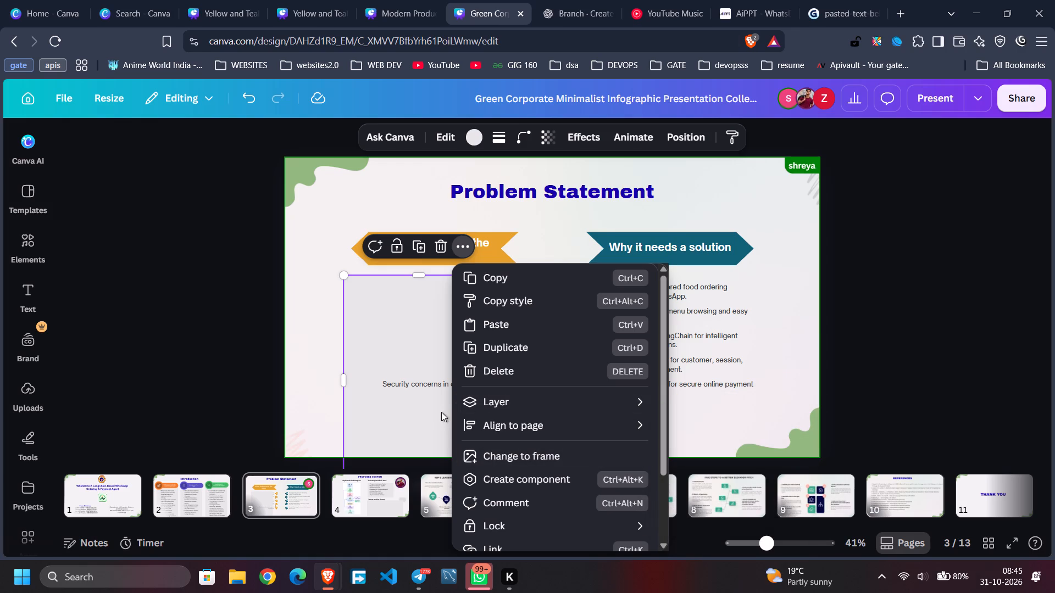
left_click(414, 418)
left_click_drag(414, 418, 395, 428)
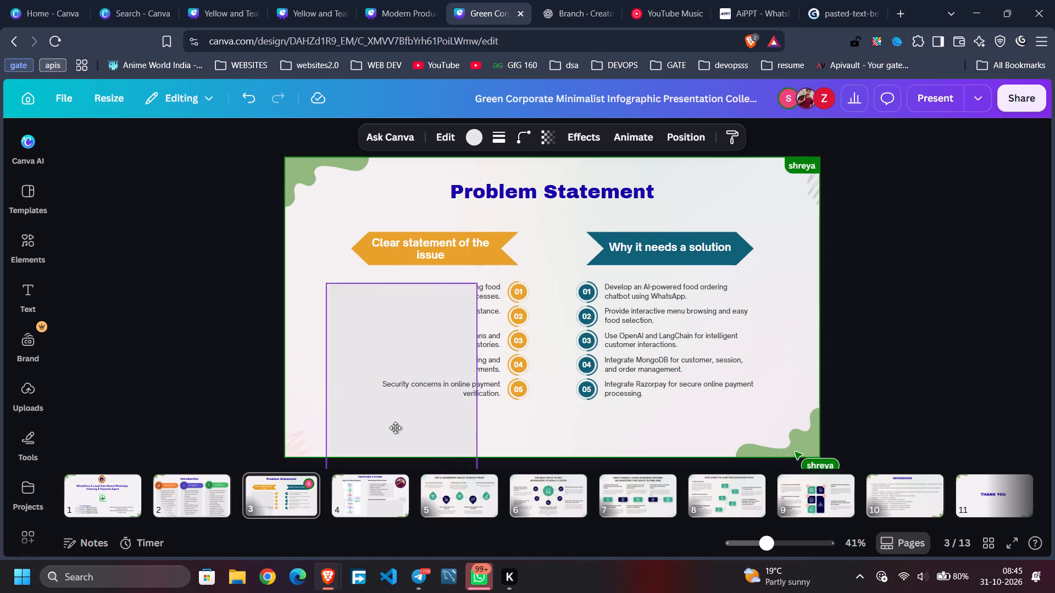
left_click_drag(395, 428, 382, 424)
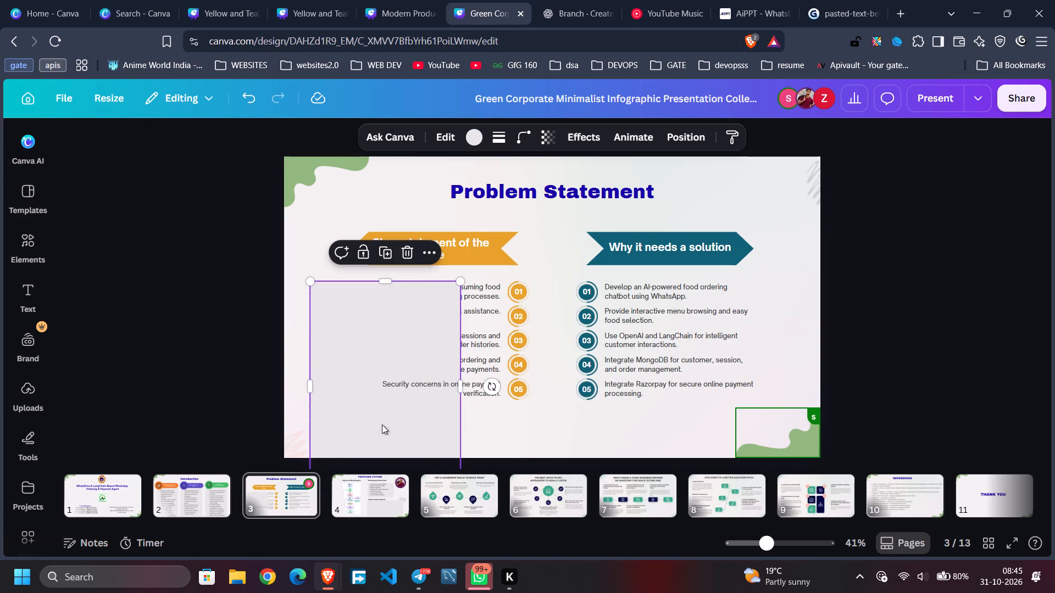
right_click(382, 424)
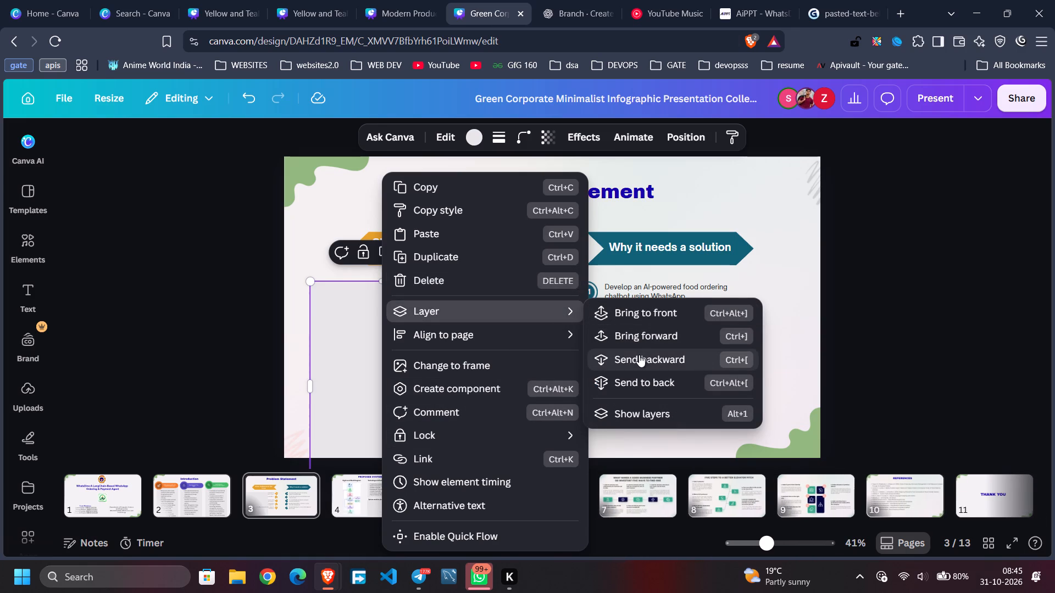
left_click(641, 391)
left_click(297, 360)
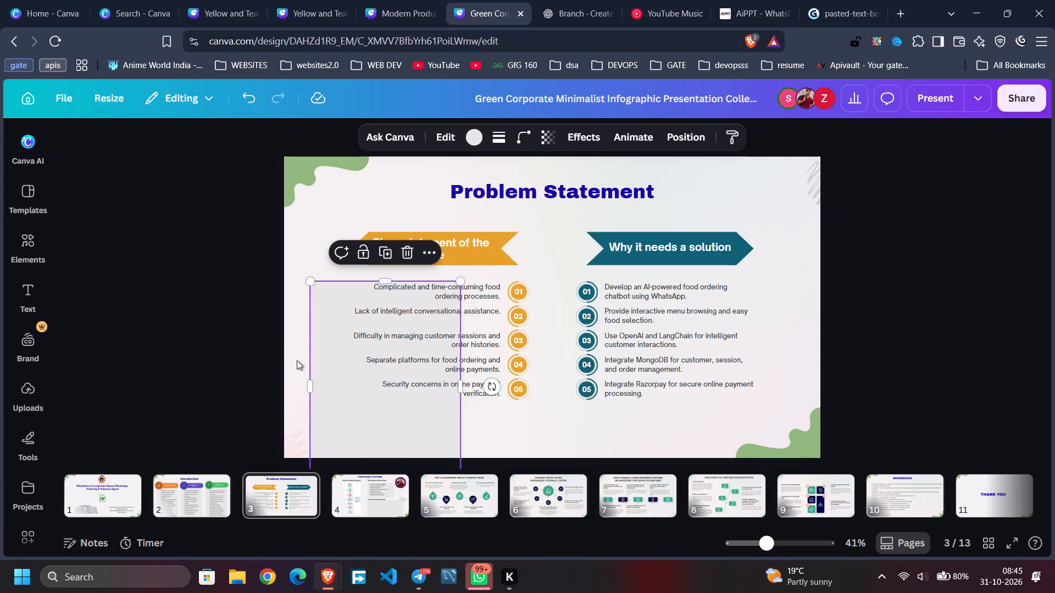
Move the grey panel under the "Clear statement of the issue" banner and widen it to span the points and number circles.
left_click_drag(383, 409, 413, 409)
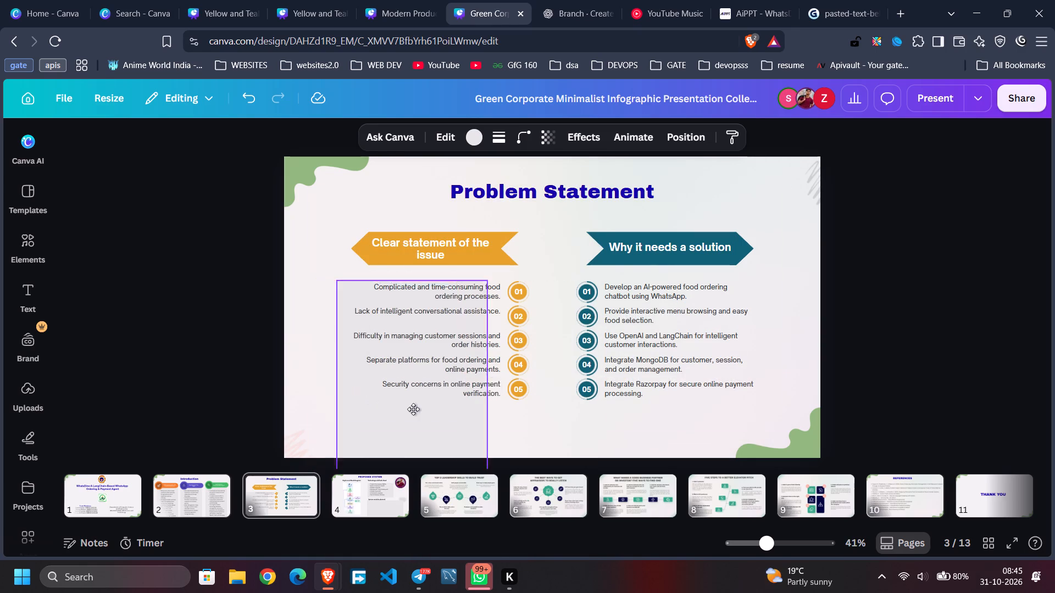
left_click_drag(413, 409, 456, 401)
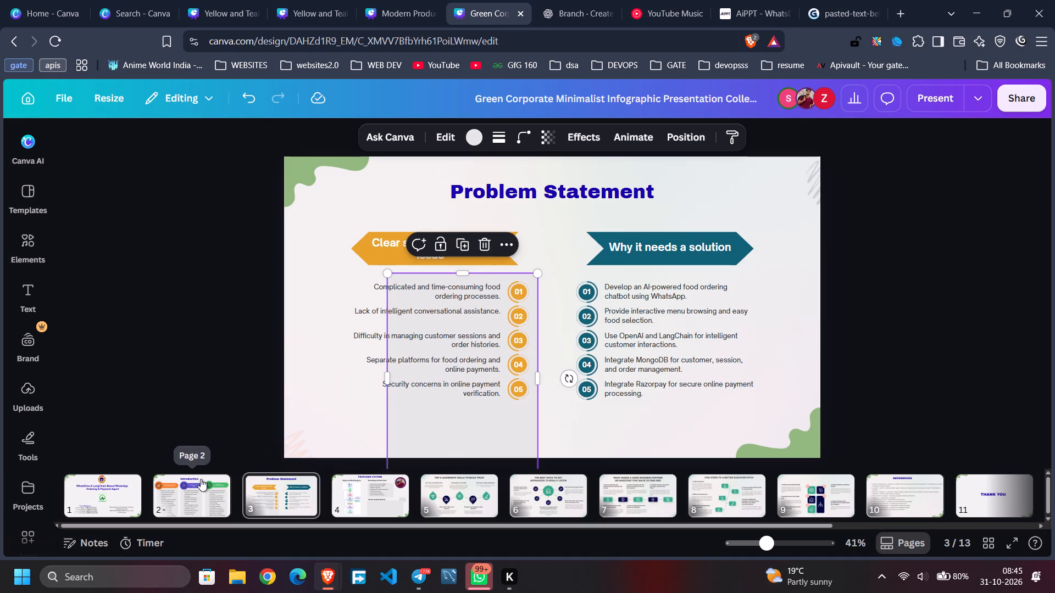
left_click(201, 479)
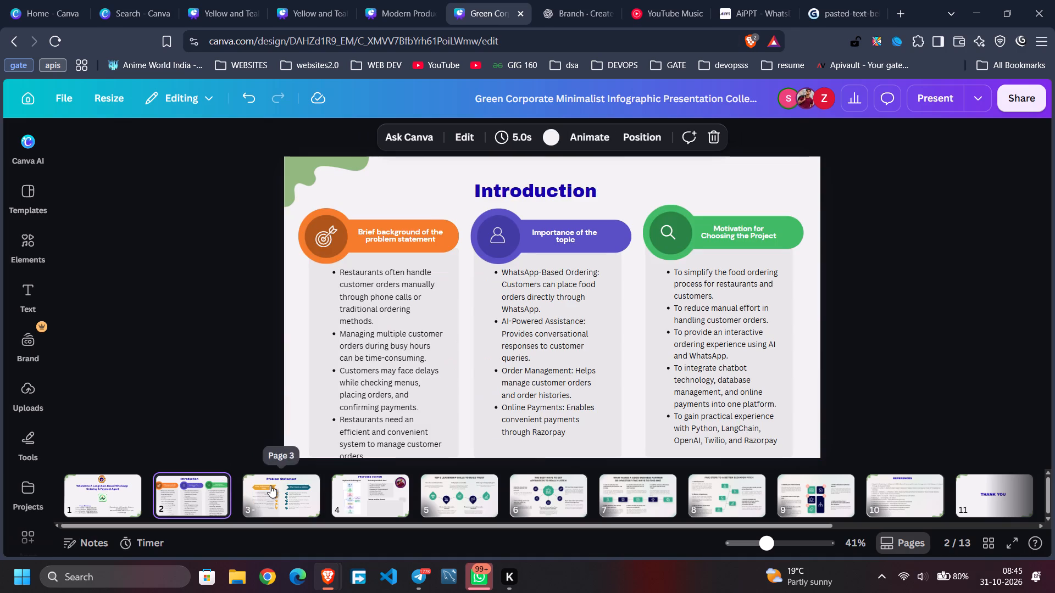
left_click(270, 485)
left_click(423, 418)
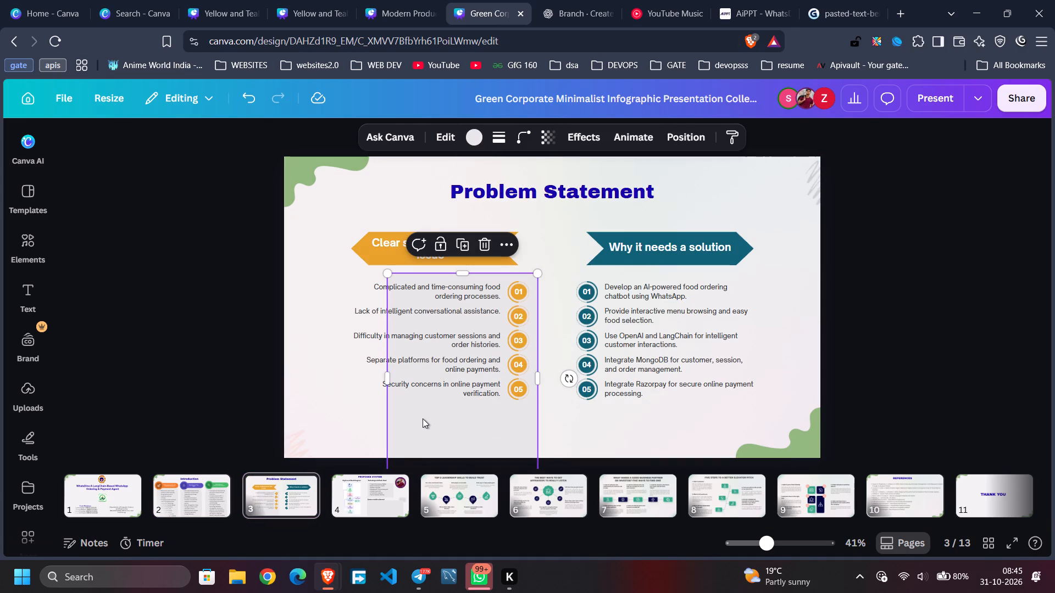
left_click_drag(388, 383, 352, 385)
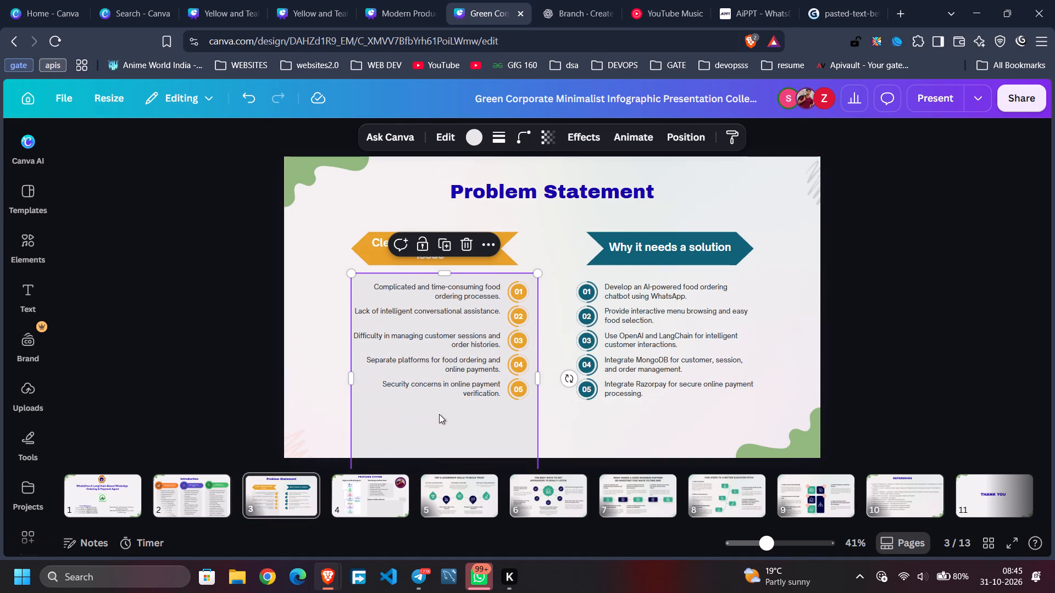
left_click_drag(474, 422, 465, 423)
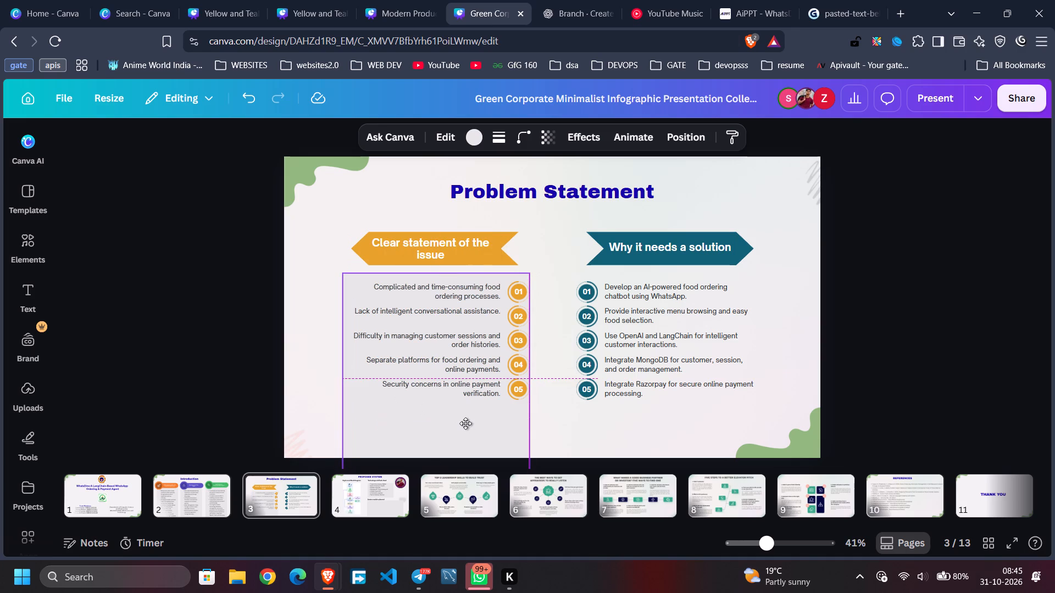
left_click_drag(465, 423, 465, 422)
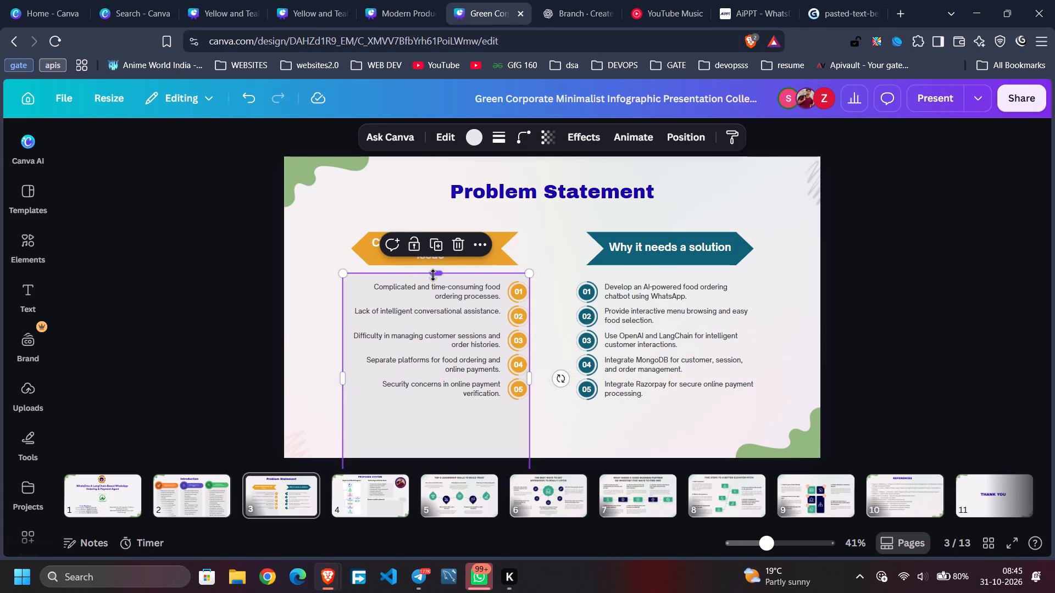
Shorten the grey panel and adjust its position and width to fit closely around the five issue points and amber circles.
left_click_drag(433, 275, 442, 346)
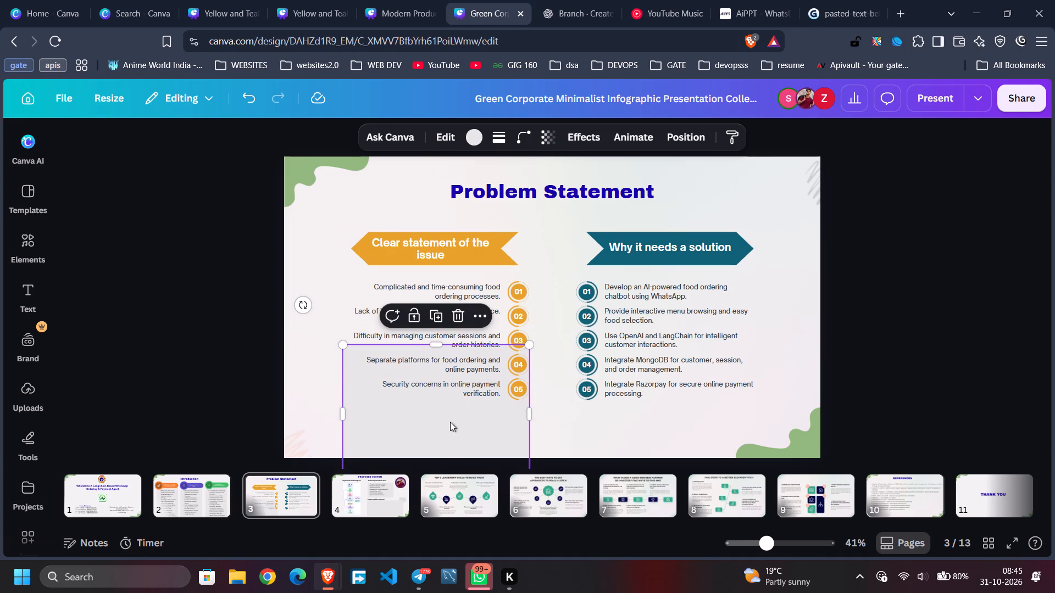
left_click_drag(450, 422, 452, 355)
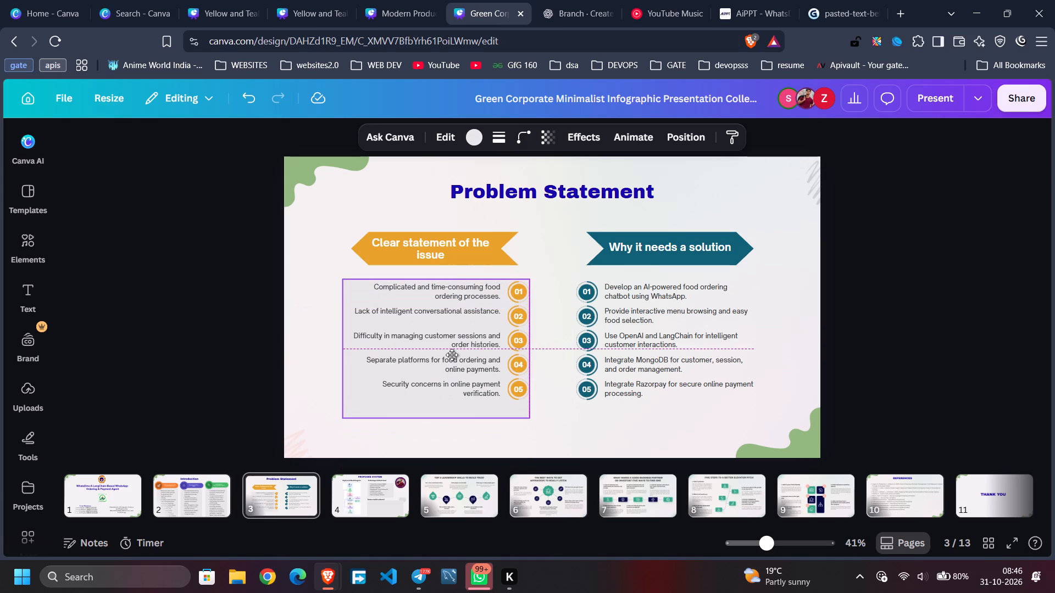
left_click_drag(452, 355, 452, 349)
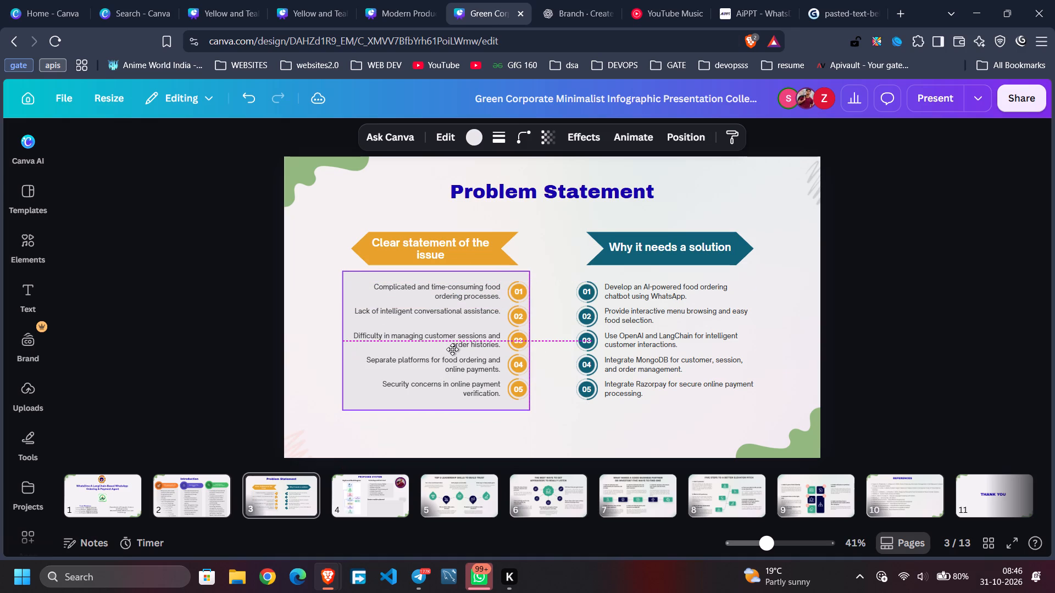
left_click_drag(452, 349, 424, 351)
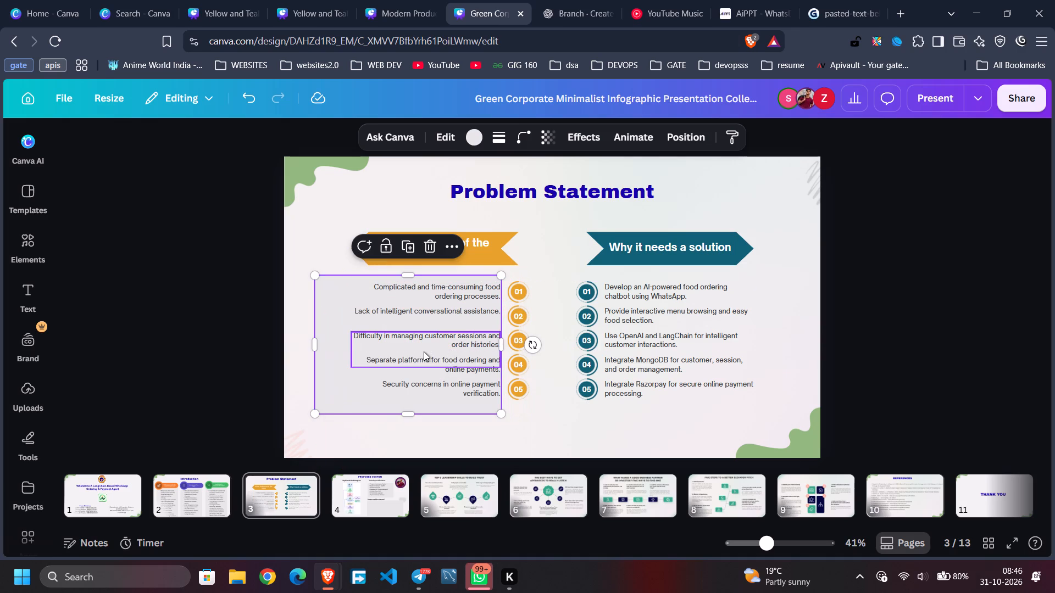
left_click_drag(316, 413, 353, 404)
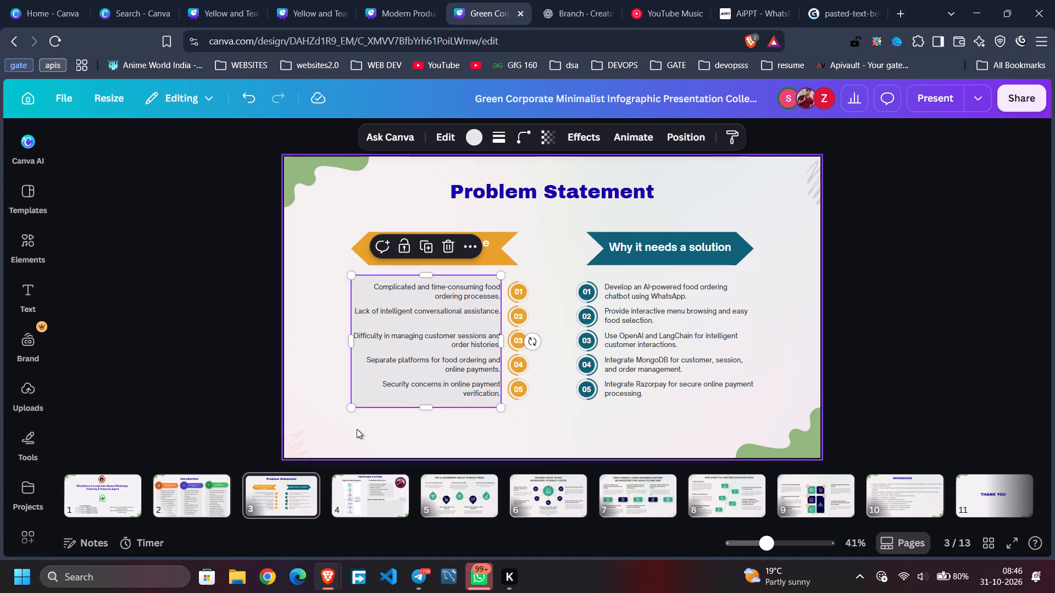
left_click(357, 429)
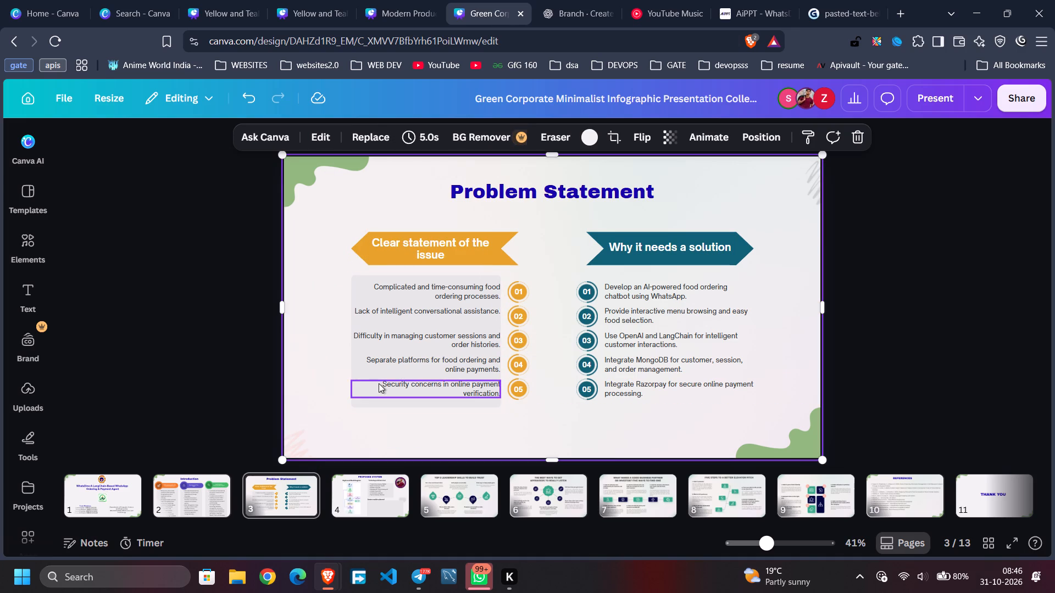
left_click(364, 398)
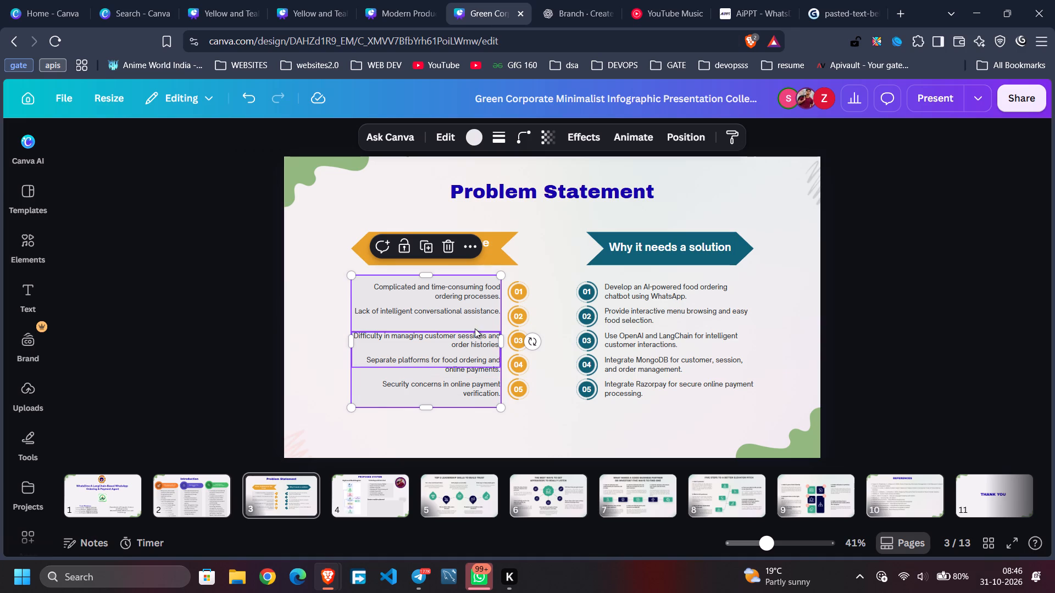
left_click_drag(502, 338, 508, 340)
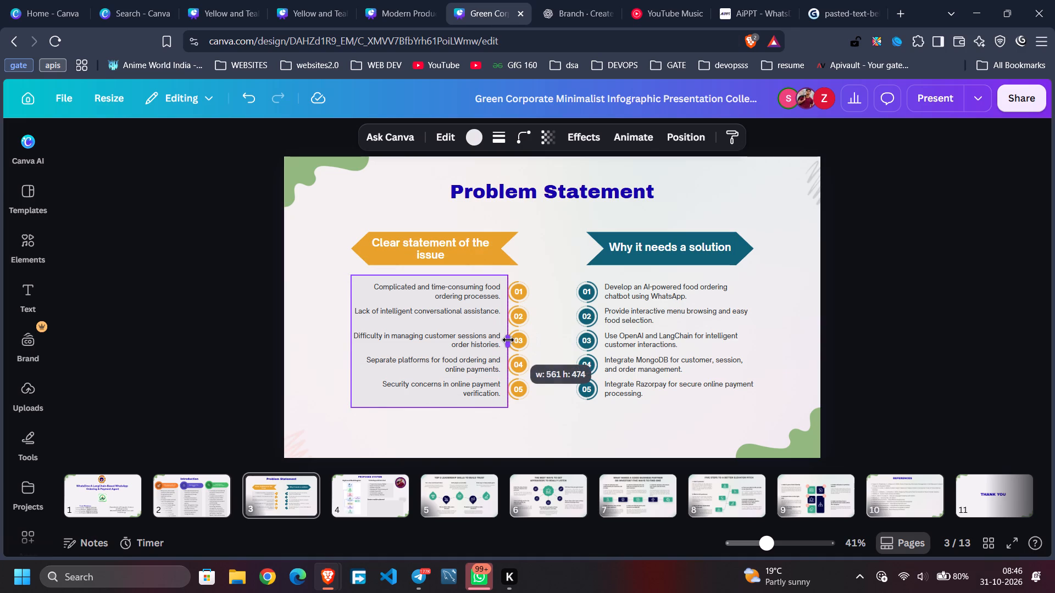
left_click_drag(508, 340, 530, 341)
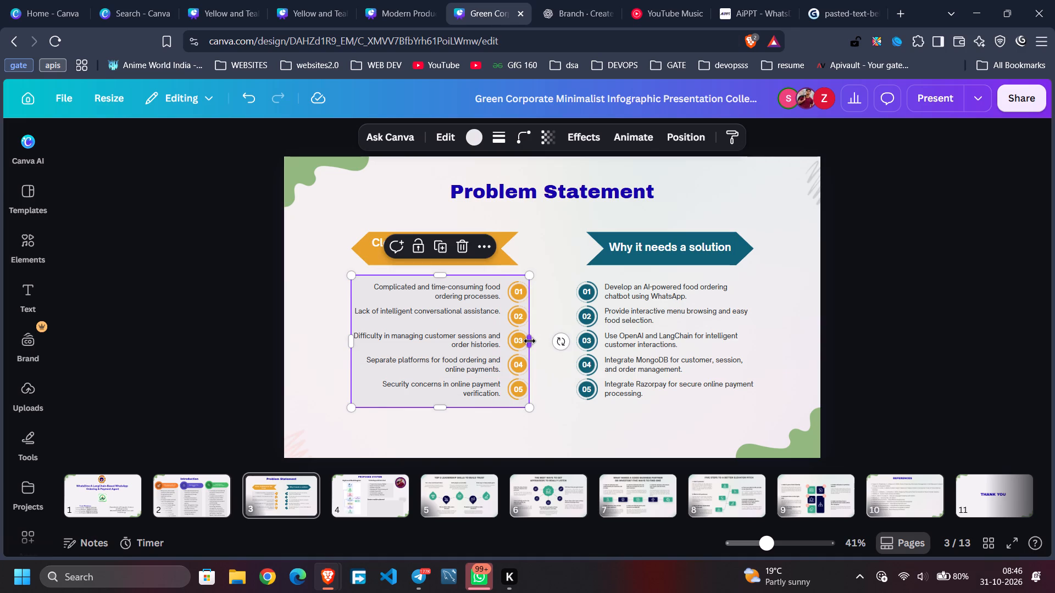
left_click(477, 426)
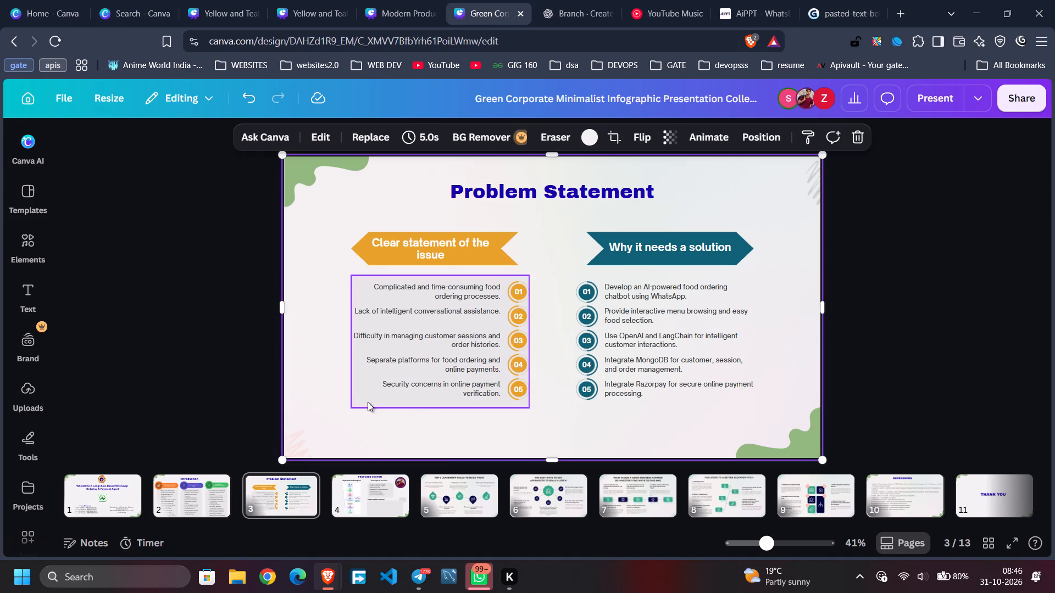
Increase the corner rounding of the grey panel behind the issue points.
left_click(359, 398)
left_click(522, 142)
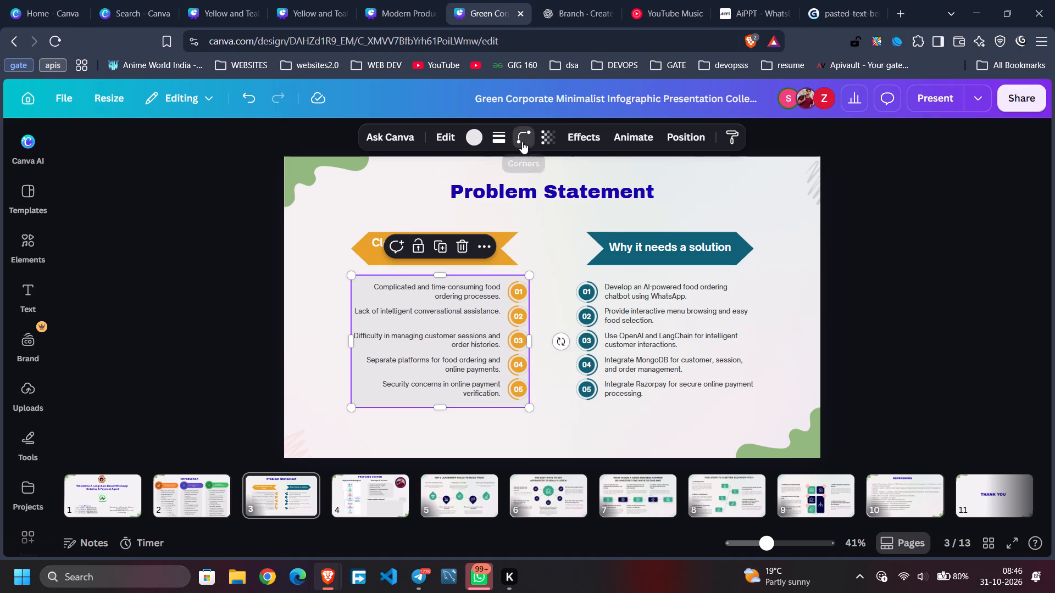
left_click_drag(477, 189, 528, 191)
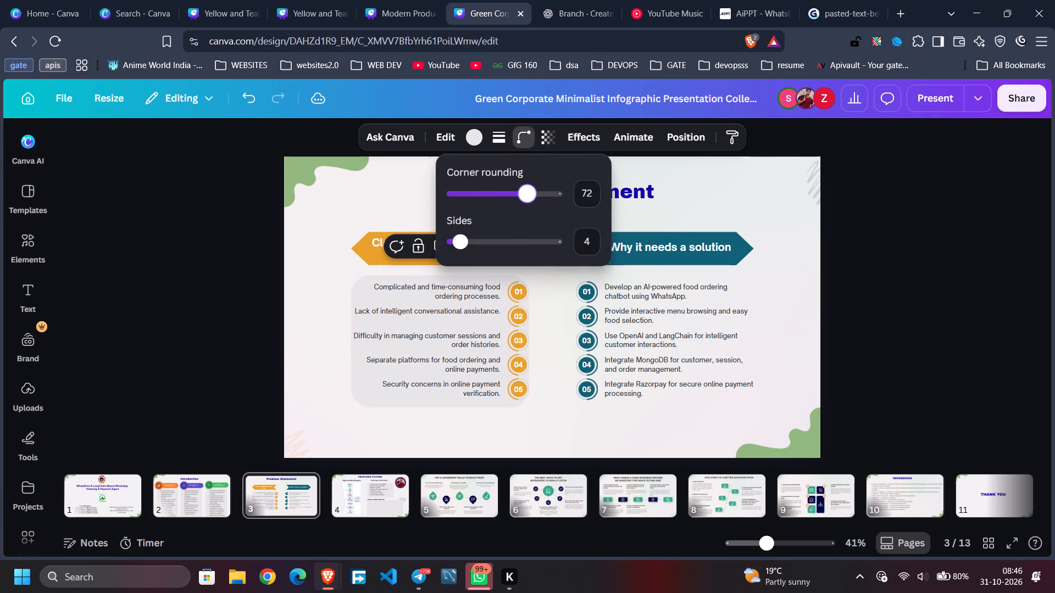
left_click_drag(528, 191, 510, 199)
Darken the fill of the panel behind the issue points to grey #D1D1D1.
left_click(366, 401)
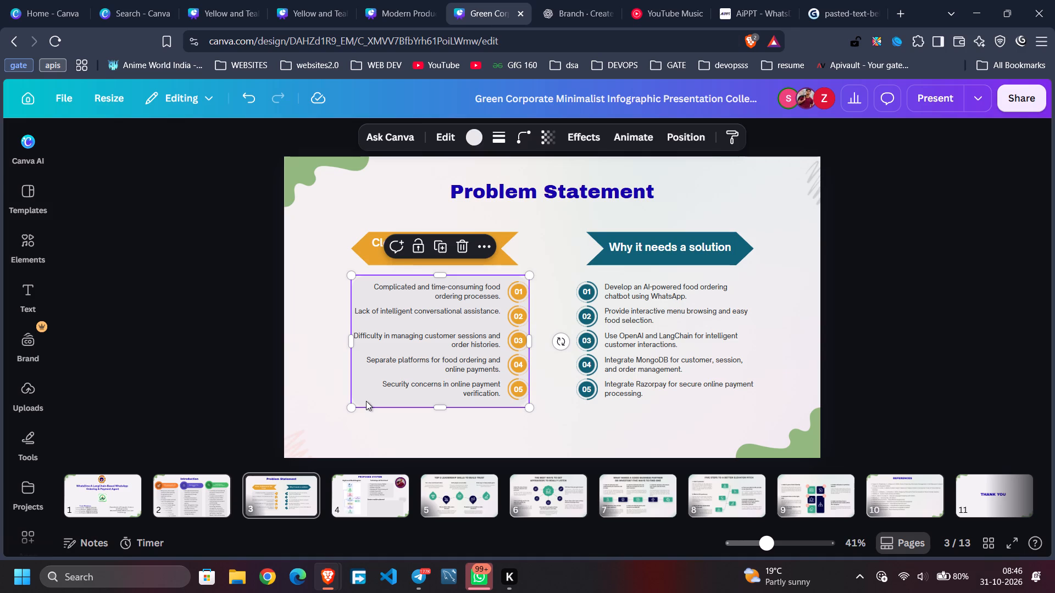
left_click(288, 137)
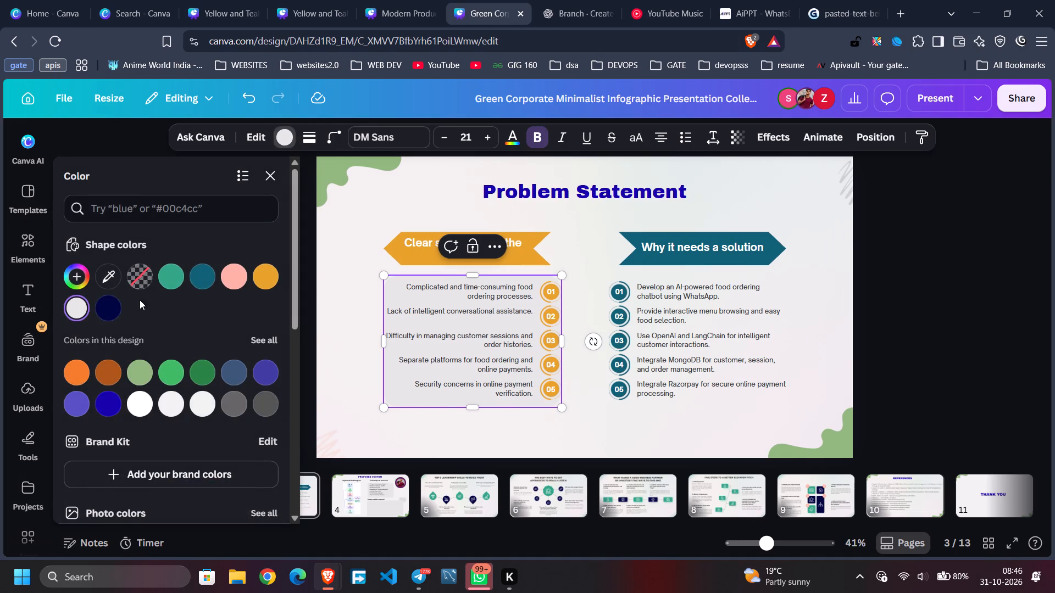
left_click(111, 301)
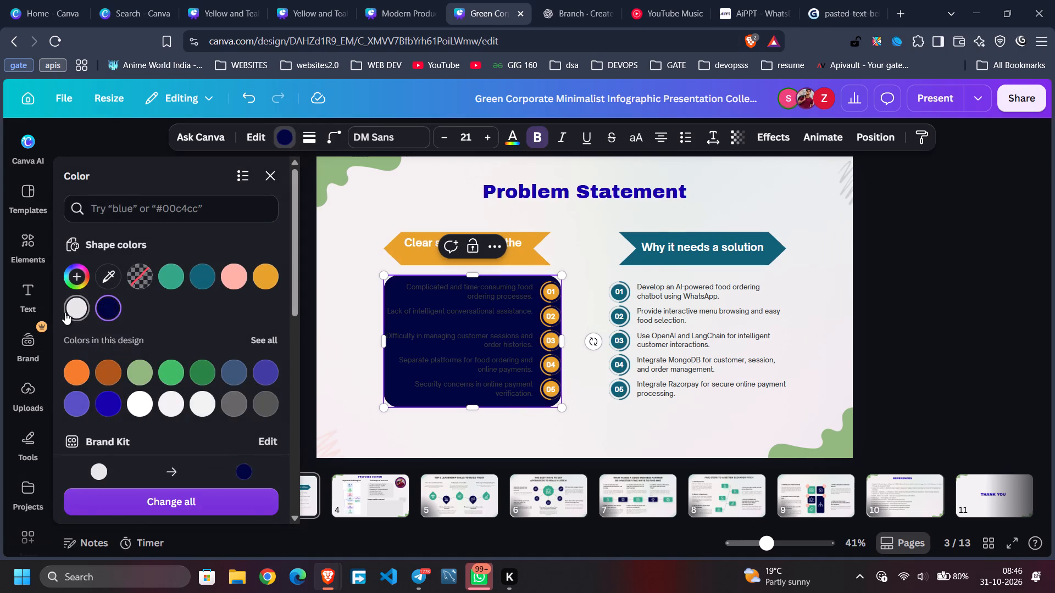
left_click(65, 312)
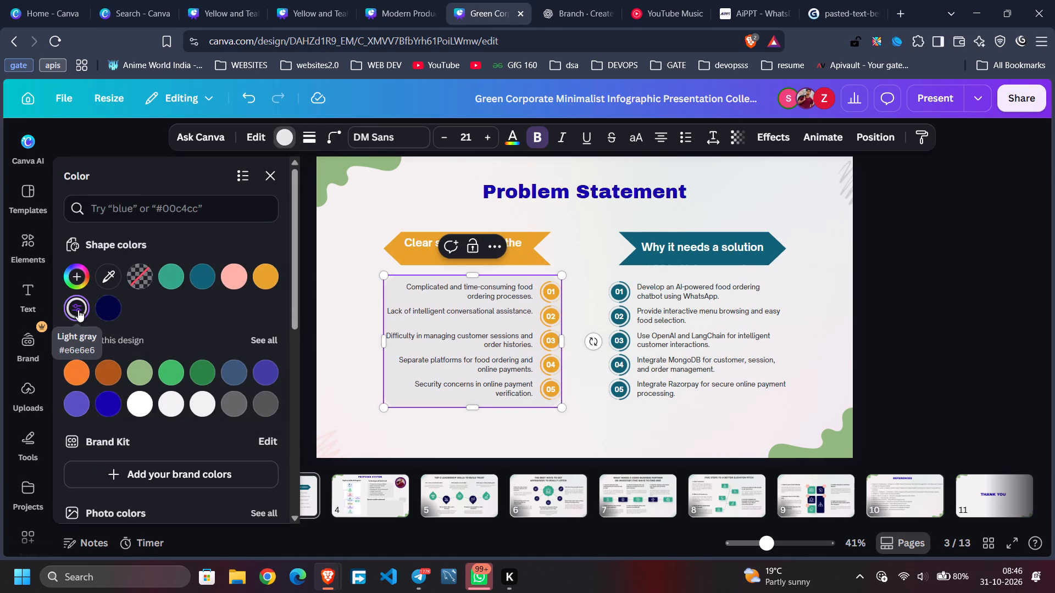
left_click(78, 310)
left_click_drag(80, 376, 77, 384)
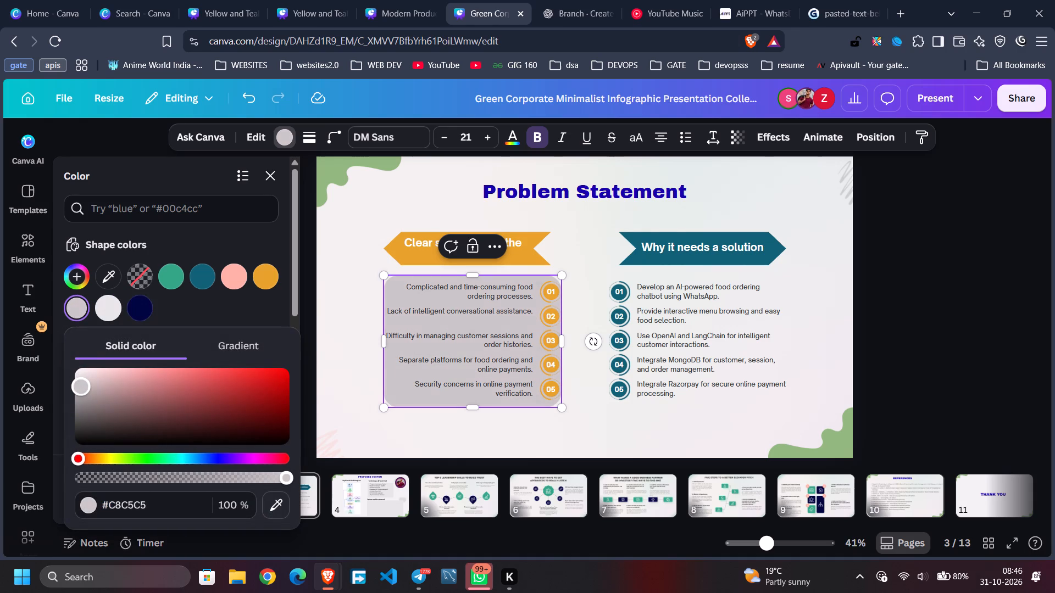
left_click_drag(77, 384, 71, 387)
left_click_drag(71, 387, 66, 382)
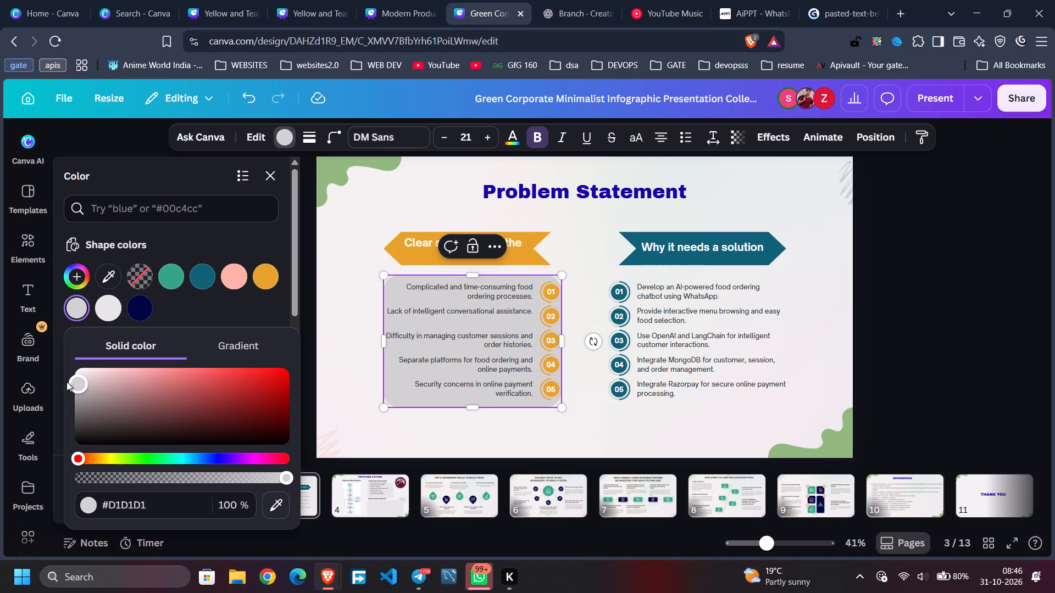
left_click_drag(66, 382, 70, 386)
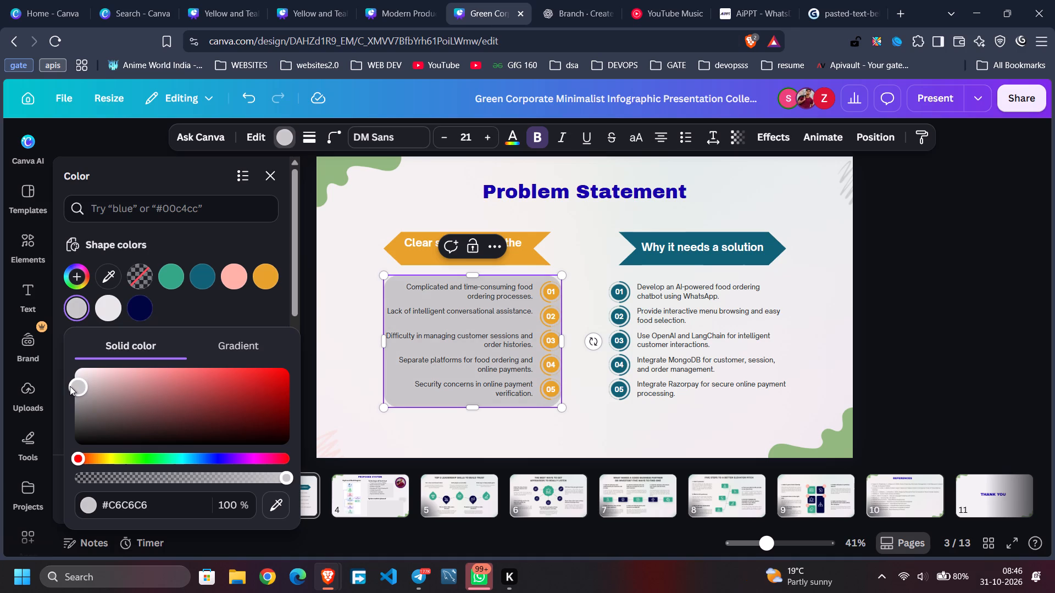
left_click_drag(70, 386, 68, 382)
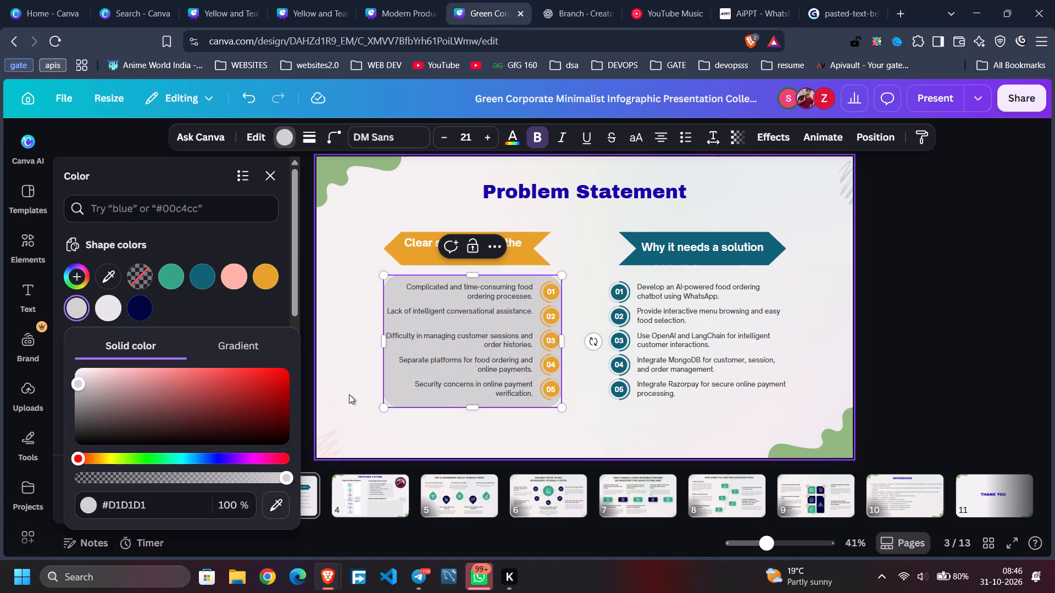
left_click(349, 394)
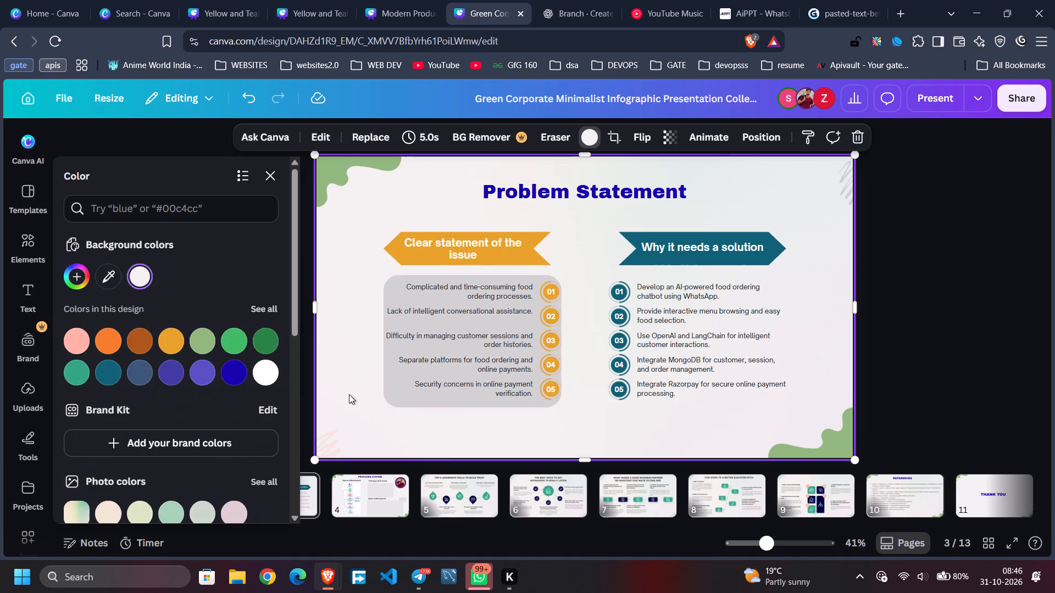
Copy the grey panel behind the issue points and place the duplicate under the "Why it needs a solution" banner, level with the original.
left_click(404, 404)
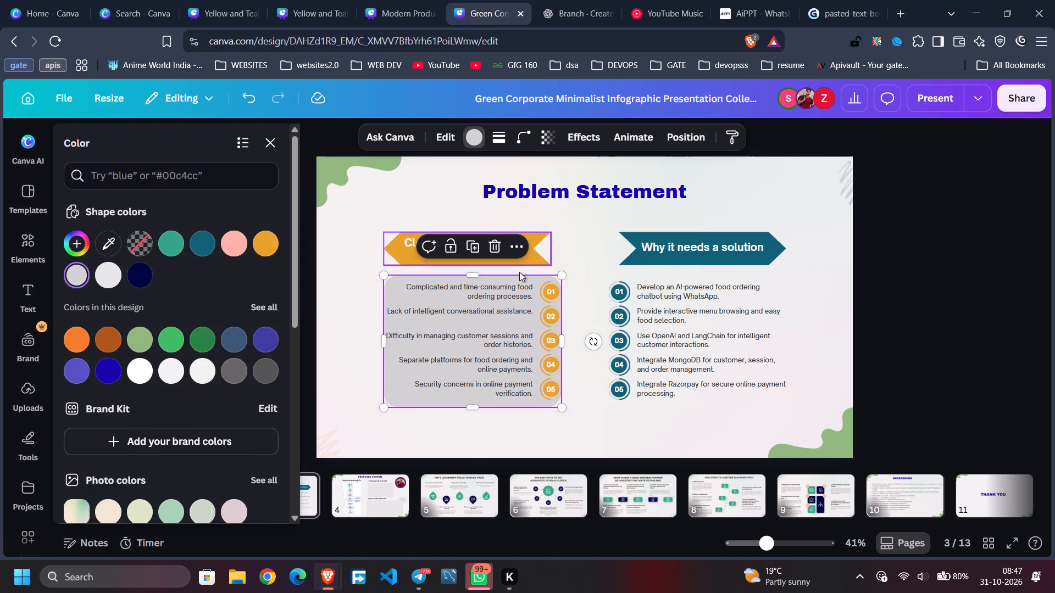
key("ctrl+c")
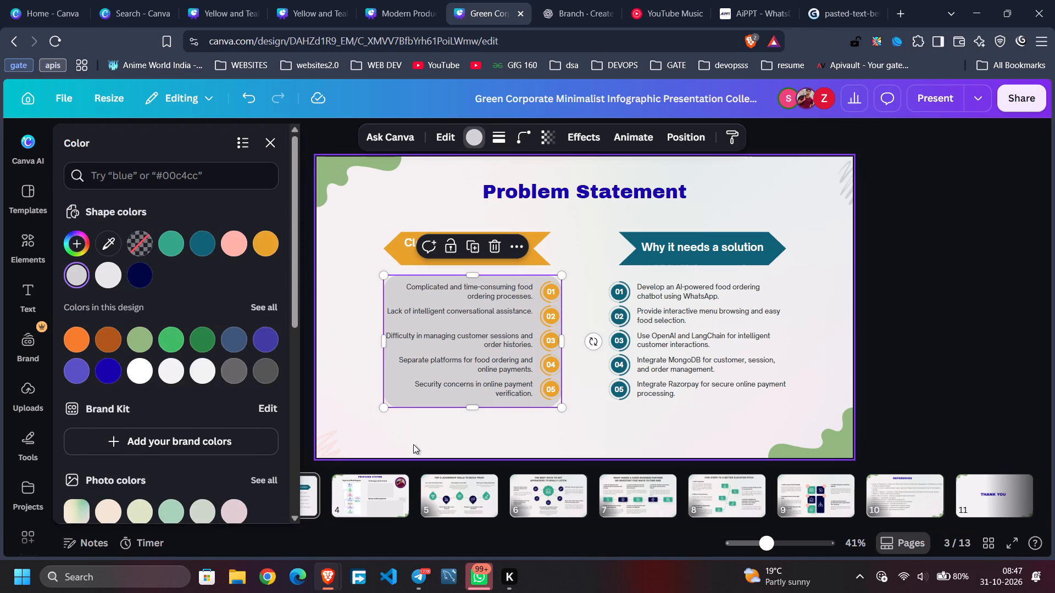
left_click(649, 406)
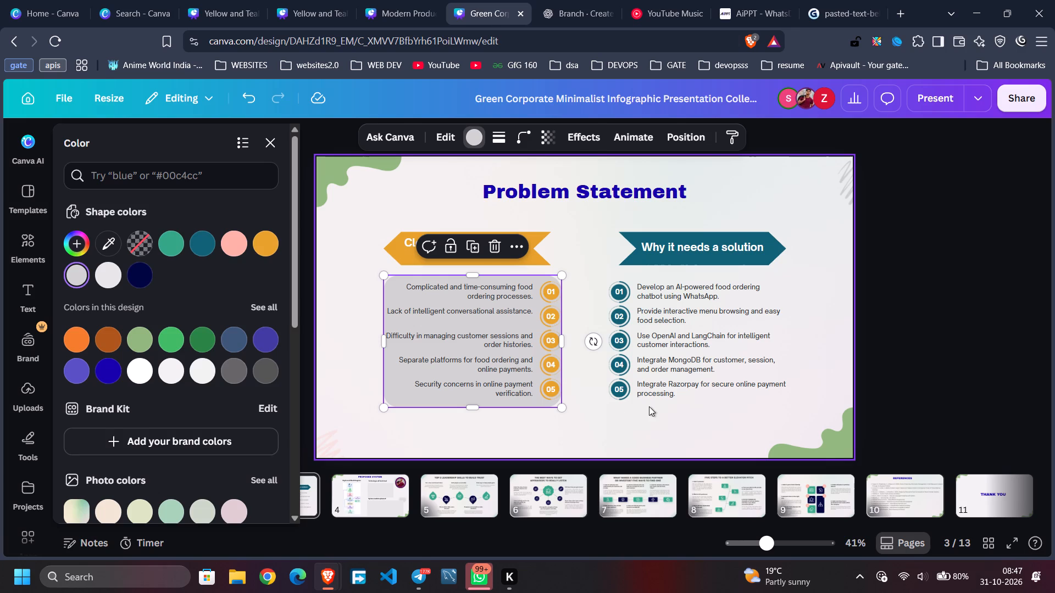
left_click(655, 411)
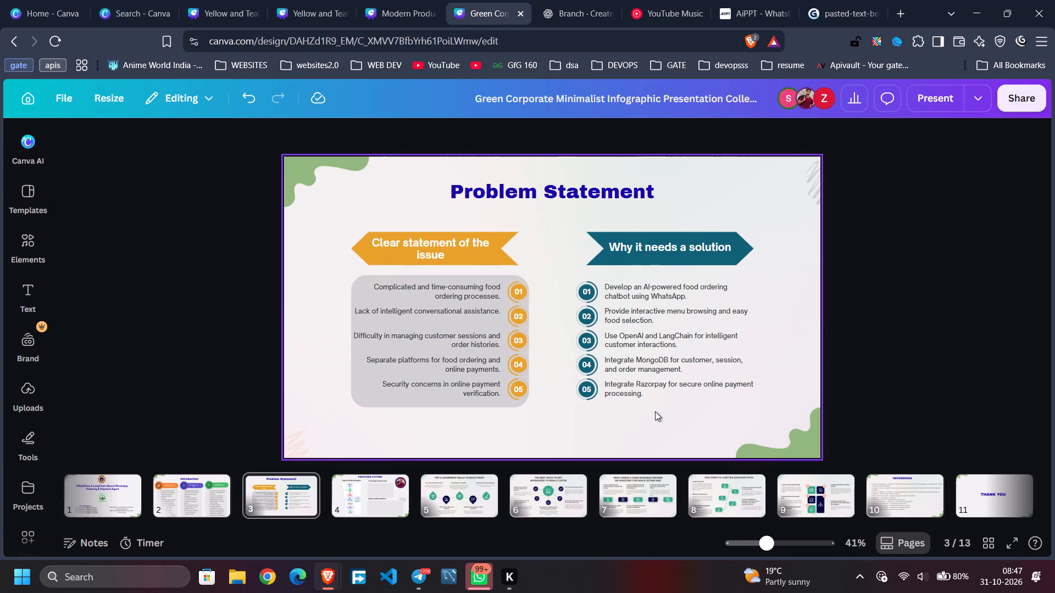
key("ctrl+v")
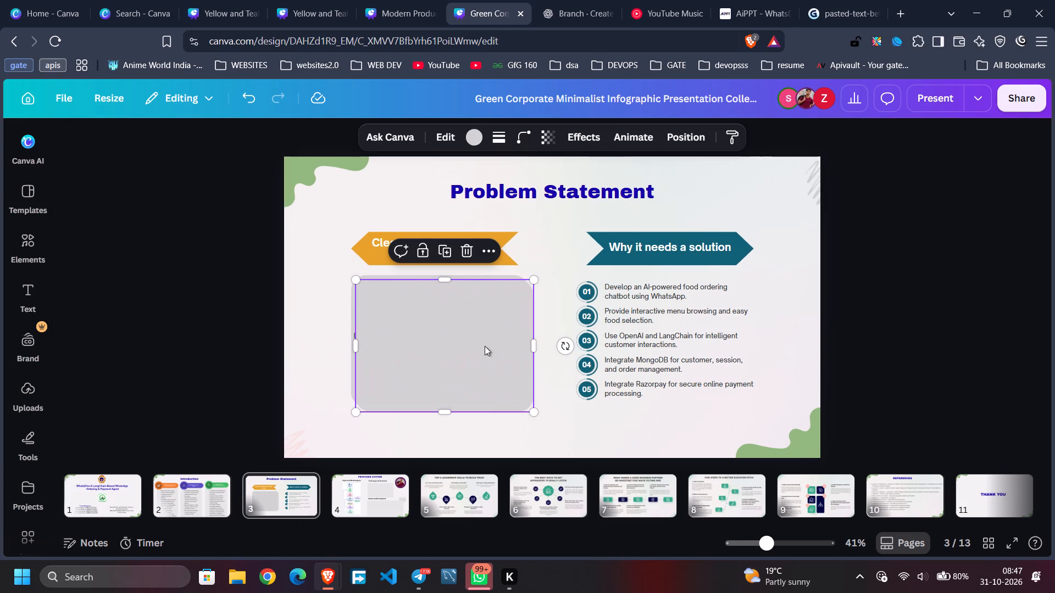
left_click_drag(454, 343, 697, 365)
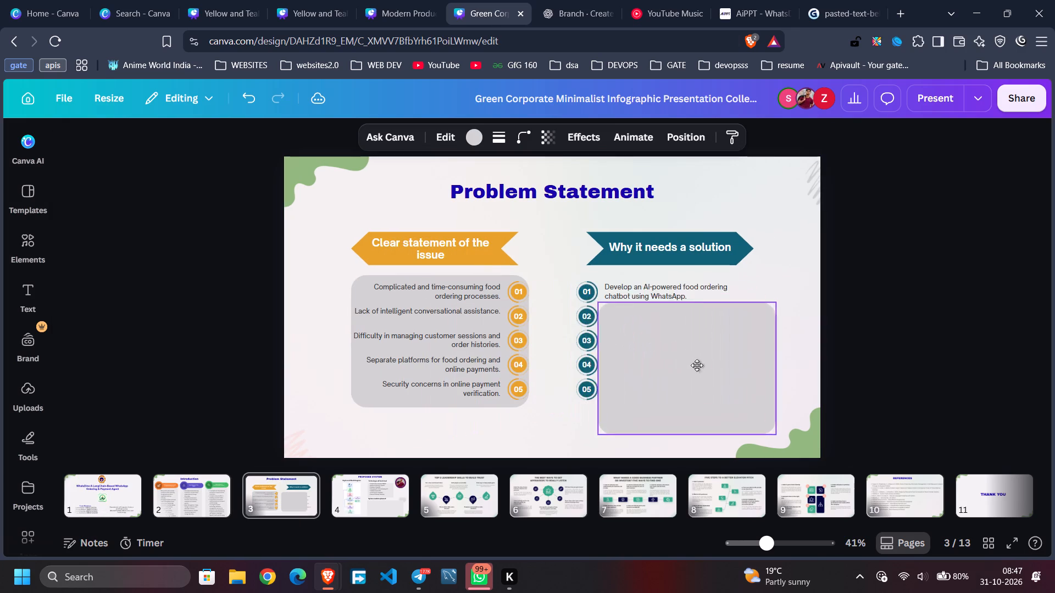
left_click_drag(697, 365, 671, 340)
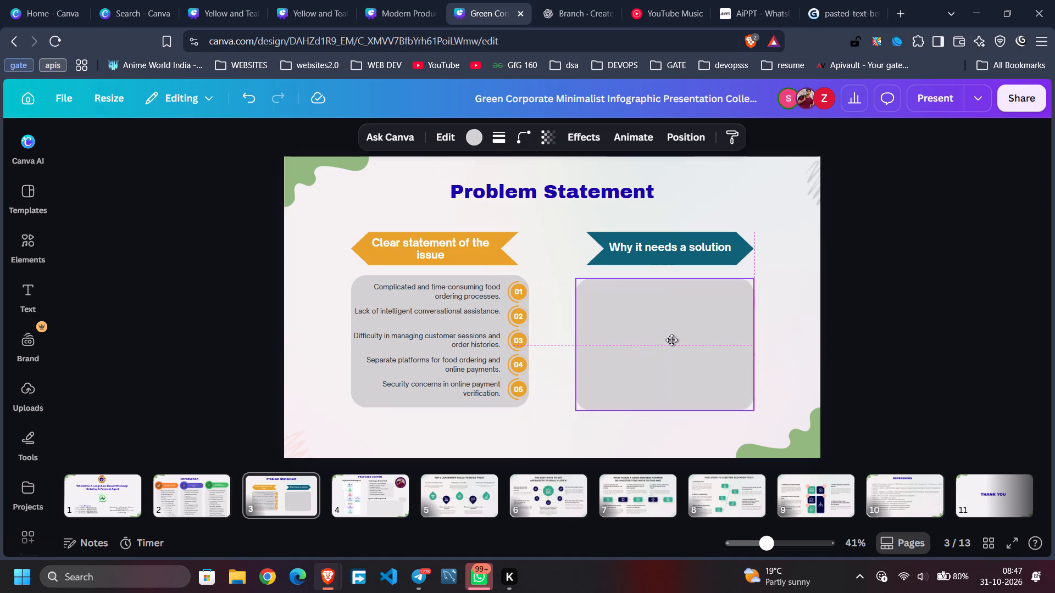
left_click_drag(671, 340, 668, 335)
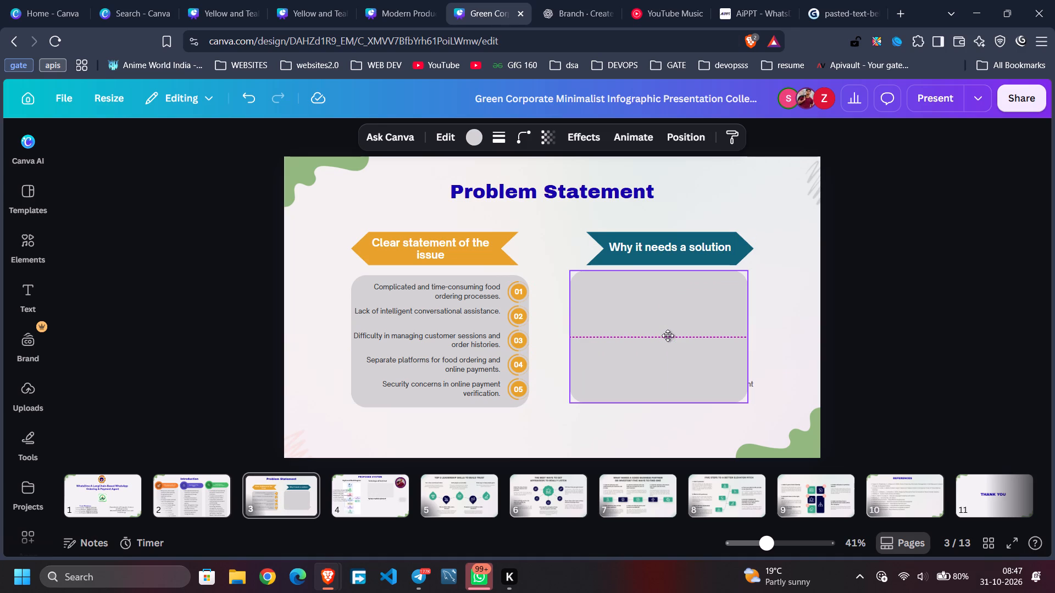
left_click_drag(668, 335, 624, 338)
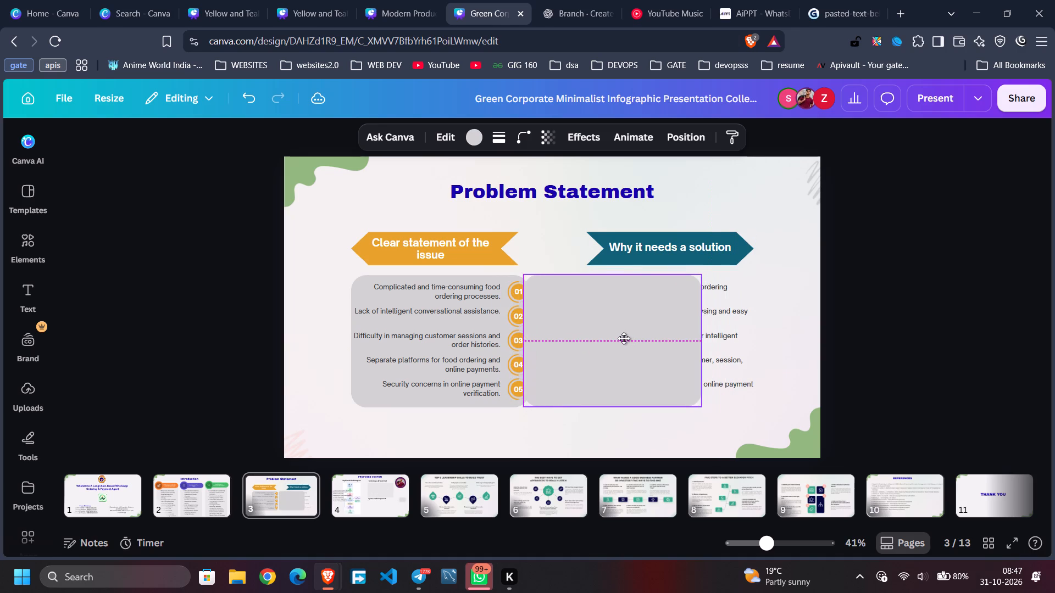
left_click_drag(624, 338, 673, 333)
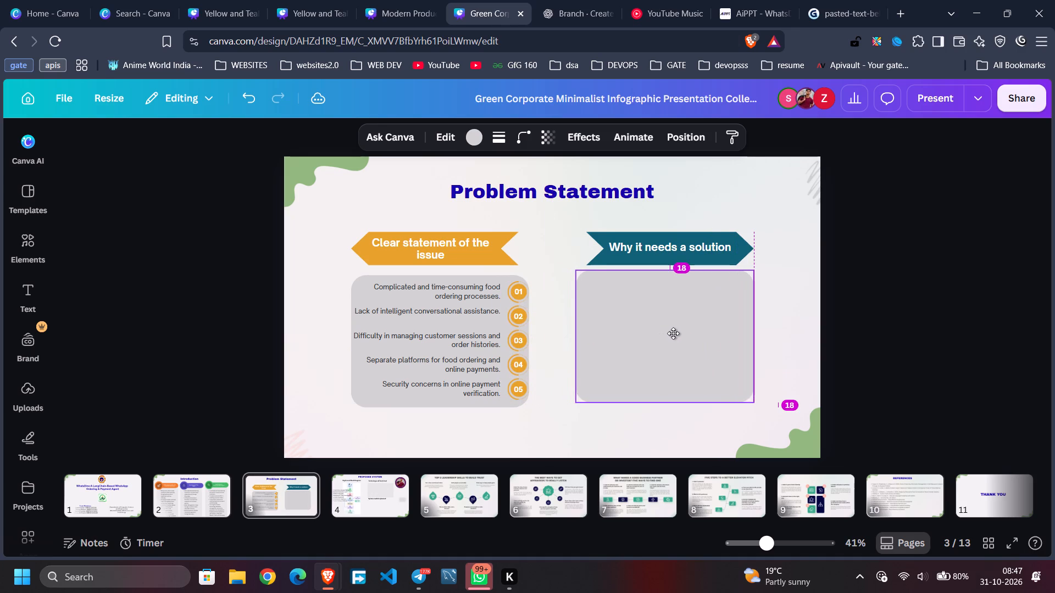
left_click_drag(673, 333, 670, 342)
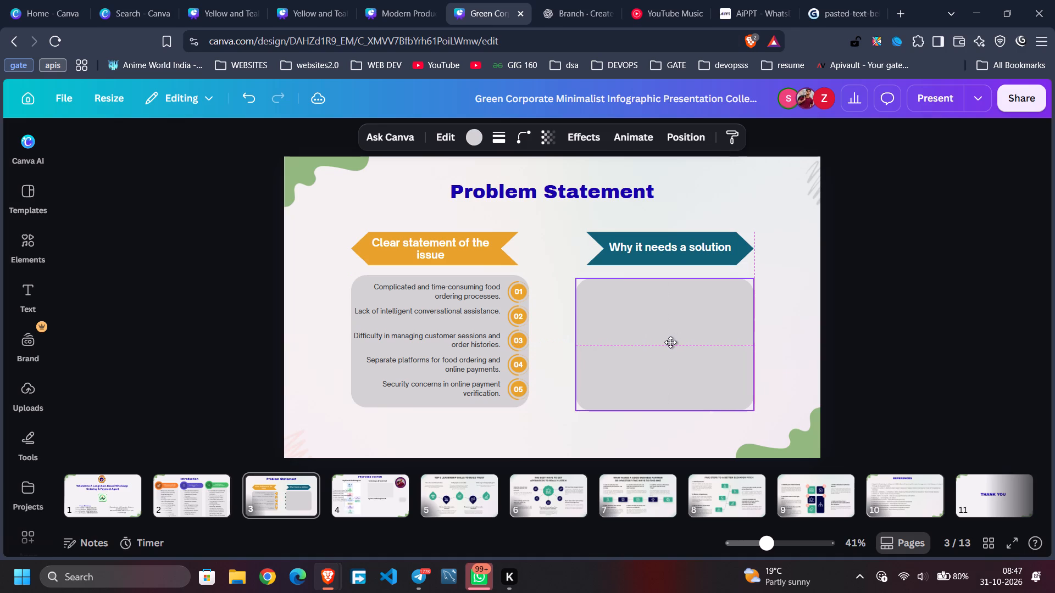
left_click_drag(670, 342, 670, 339)
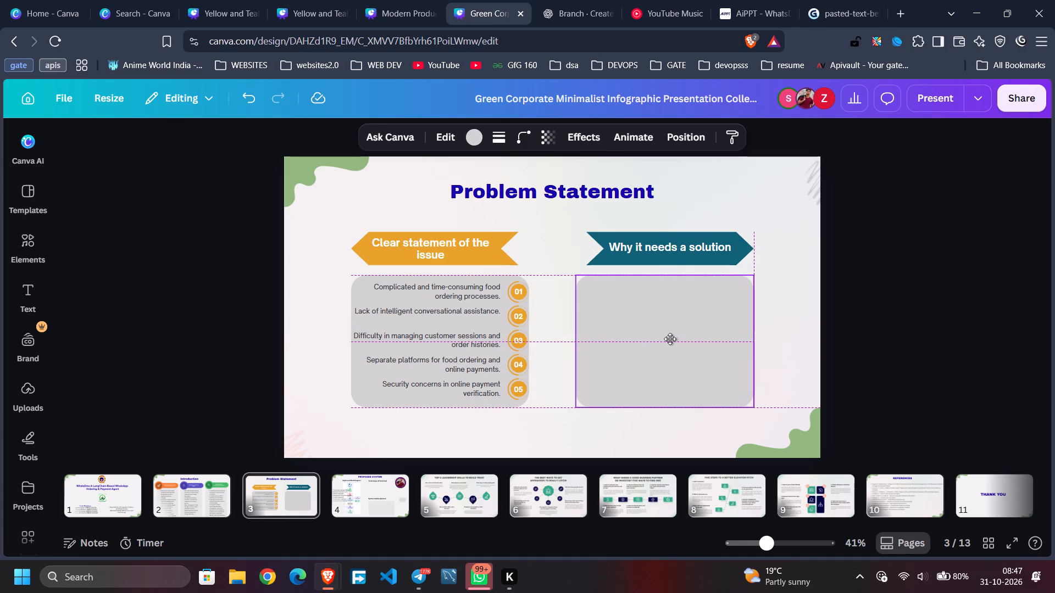
left_click_drag(670, 339, 670, 338)
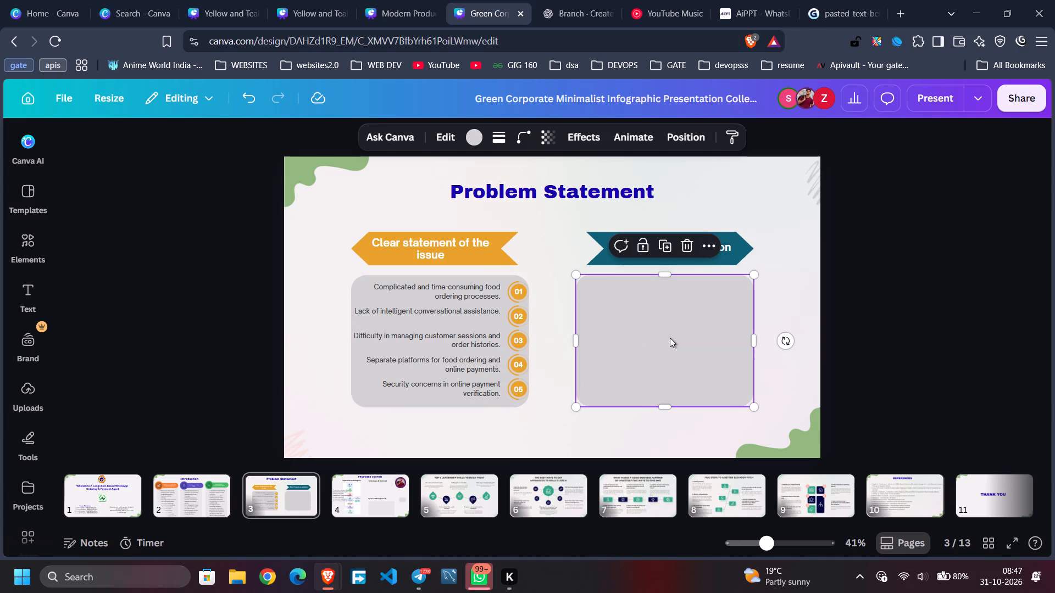
Send the duplicate grey panel behind the five solution points and their teal number circles.
left_click(709, 250)
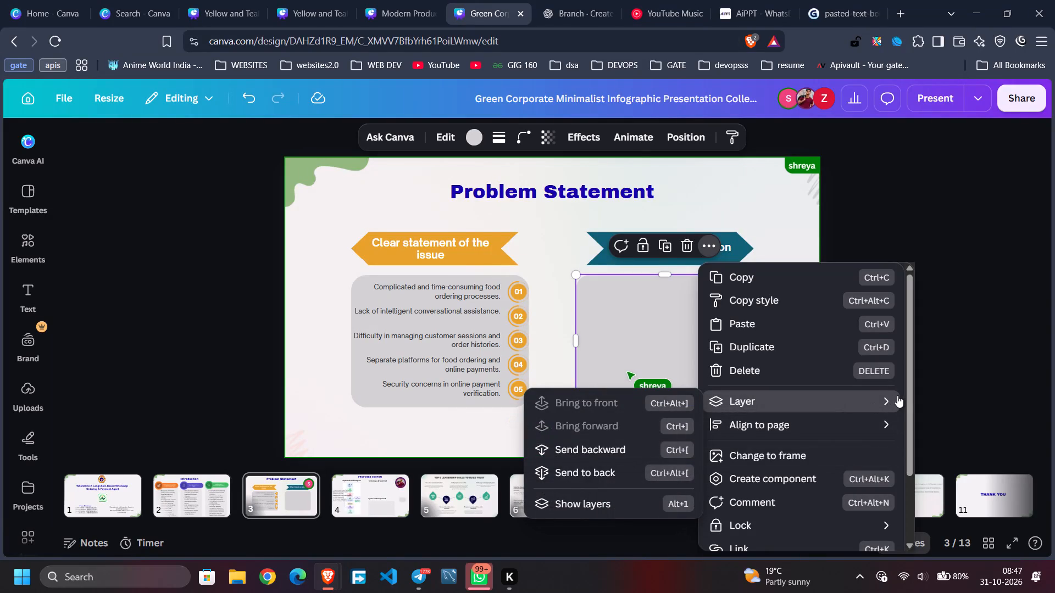
Send the duplicate grey panel to the back, behind the solution points and their teal number circles.
left_click(621, 467)
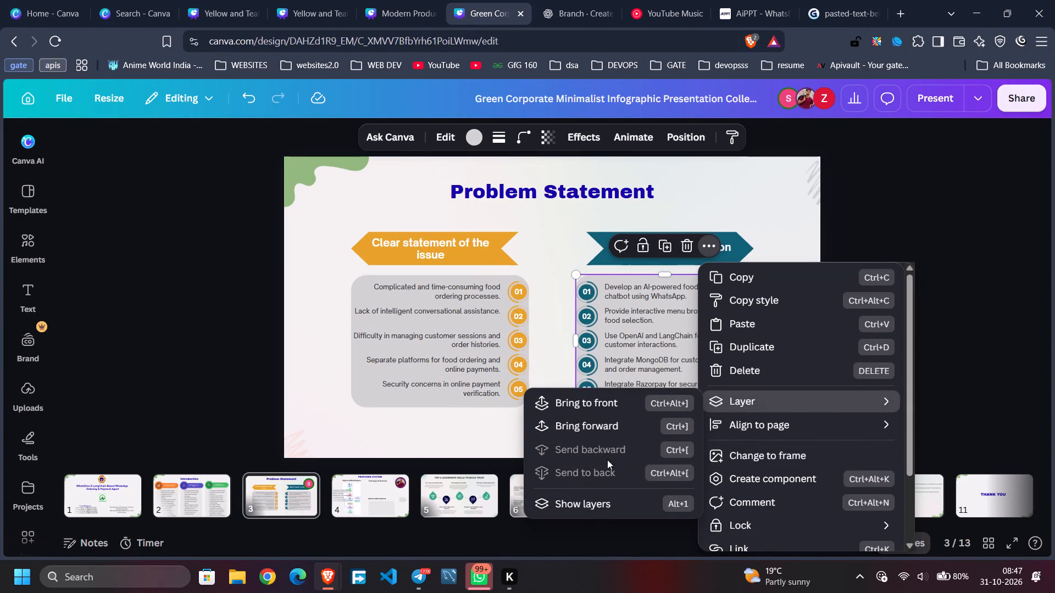
left_click(562, 358)
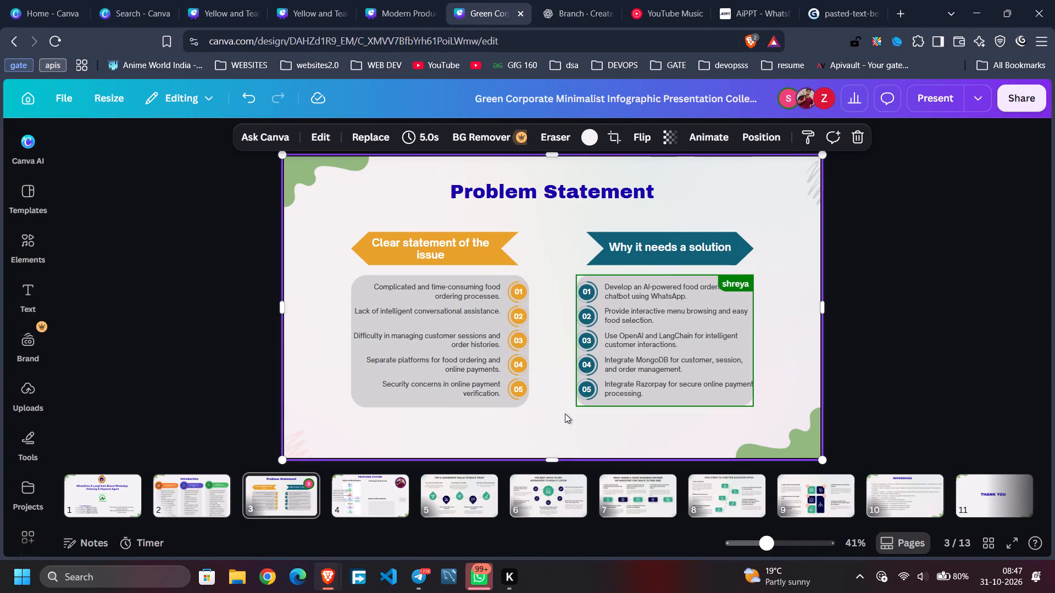
left_click(565, 413)
left_click(552, 422)
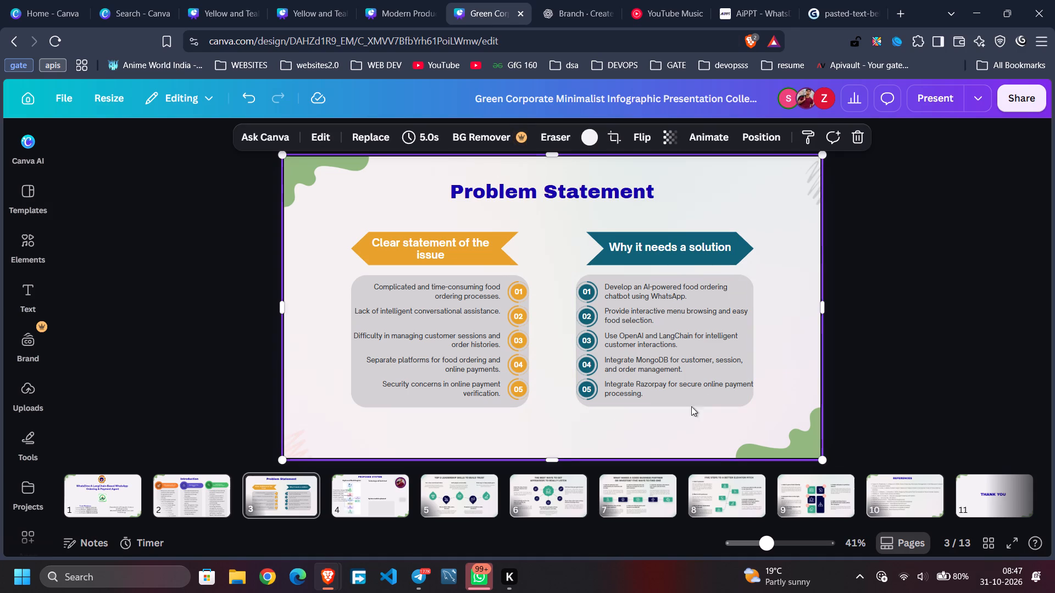
Widen the grey panel behind the solution points to about 664 px, extending its outer edge past the text.
left_click(734, 400)
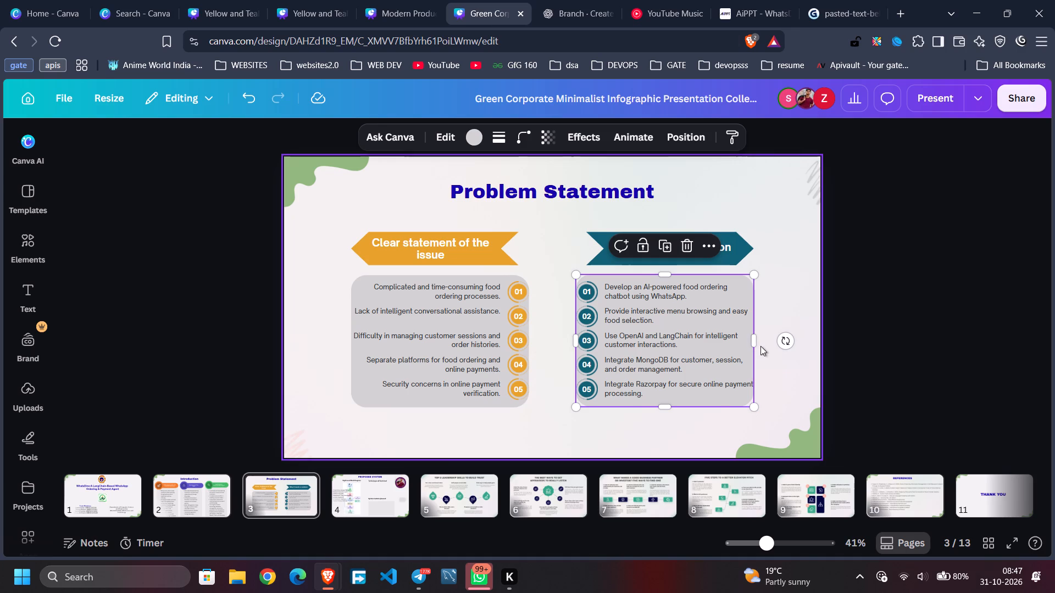
left_click_drag(752, 343, 759, 342)
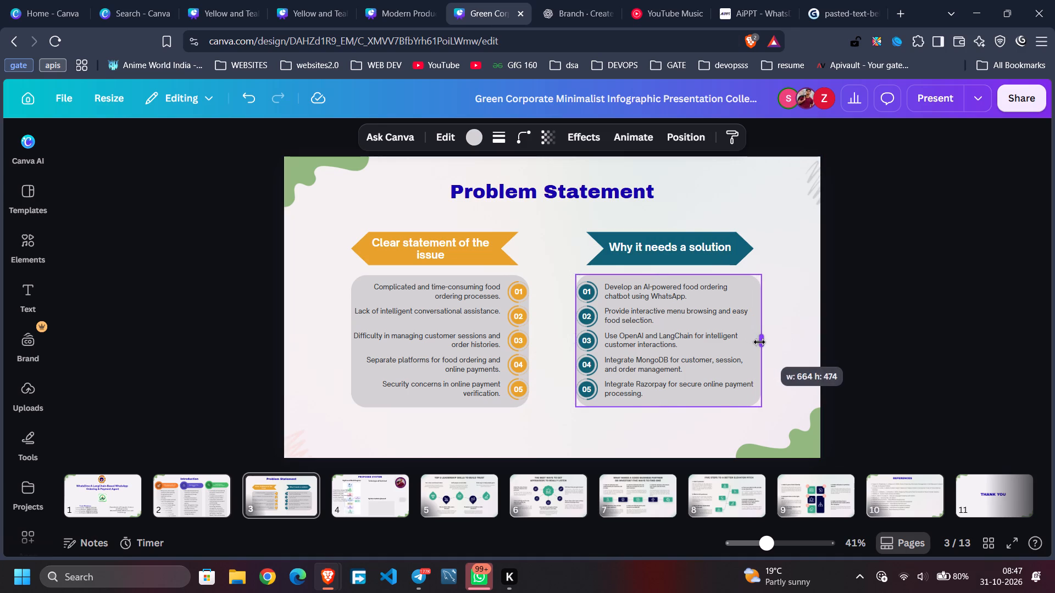
left_click_drag(759, 342, 760, 342)
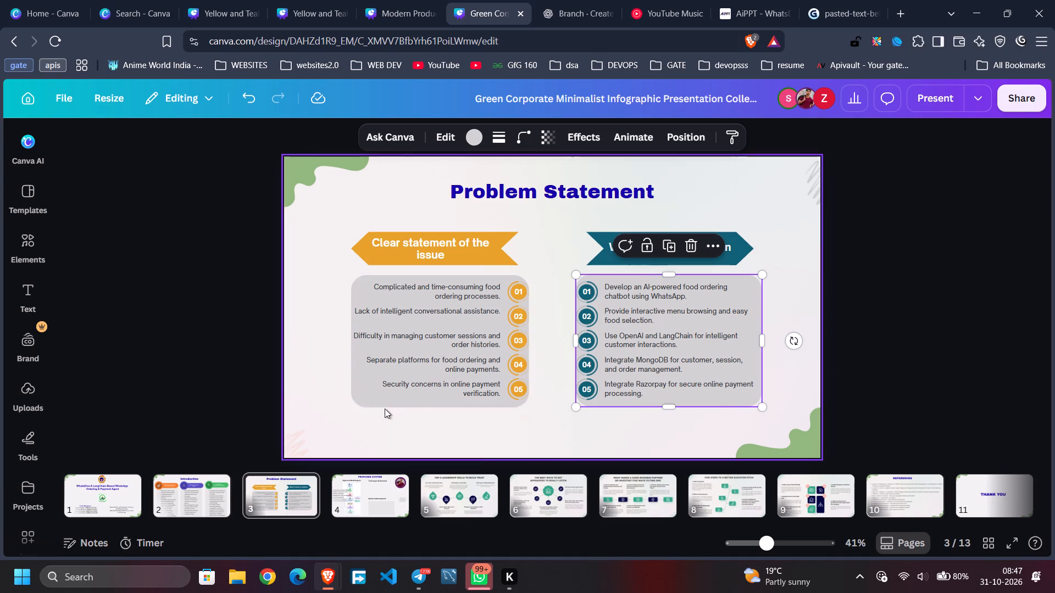
Set the width of the grey panel behind the issue points to 640 px.
left_click(381, 406)
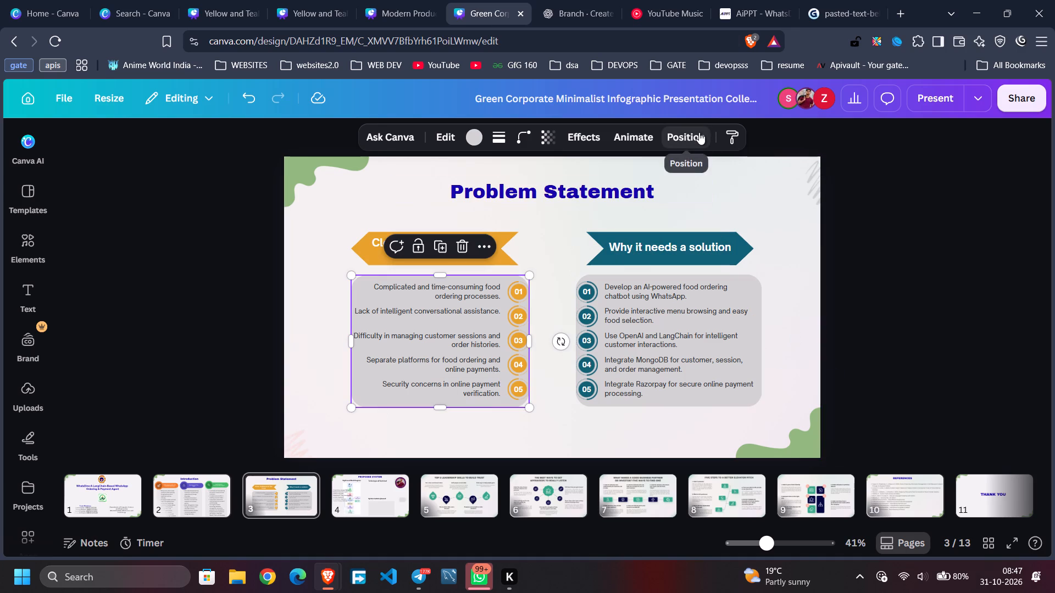
left_click(699, 132)
scroll(275, 327, "down", 1)
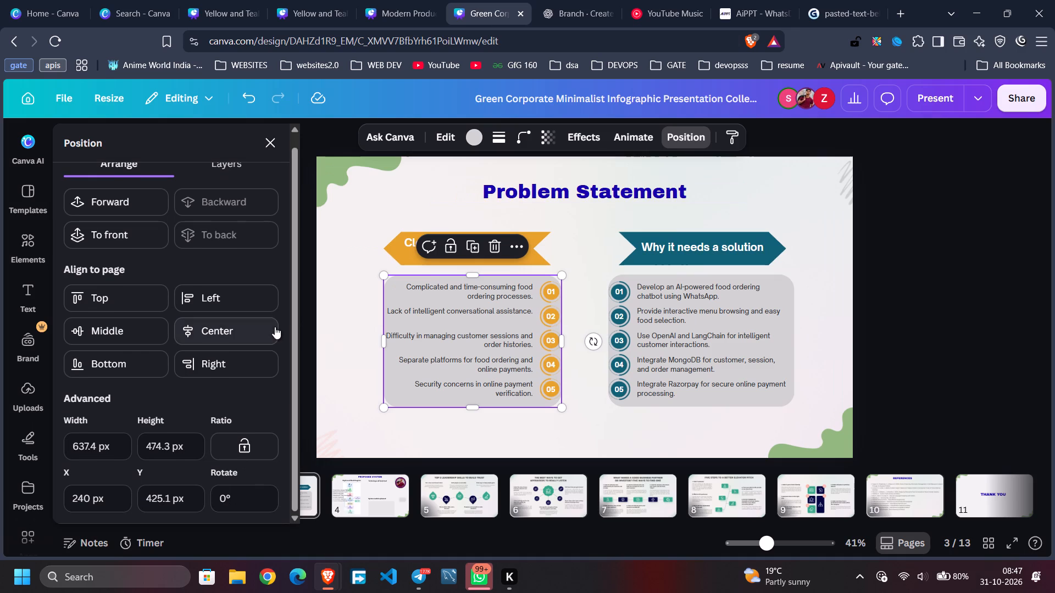
scroll(275, 327, "down", 1)
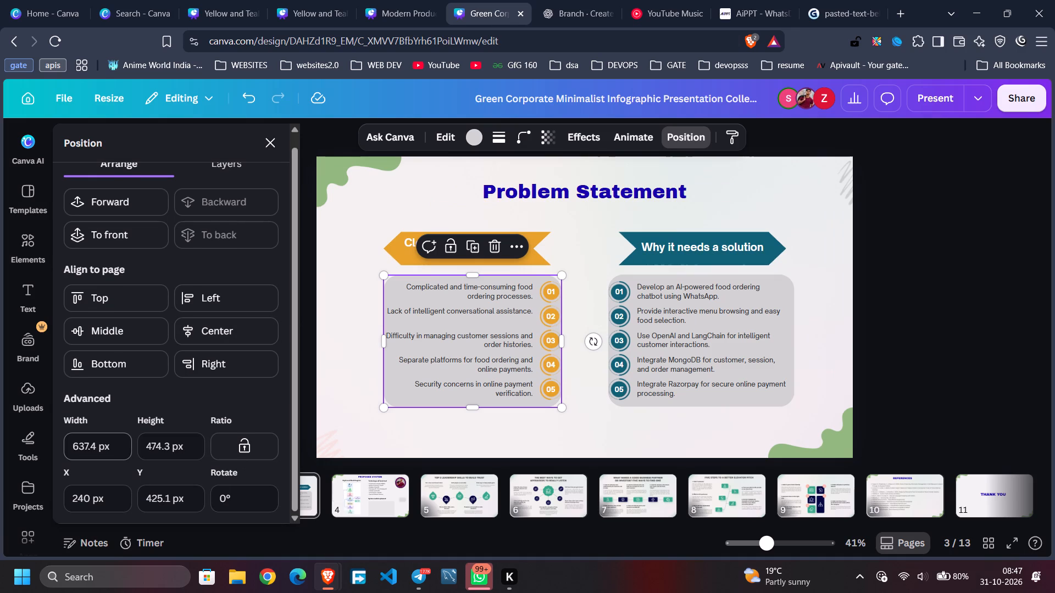
double_click(117, 445)
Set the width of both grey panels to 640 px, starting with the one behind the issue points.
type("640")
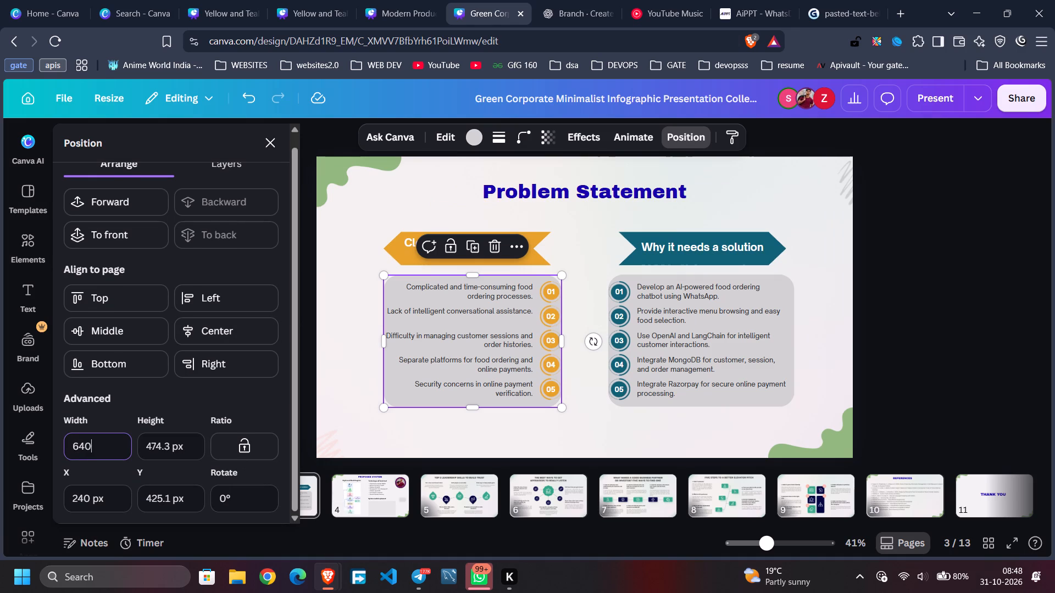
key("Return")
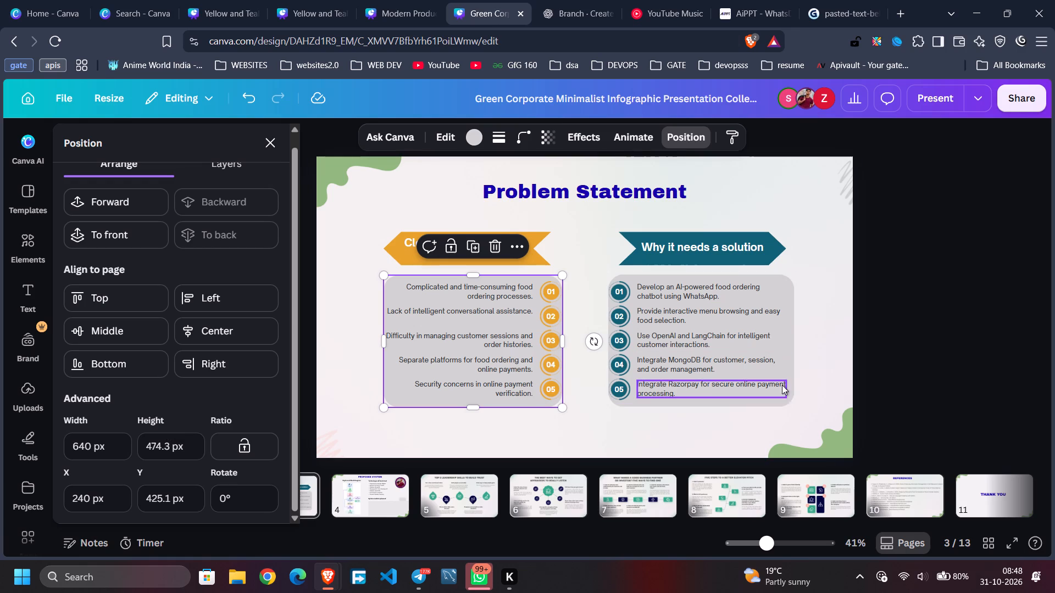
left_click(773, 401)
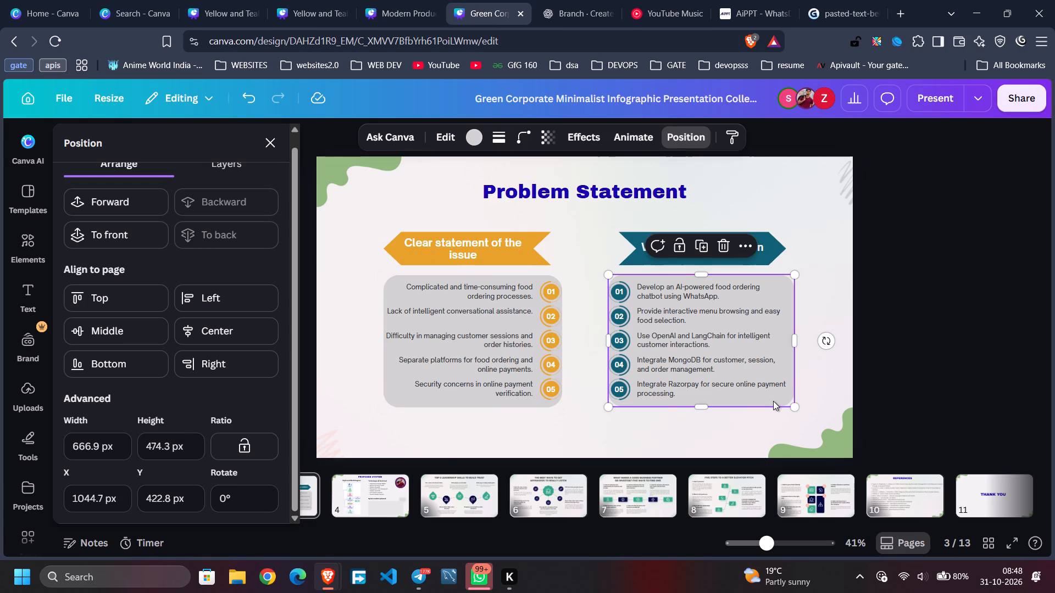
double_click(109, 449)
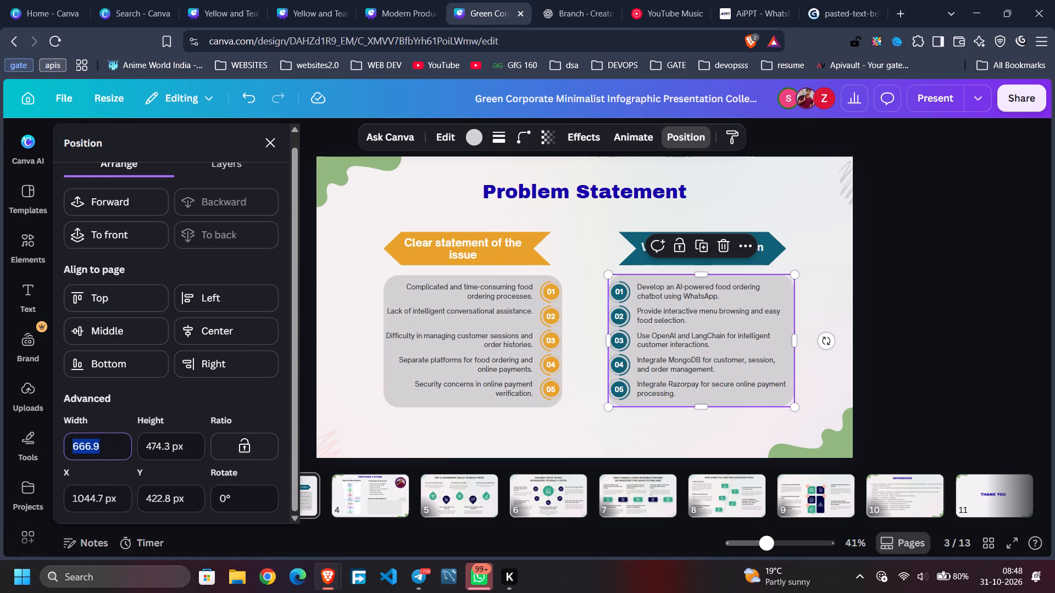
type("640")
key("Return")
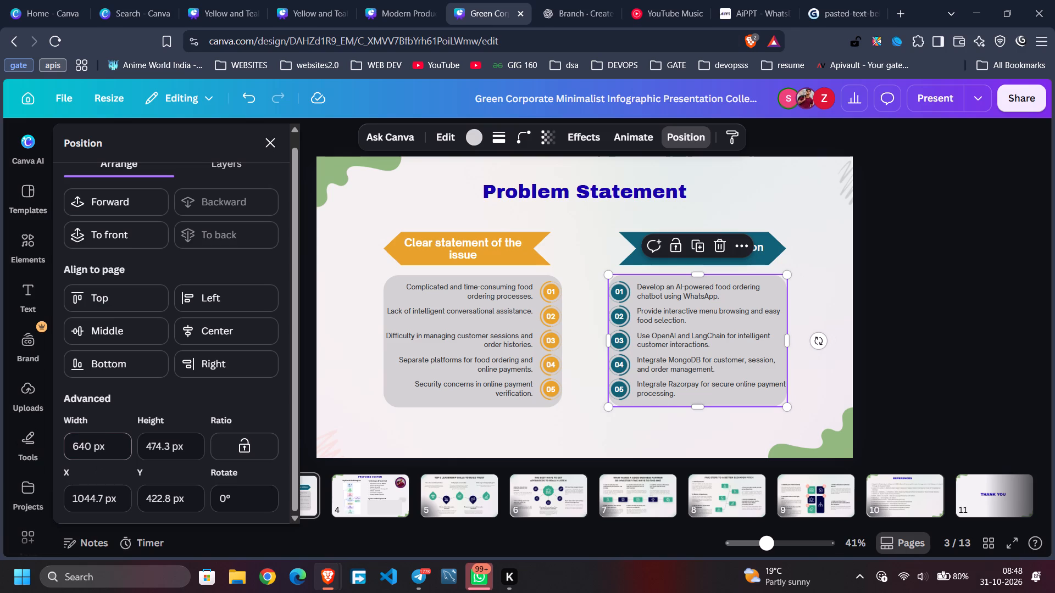
Set the width of both grey panels to 650 px, starting with the one behind the solution points.
double_click(96, 447)
type("650")
key("Return")
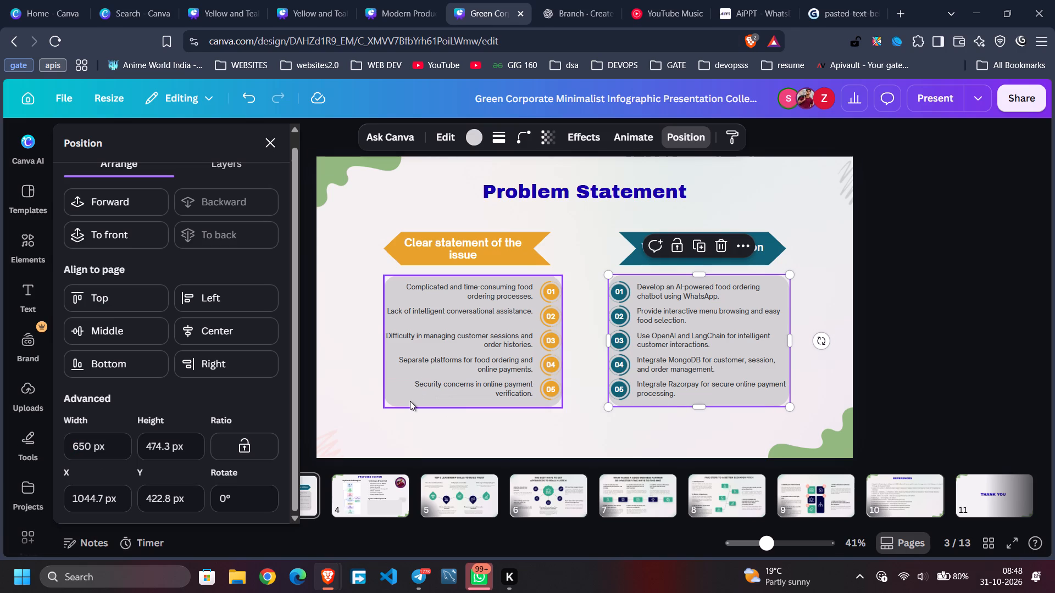
left_click(410, 401)
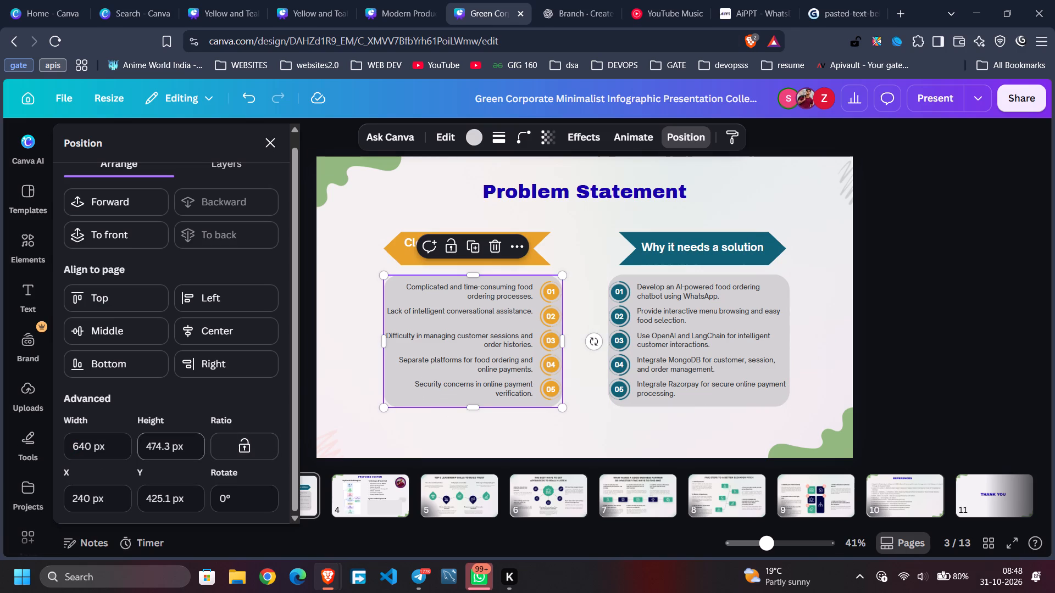
double_click(129, 439)
double_click(129, 439)
left_click_drag(129, 439, 116, 446)
double_click(116, 446)
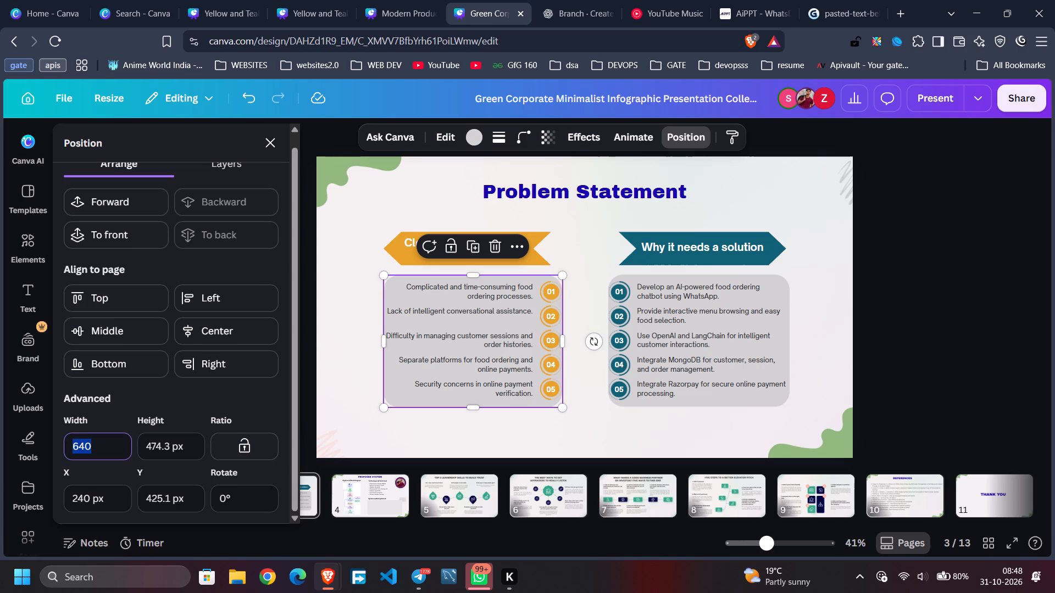
type("650")
key("Return")
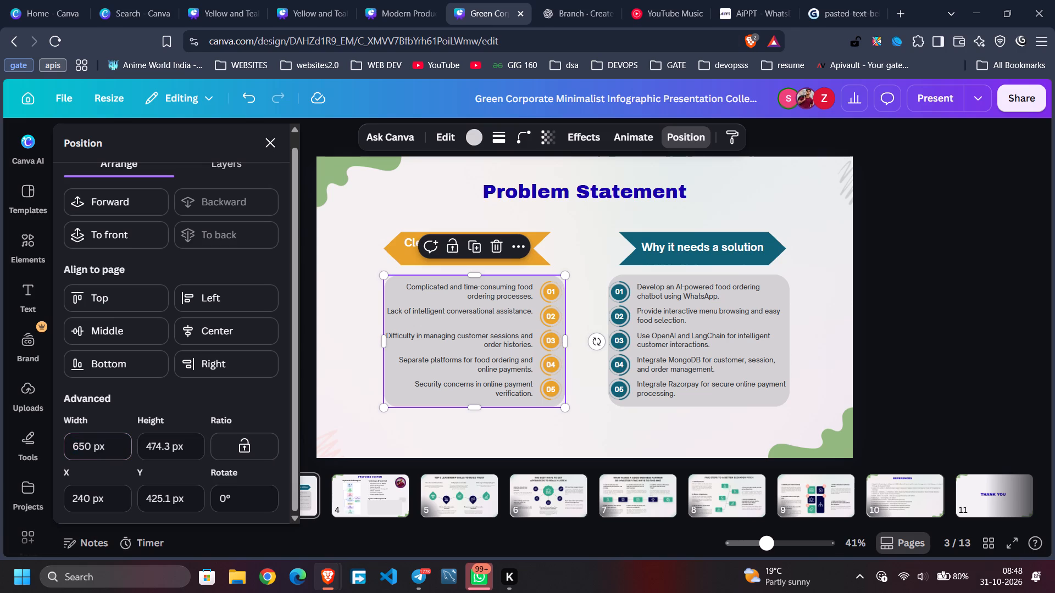
Shift the grey panel behind the issue points slightly outward to an X position of about 227 px, keeping its height on the slide.
left_click(379, 415)
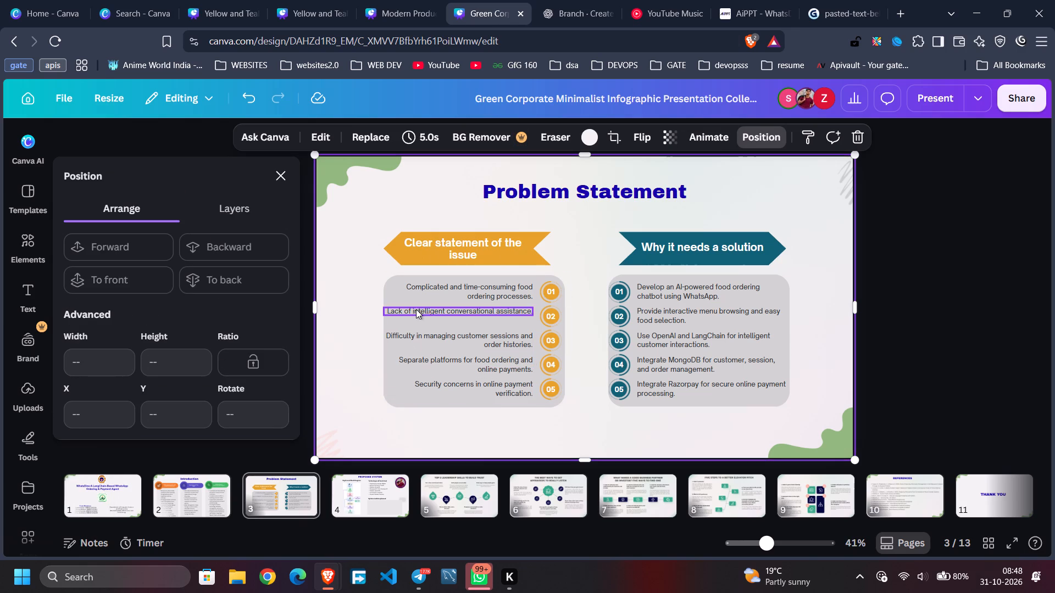
left_click(448, 322)
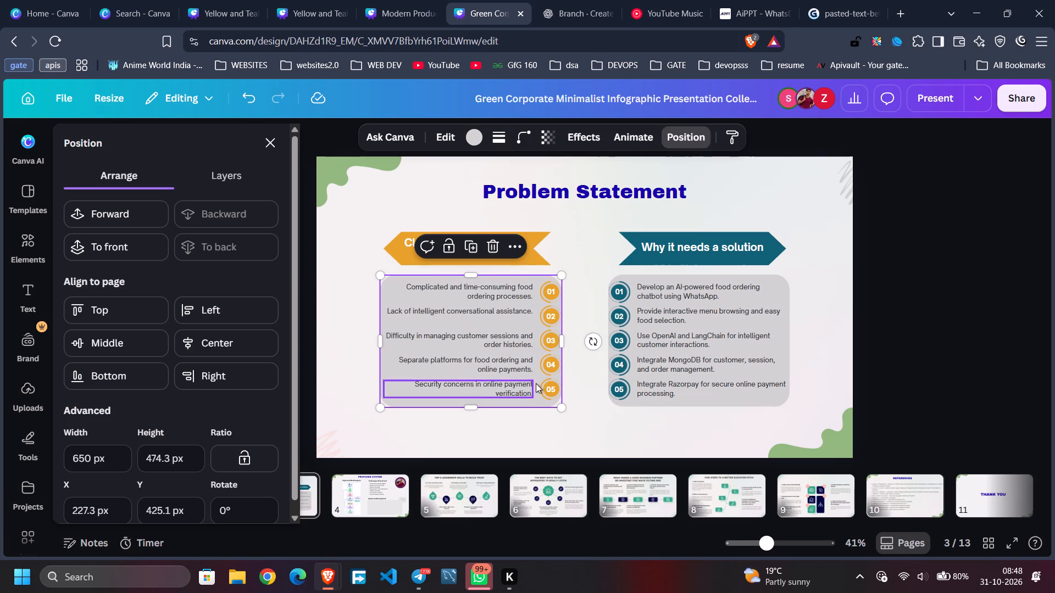
left_click(549, 410)
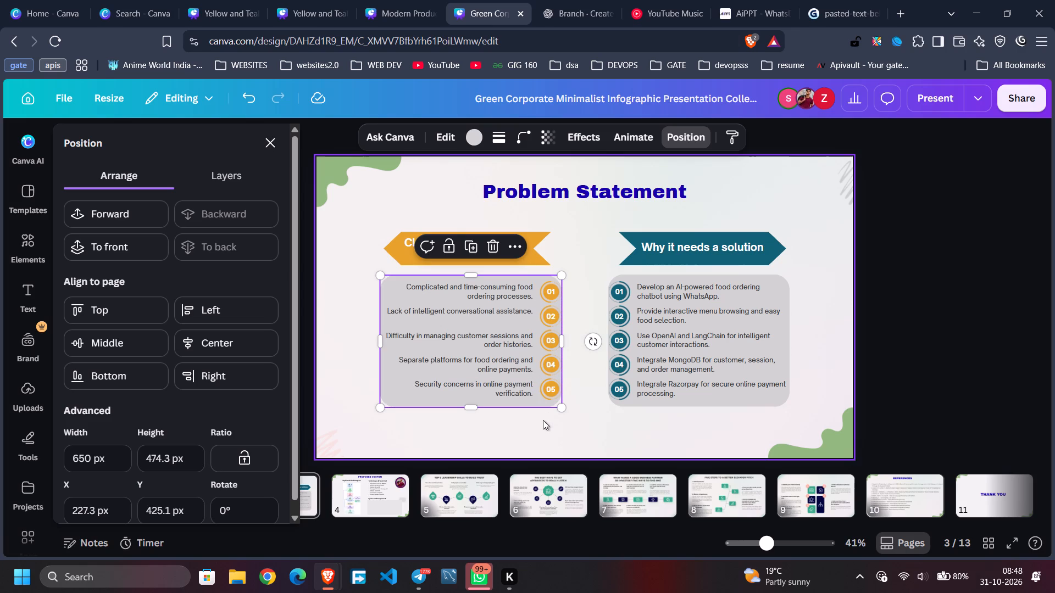
left_click(543, 420)
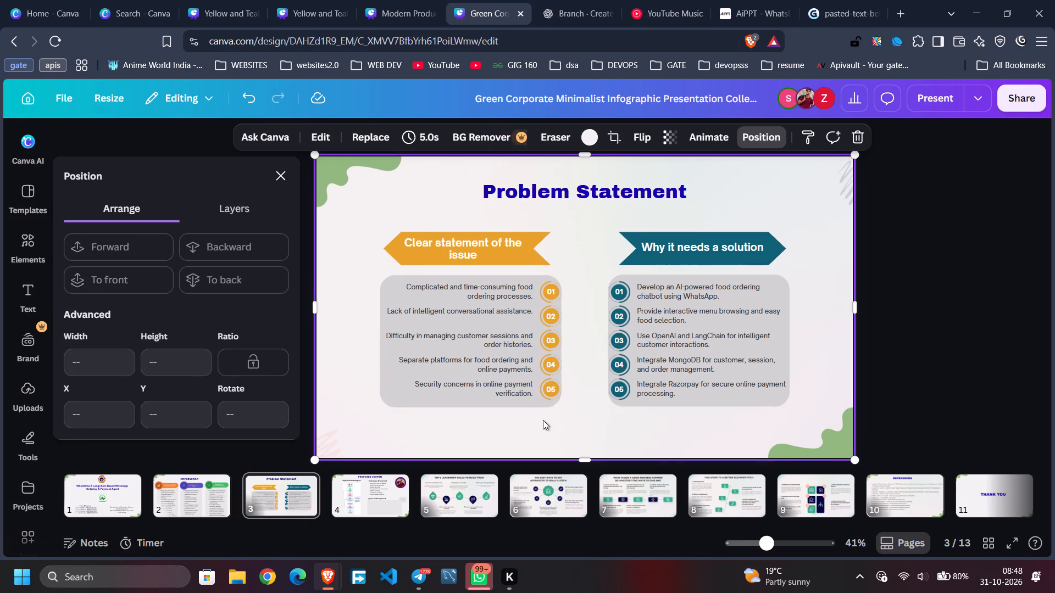
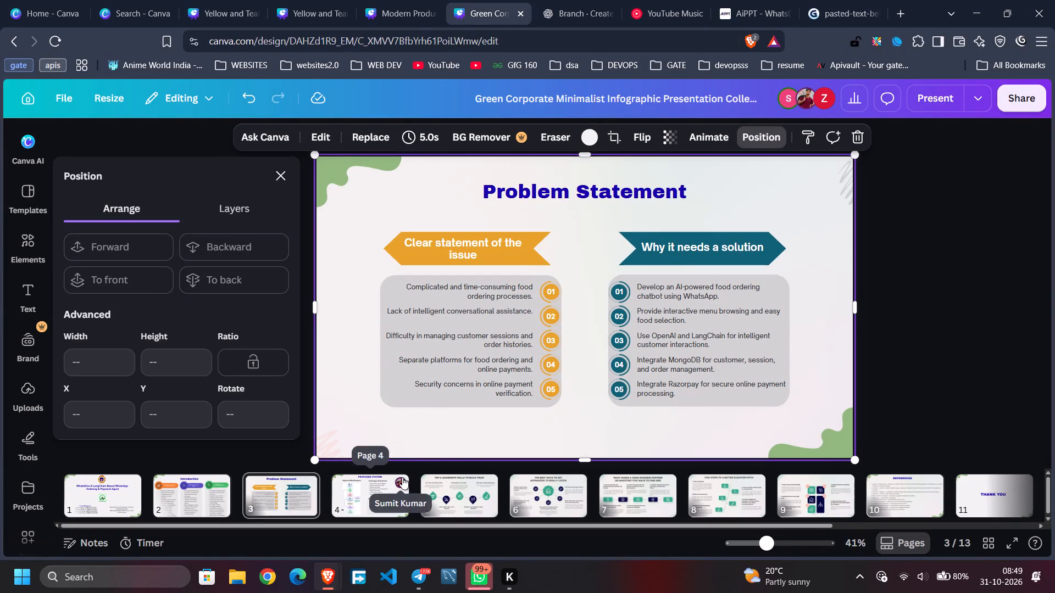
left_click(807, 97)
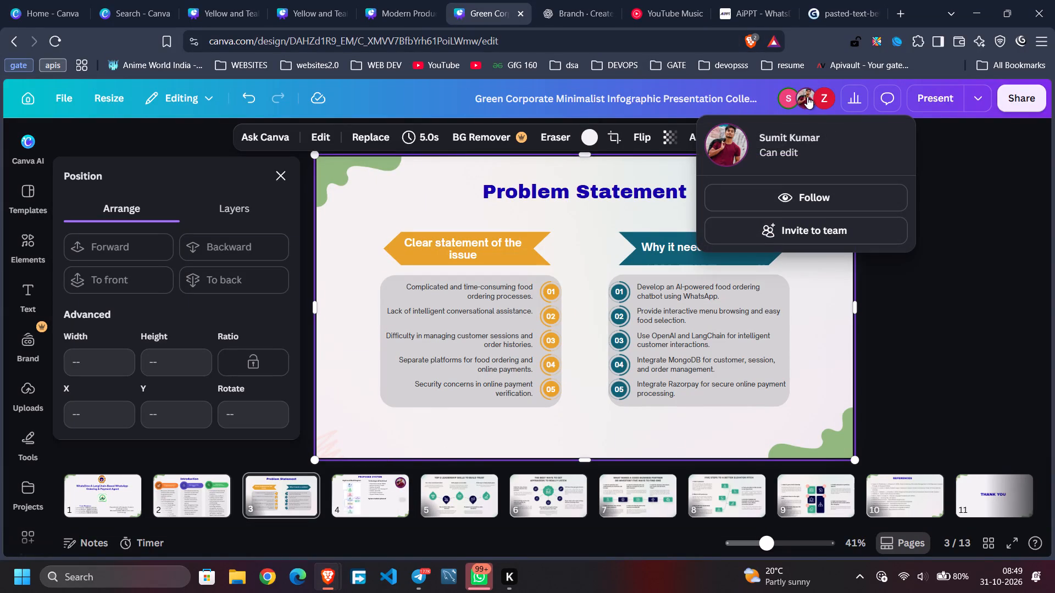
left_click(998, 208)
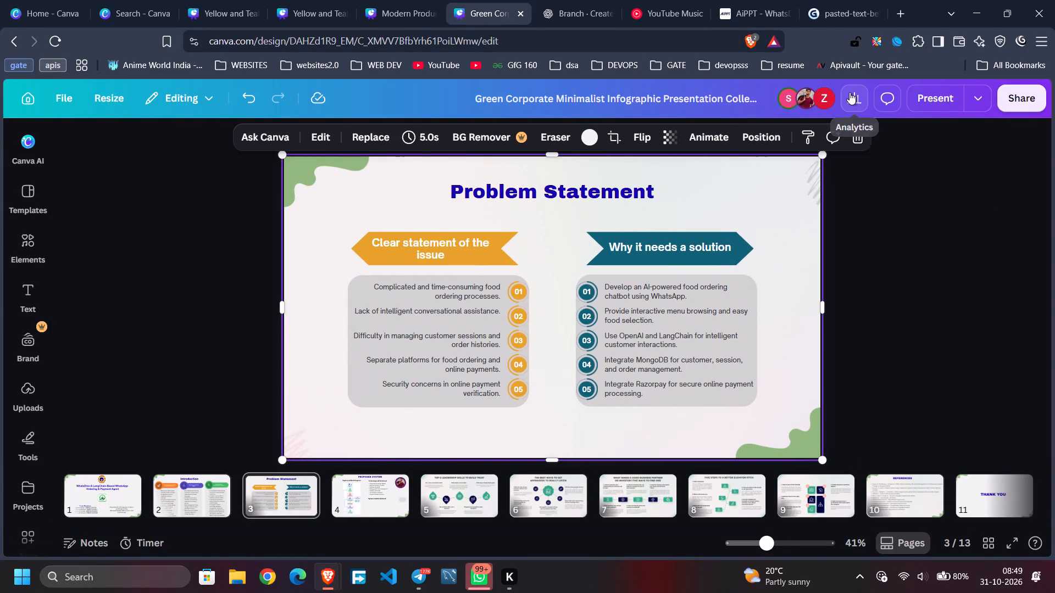
Review the presentation's visit analytics, covering visitors, time spent per page and pages visited.
left_click(849, 92)
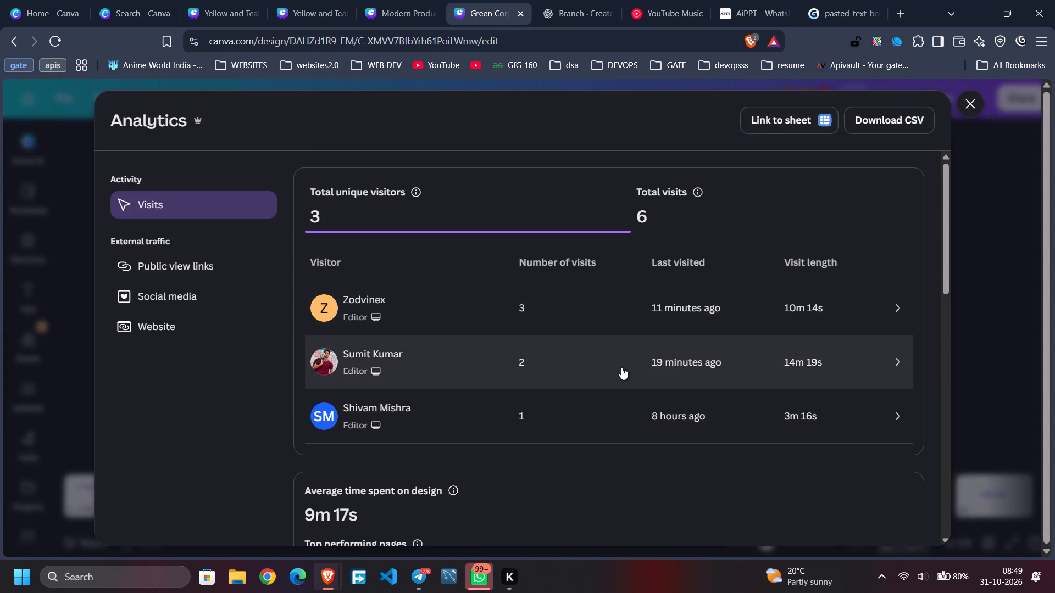
scroll(621, 367, "down", 1)
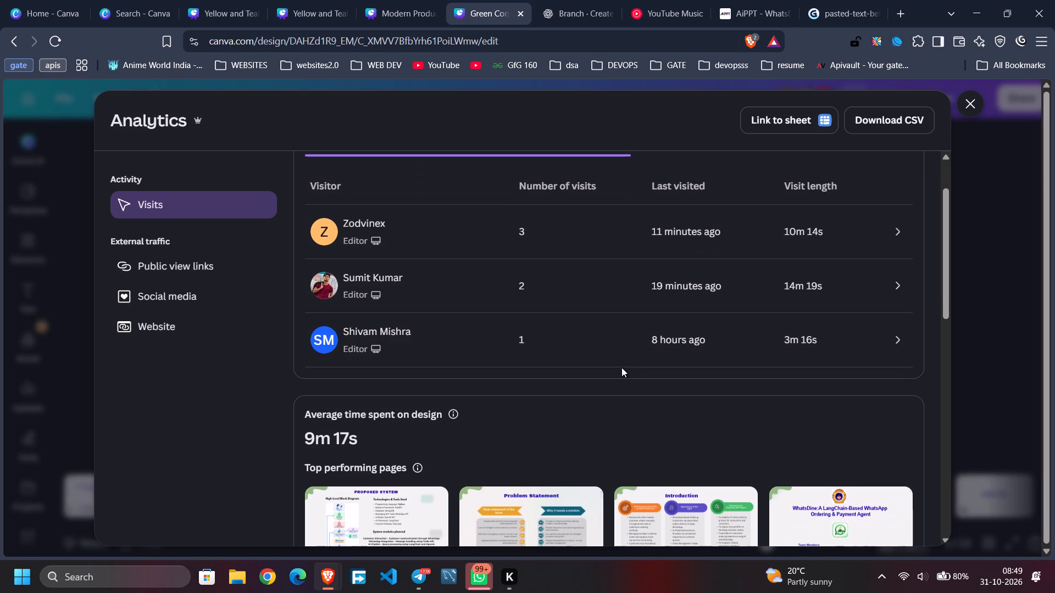
scroll(621, 367, "down", 1)
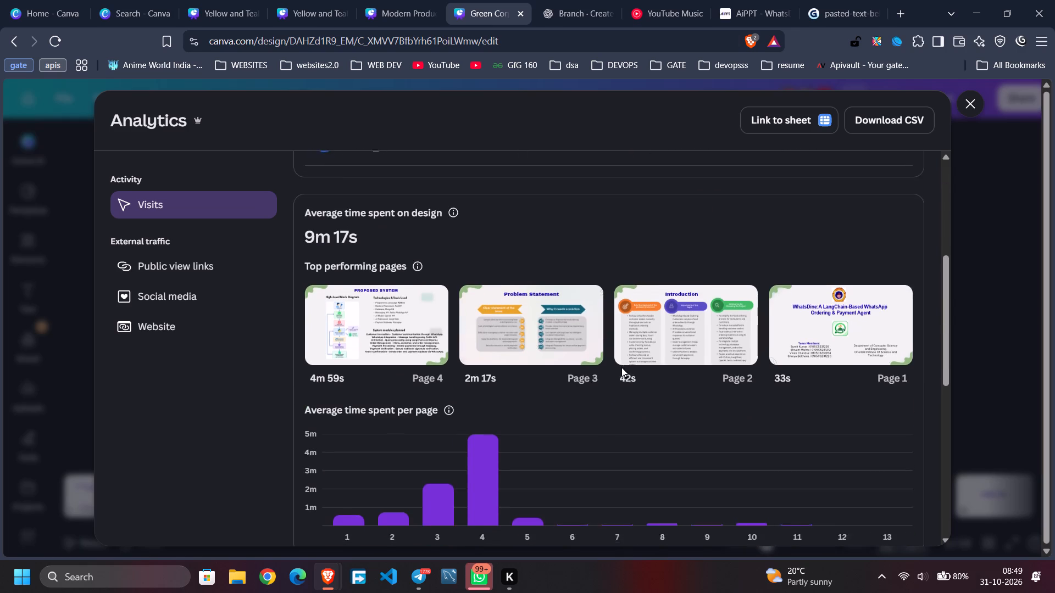
scroll(621, 367, "down", 3)
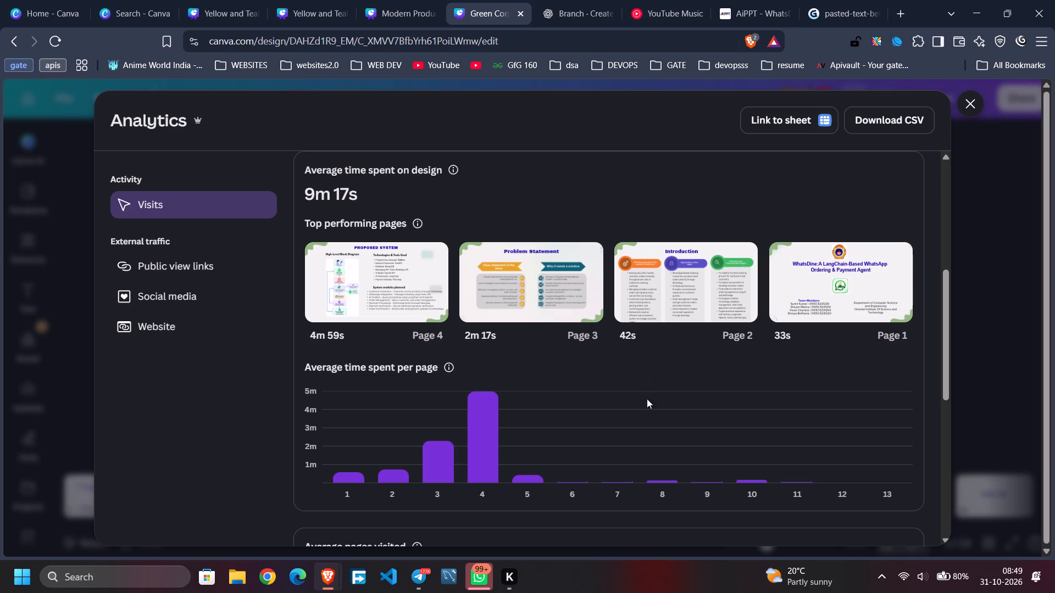
scroll(648, 481, "down", 6)
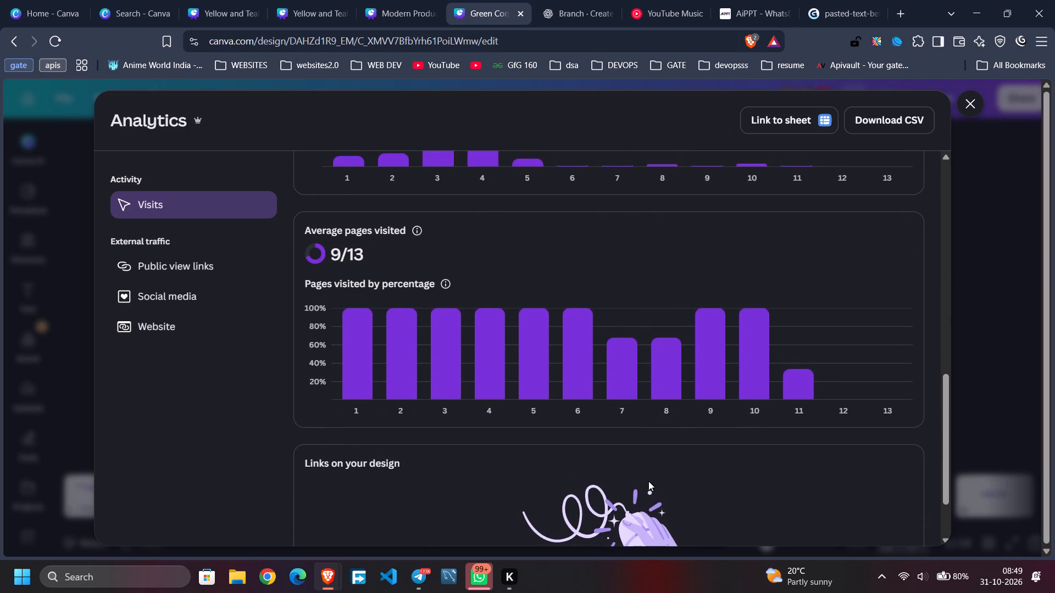
scroll(648, 481, "up", 4)
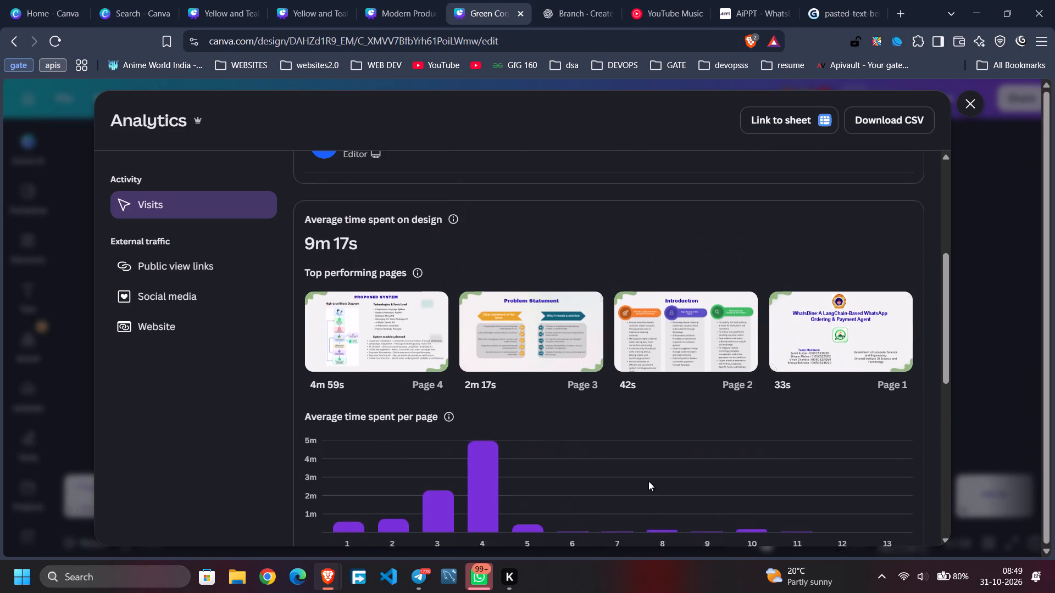
scroll(648, 481, "up", 4)
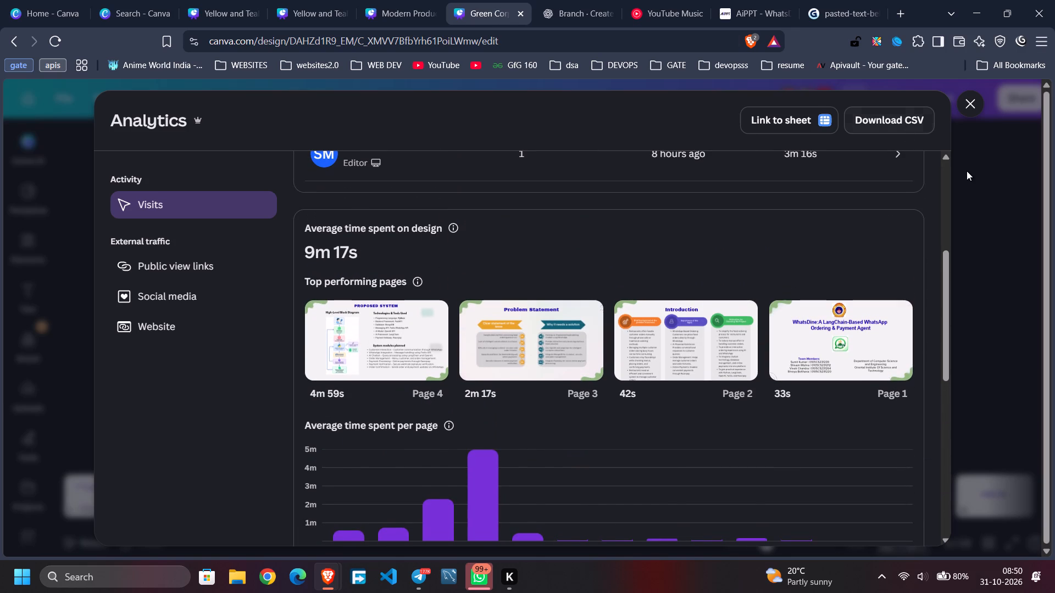
left_click(959, 109)
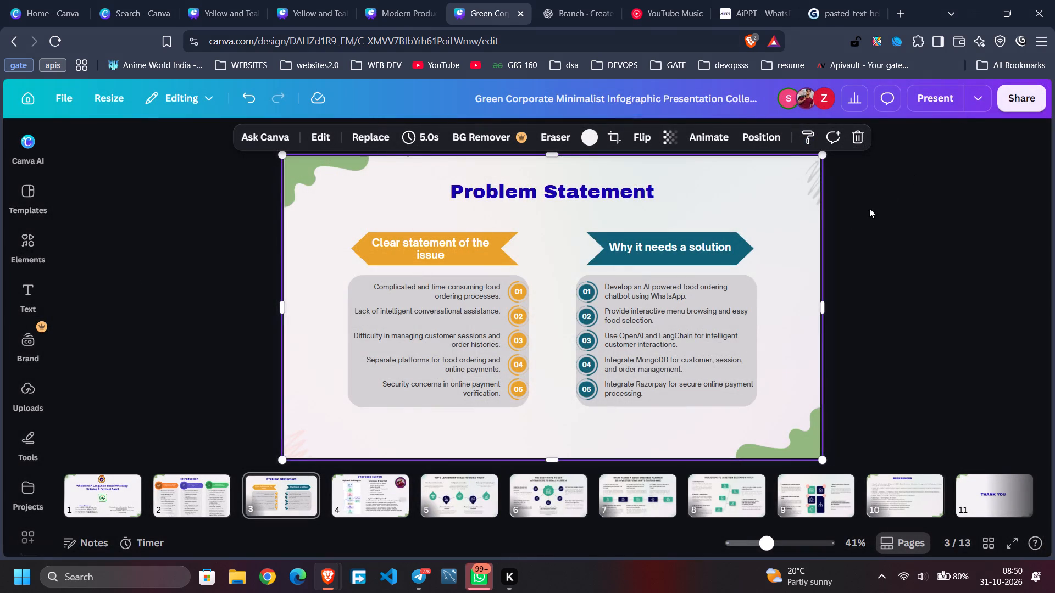
left_click(893, 317)
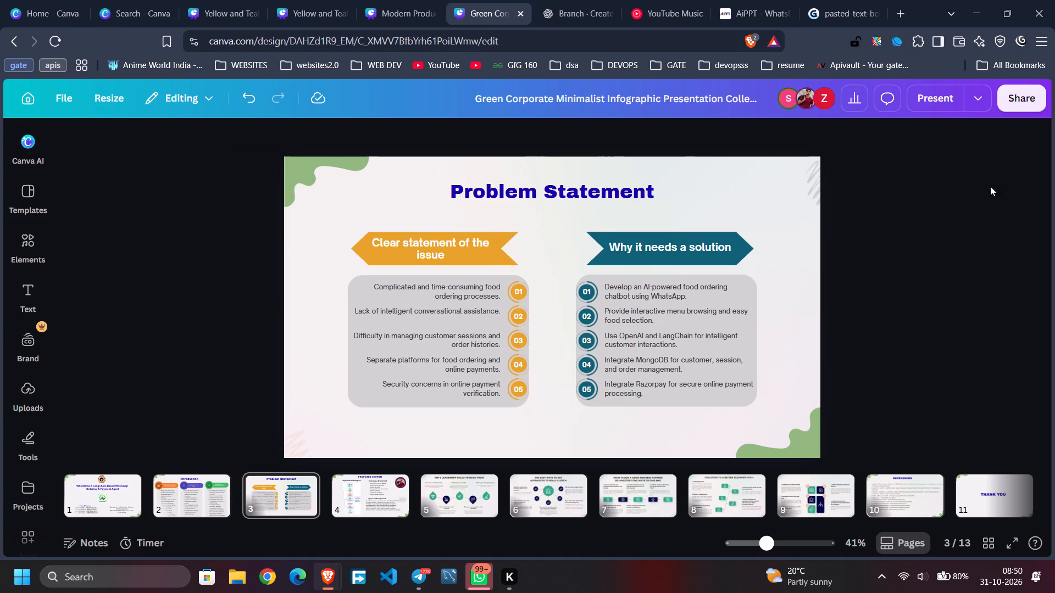
Enlarge the grey scribble at slide 3's top-right corner slightly and tuck it into the corner, partly beyond the slide edges.
left_click(813, 175)
left_click_drag(813, 175, 796, 184)
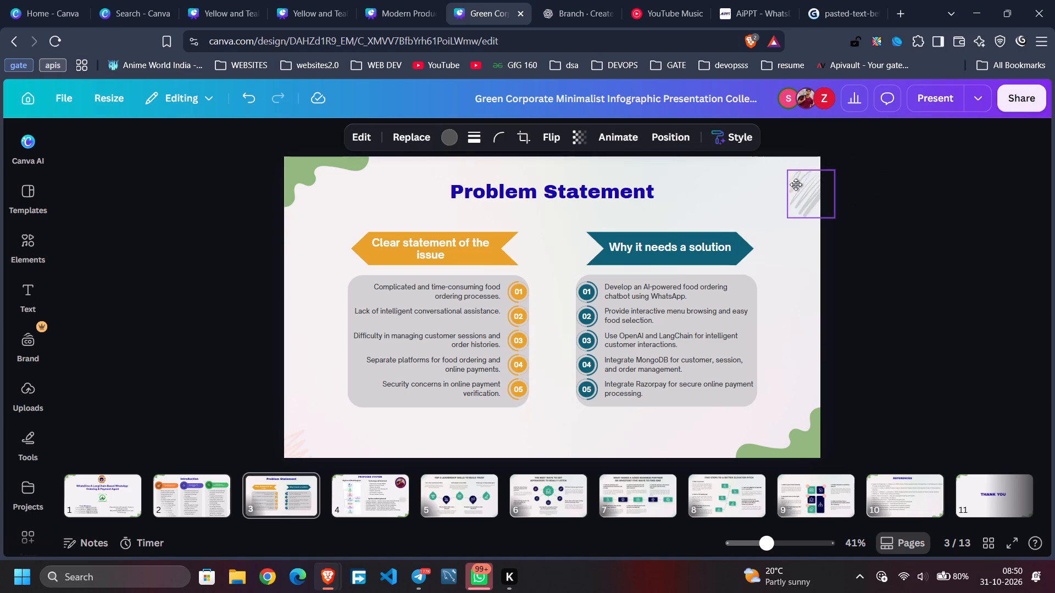
left_click_drag(796, 184, 797, 151)
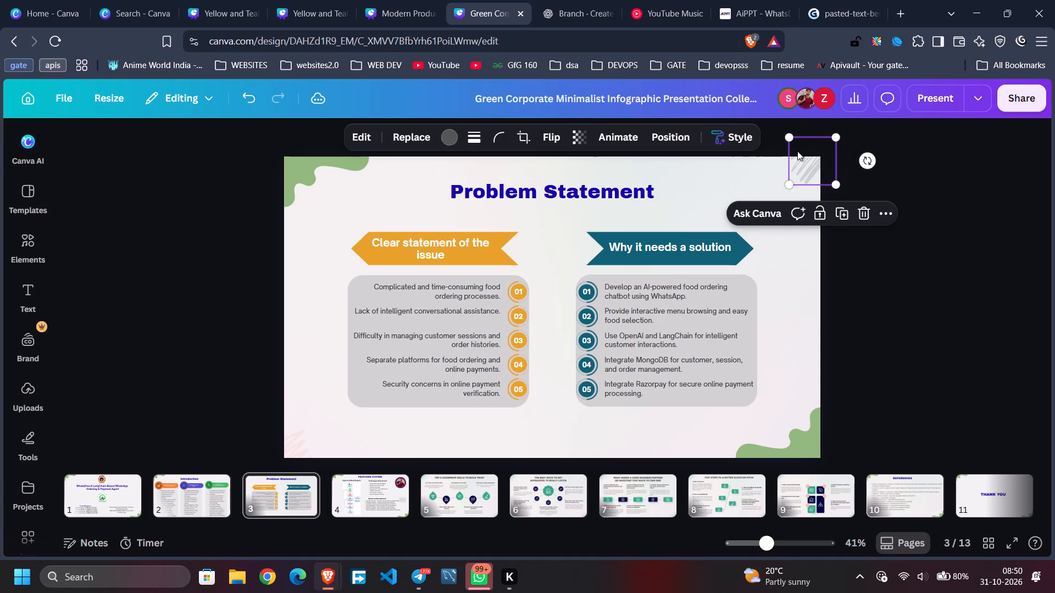
left_click_drag(834, 183, 924, 268)
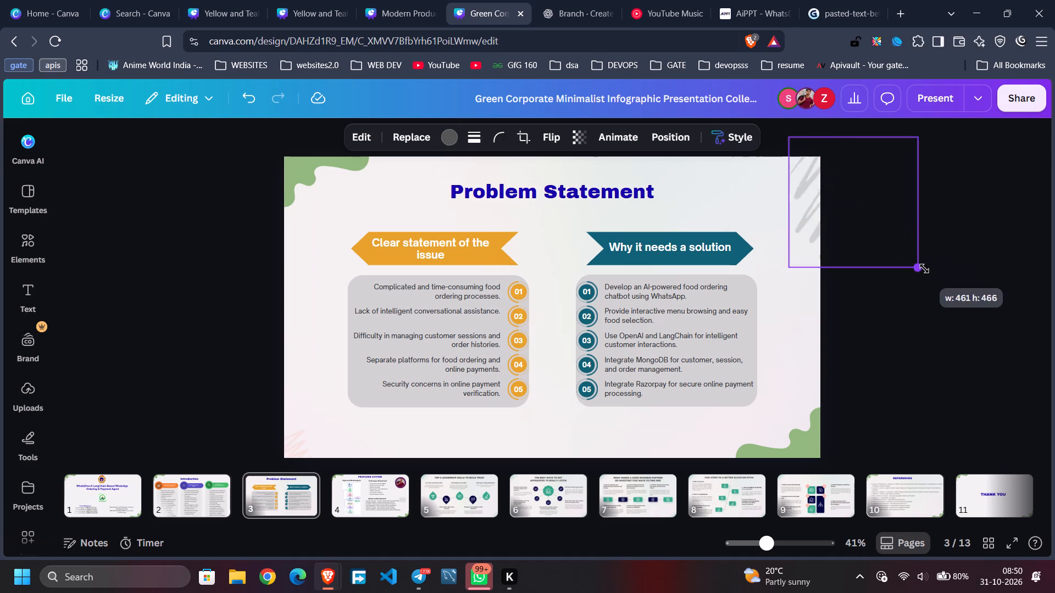
left_click_drag(924, 268, 968, 370)
left_click_drag(808, 252, 784, 189)
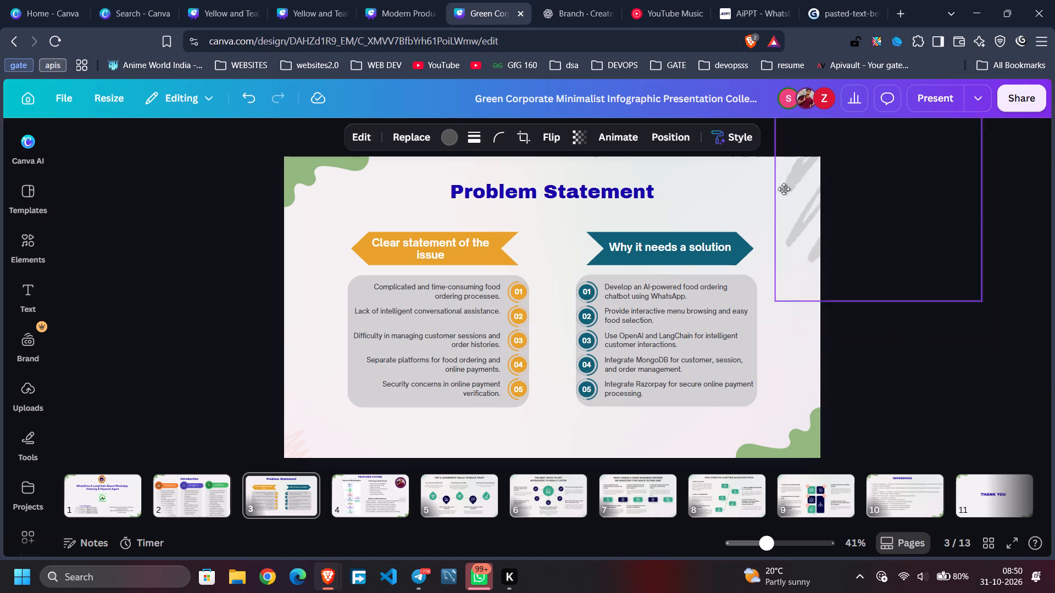
left_click_drag(784, 189, 799, 192)
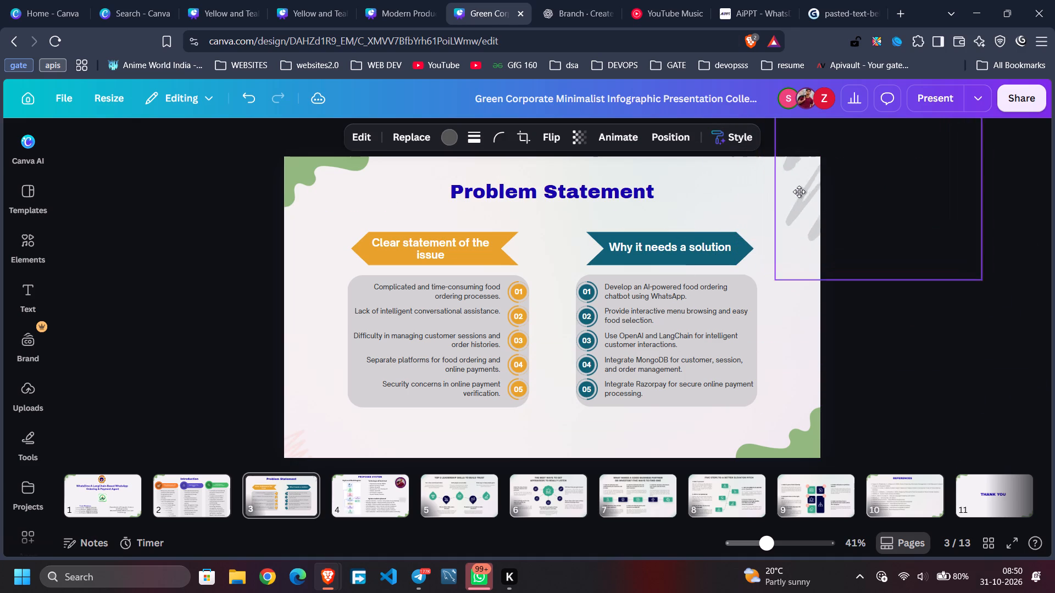
left_click_drag(799, 192, 762, 271)
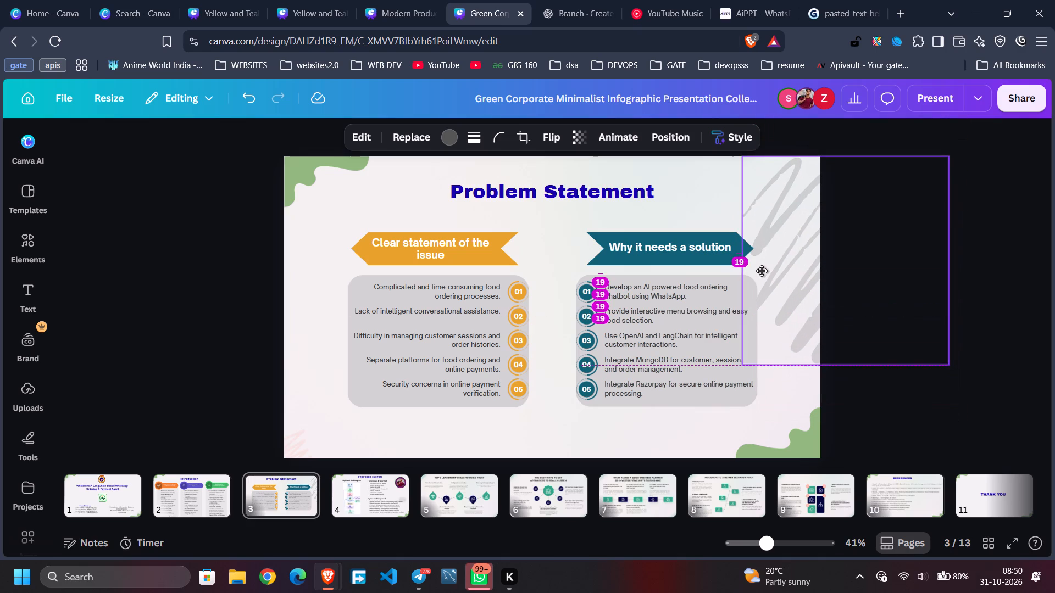
left_click_drag(762, 271, 762, 271)
left_click_drag(949, 366, 901, 265)
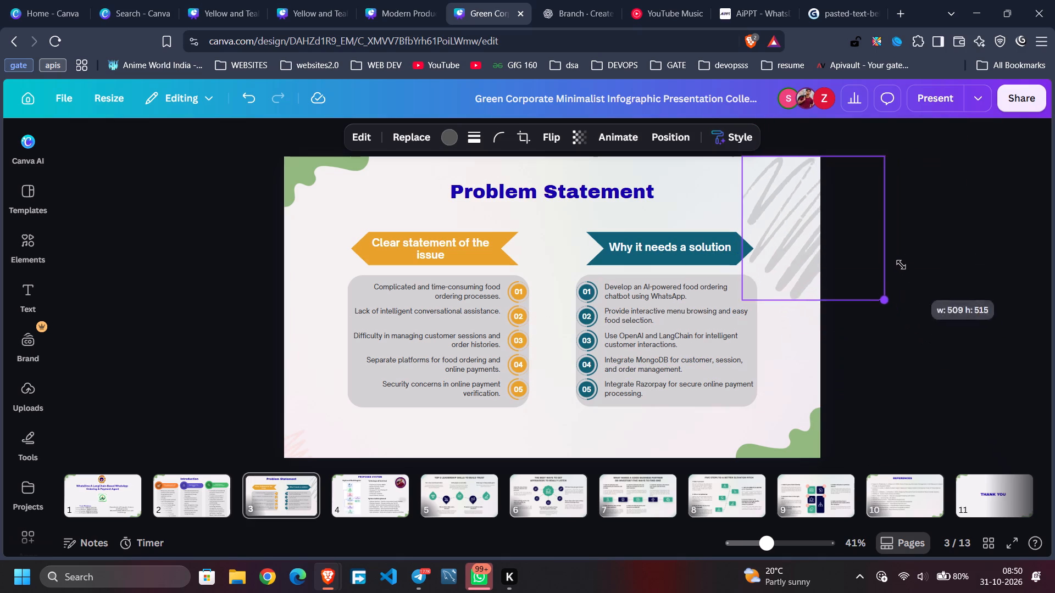
left_click_drag(901, 265, 865, 185)
left_click_drag(782, 188, 814, 170)
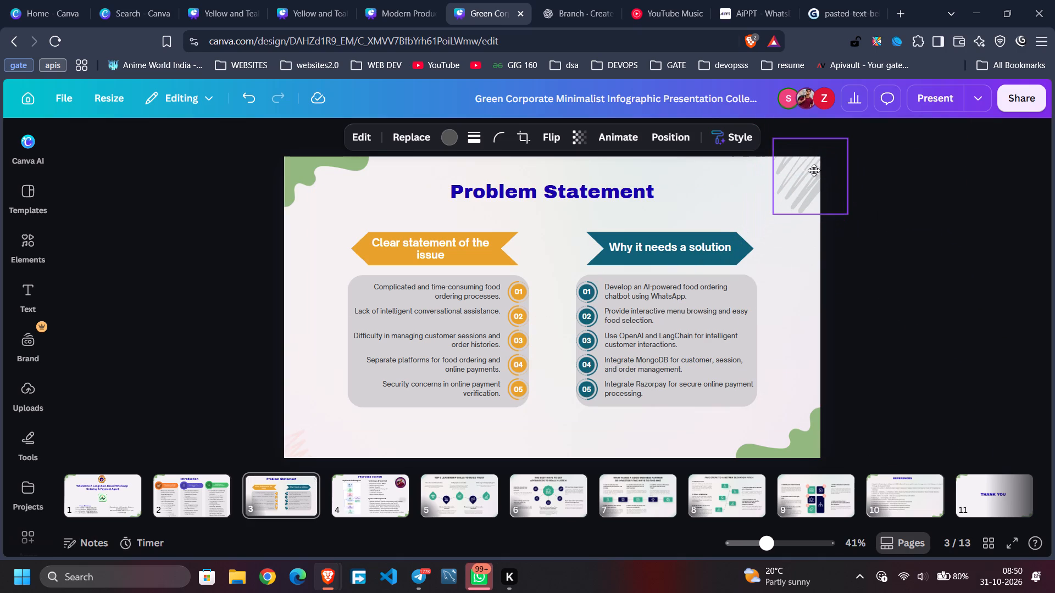
left_click_drag(814, 170, 818, 163)
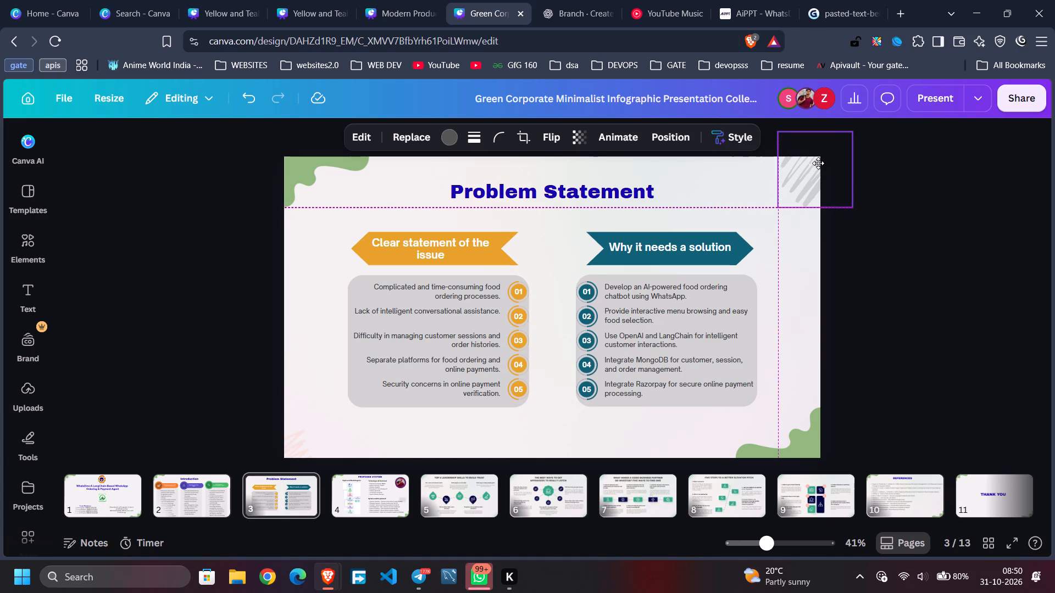
left_click_drag(818, 163, 819, 163)
left_click_drag(819, 163, 818, 166)
left_click_drag(818, 166, 818, 160)
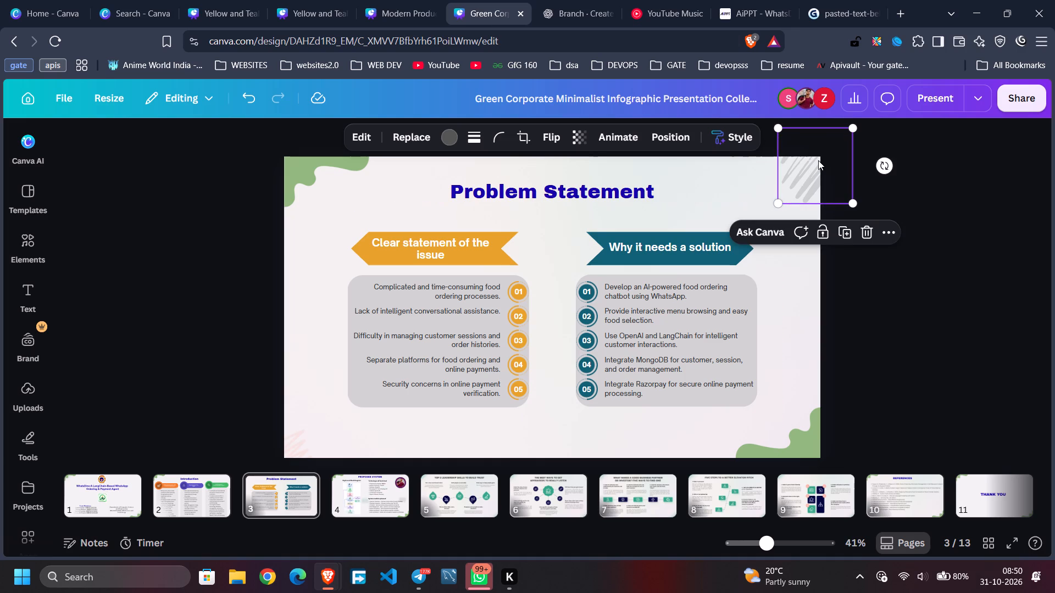
Duplicate the resized grey scribble and move the copy onto slide 5.
left_click(847, 230)
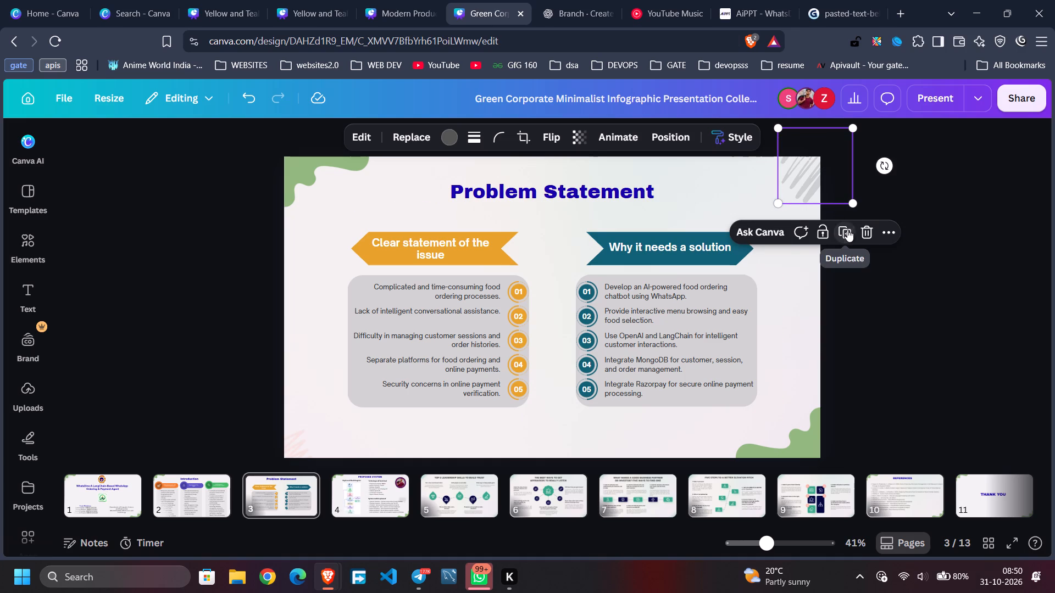
left_click_drag(813, 186, 338, 497)
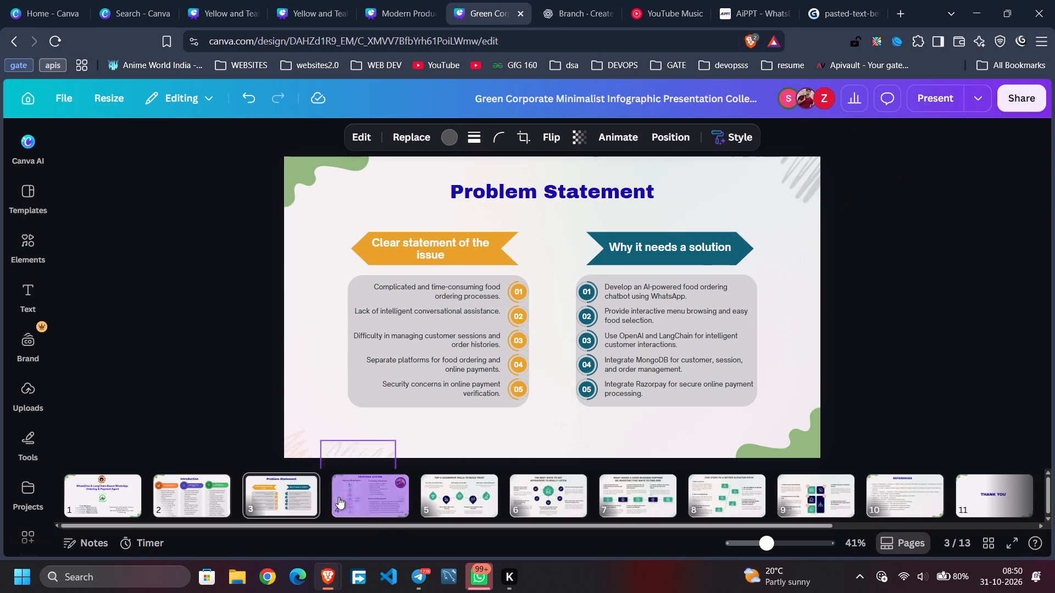
left_click_drag(338, 497, 460, 486)
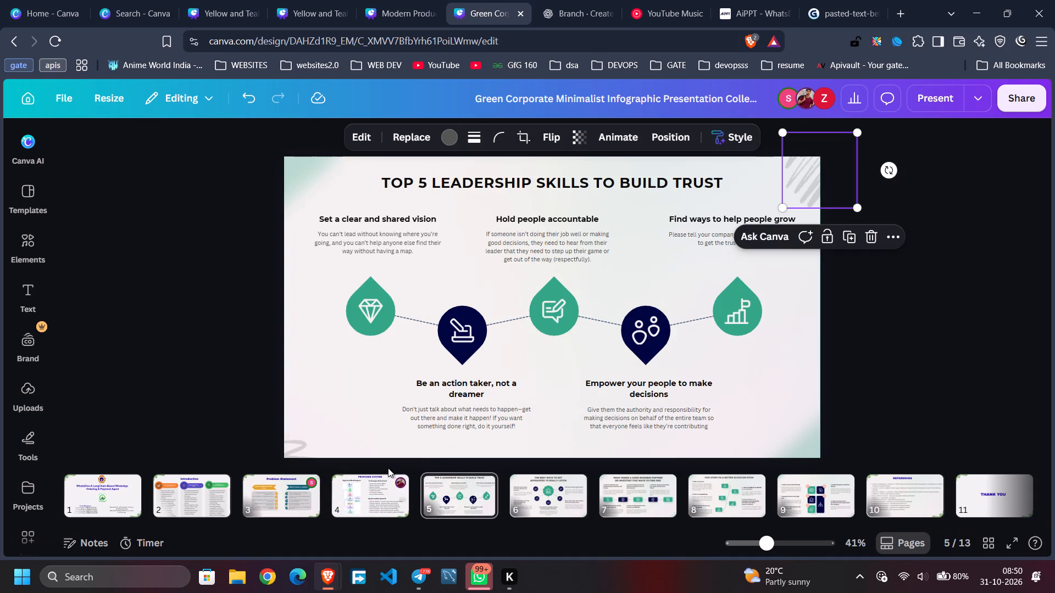
Return to slide 3 and move the faint pink scribble from the bottom-left corner completely off the slide.
left_click(296, 496)
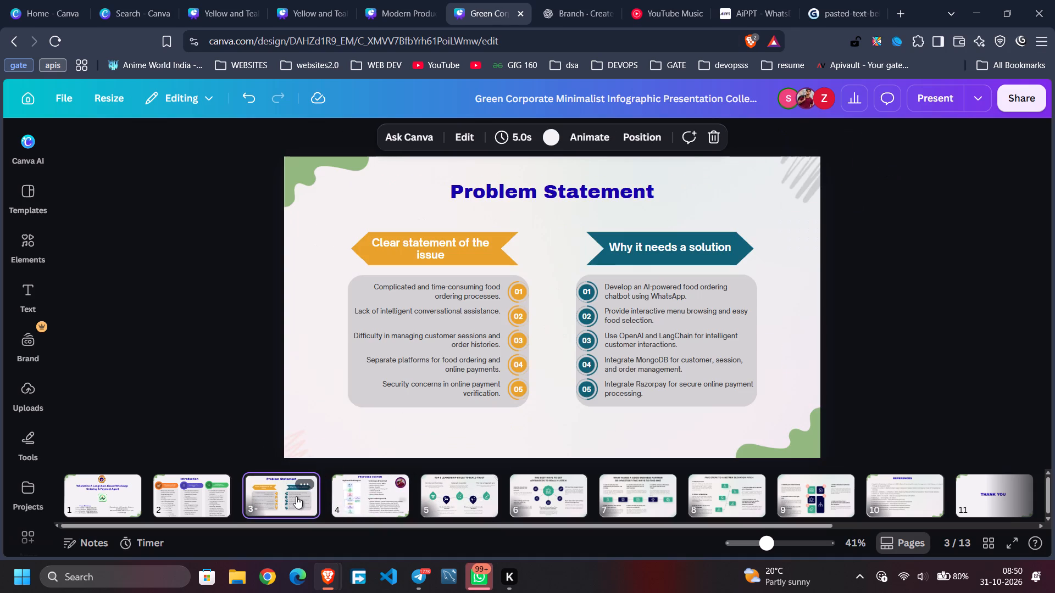
left_click(303, 444)
left_click_drag(303, 444, 349, 392)
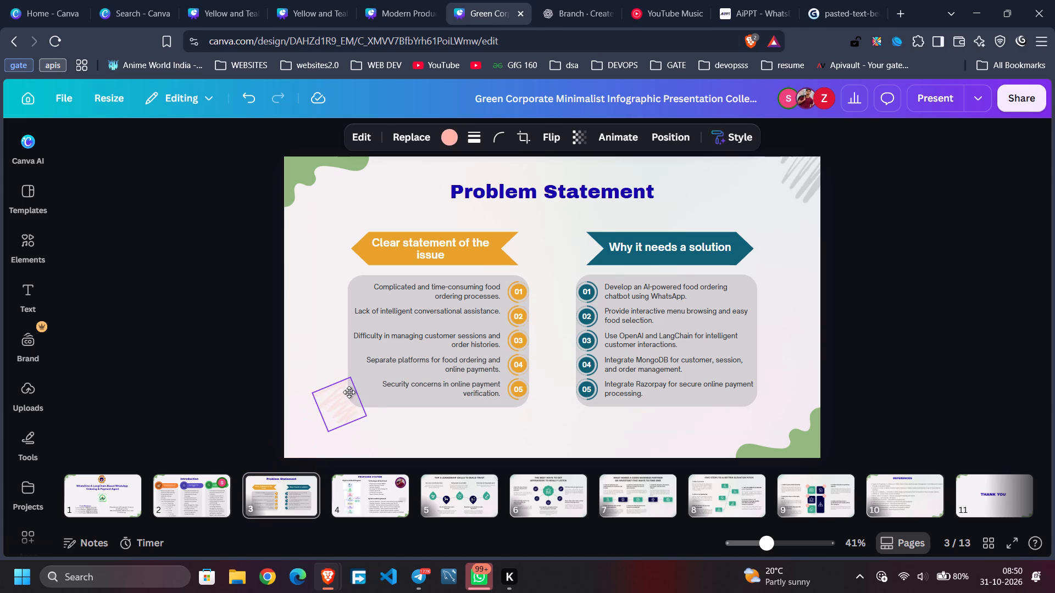
left_click_drag(349, 392, 905, 167)
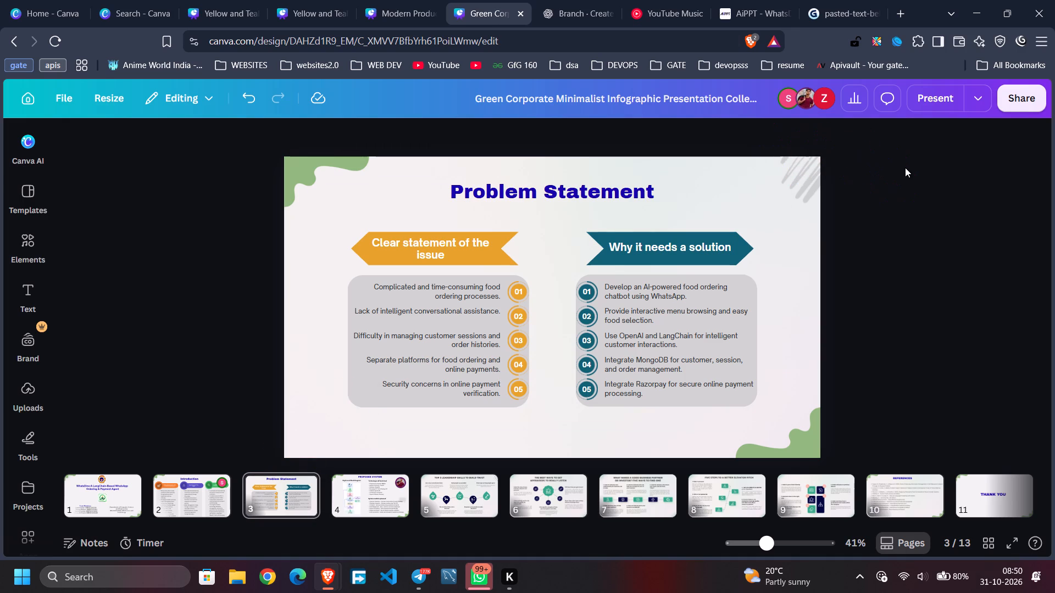
Duplicate the grey scribble on slide 3 and place the copy in the bottom-left corner, partly beyond the slide edges.
left_click(806, 175)
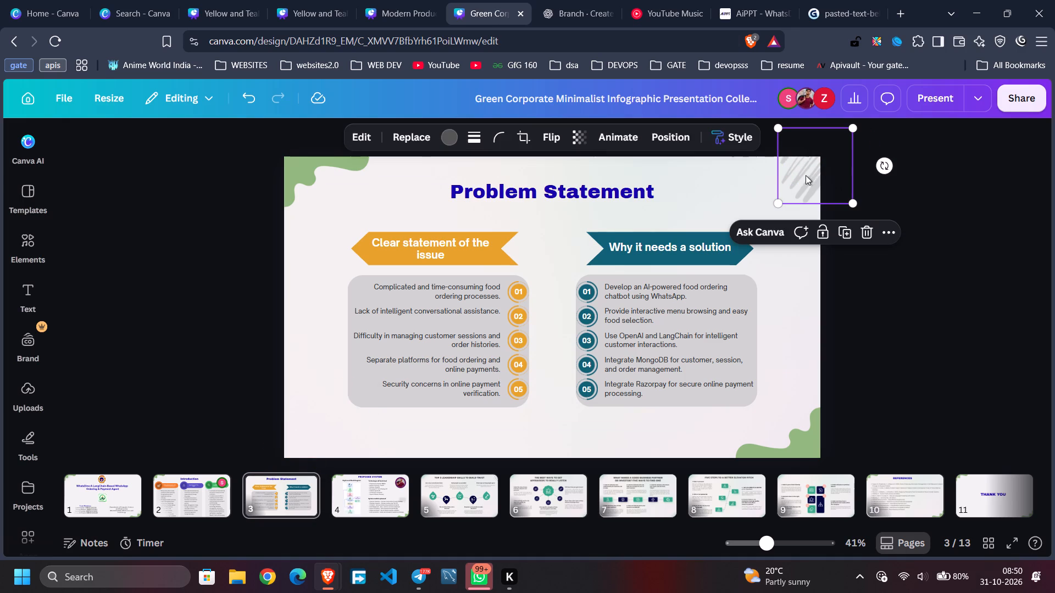
left_click(840, 226)
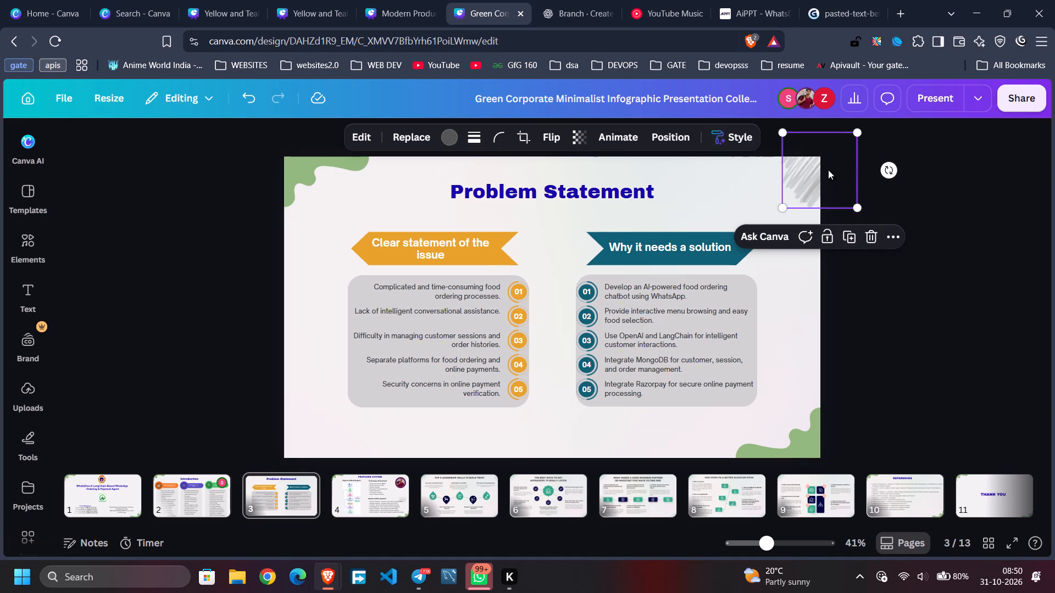
left_click_drag(828, 169, 316, 438)
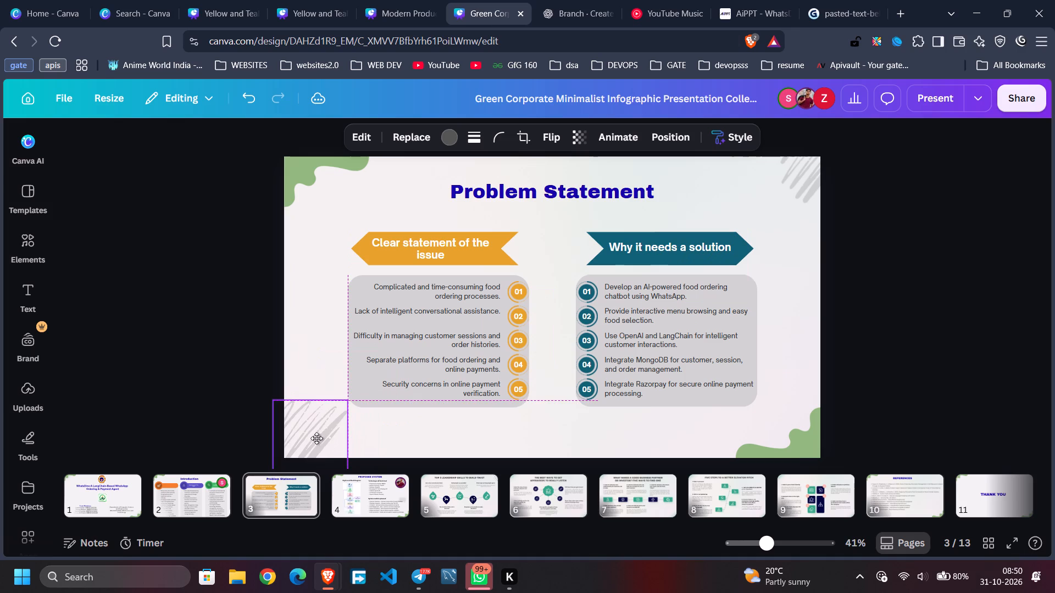
left_click_drag(316, 438, 298, 452)
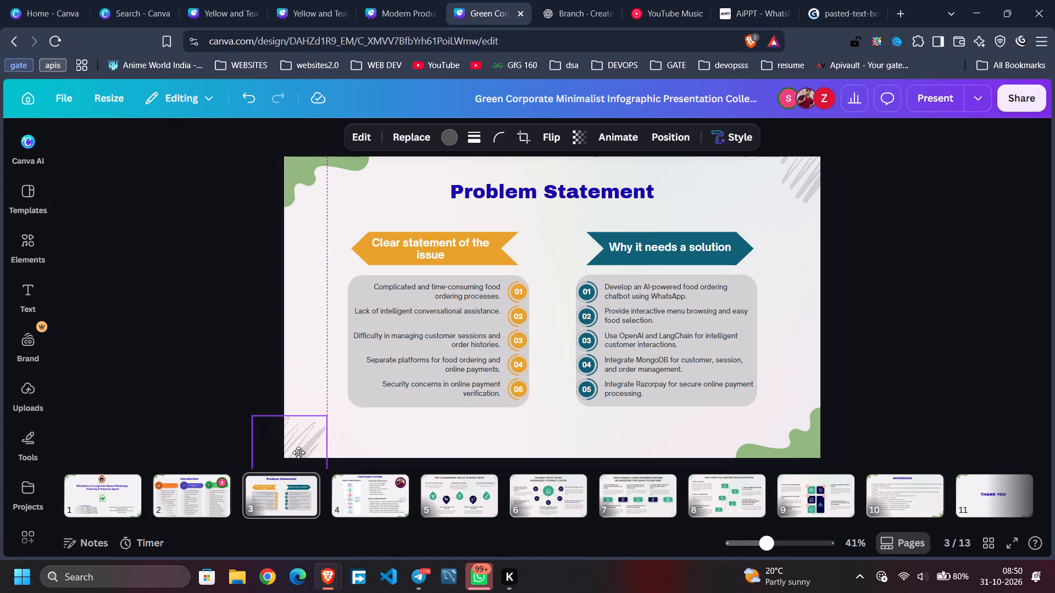
left_click_drag(298, 452, 306, 456)
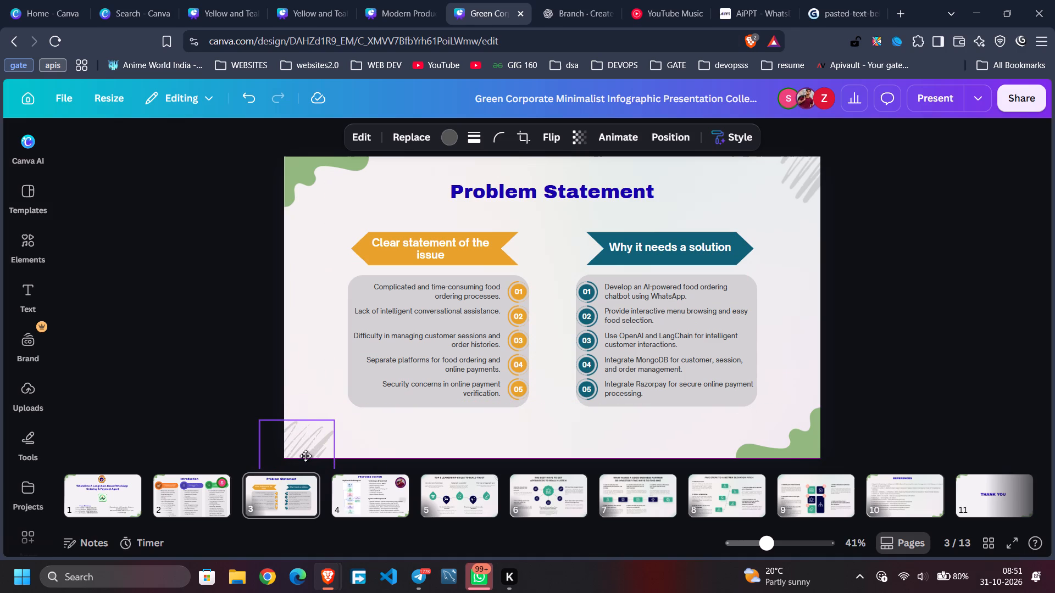
left_click_drag(306, 456, 302, 462)
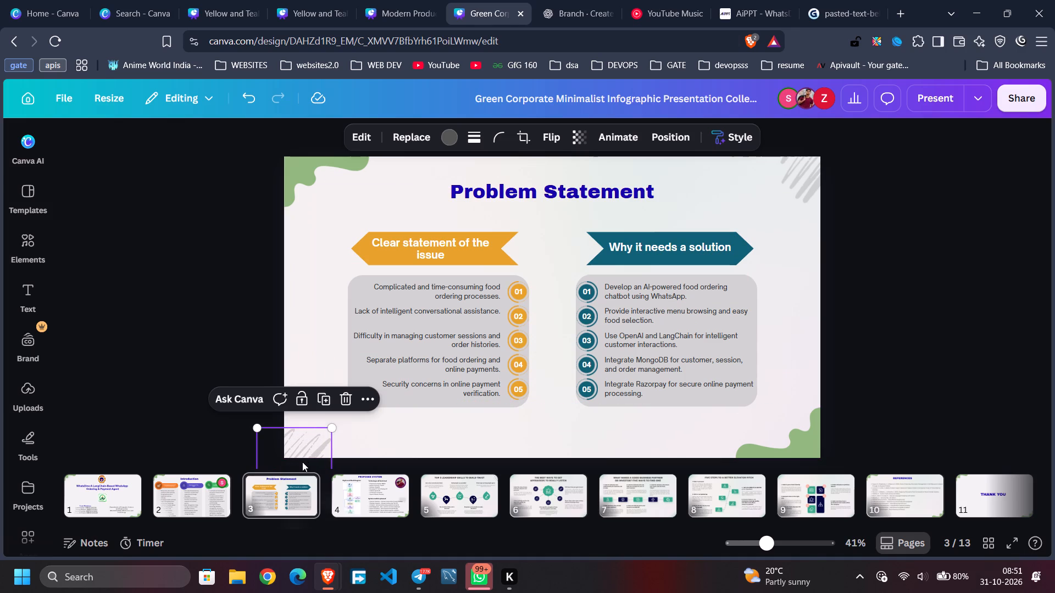
left_click(405, 448)
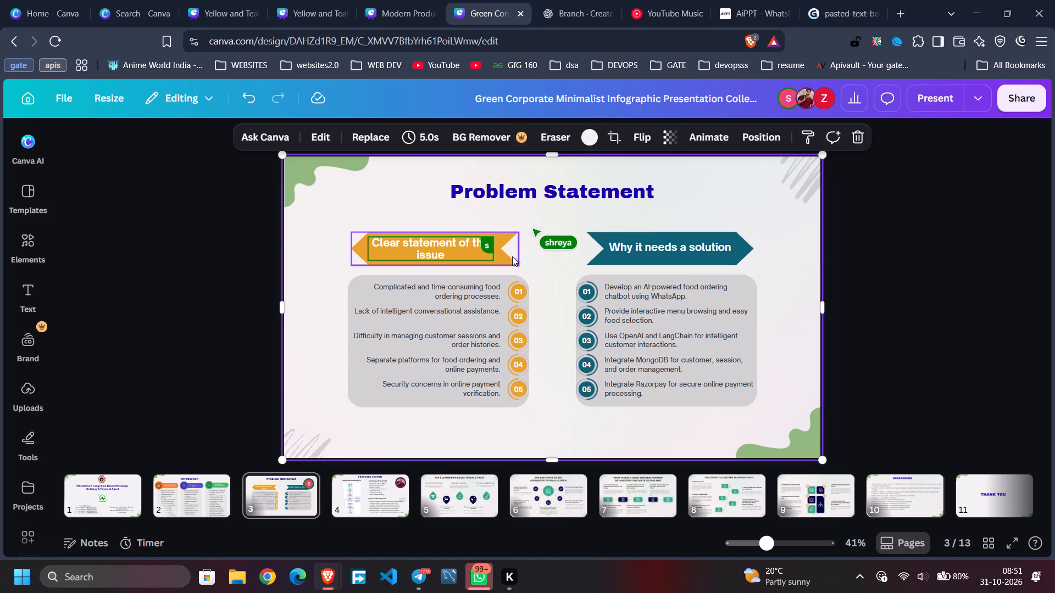
Move the "Top 5 Leadership Skills to Build Trust" slide ahead of the Proposed System slide so it becomes slide 4.
left_click(395, 499)
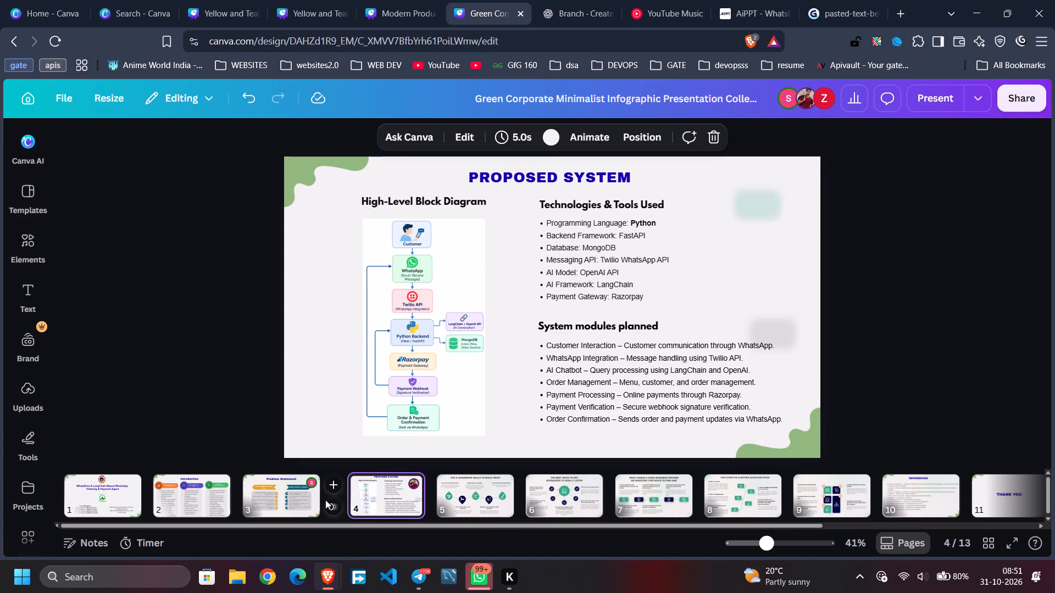
left_click_drag(479, 490, 359, 497)
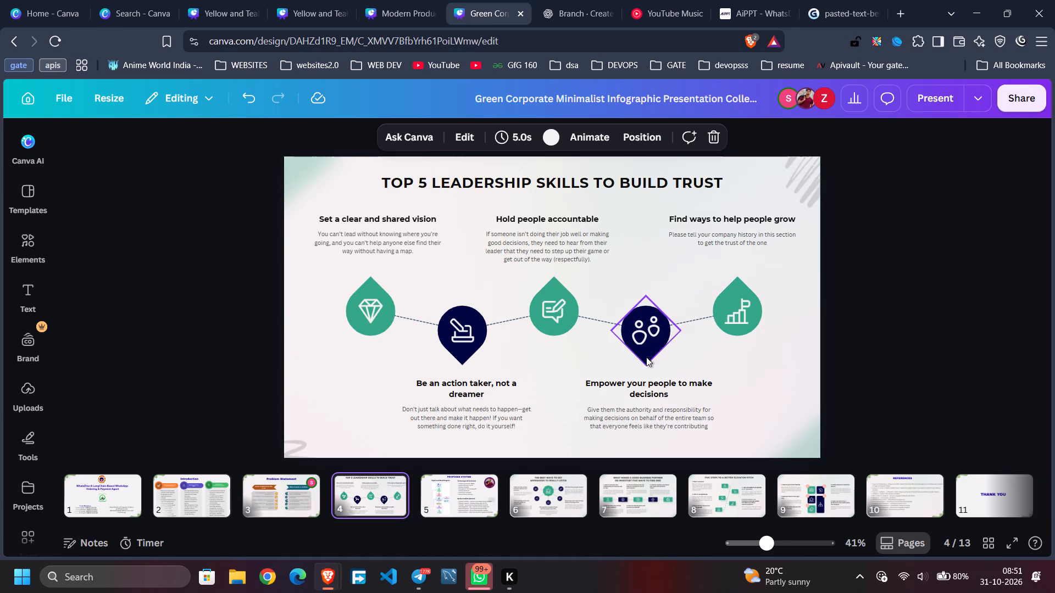
left_click_drag(734, 430, 445, 359)
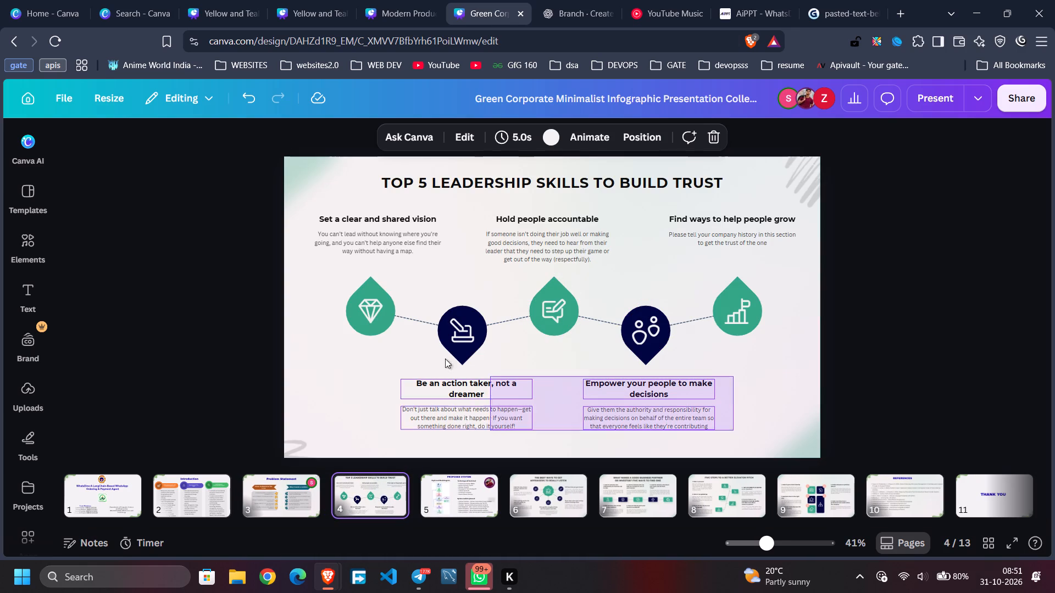
left_click_drag(445, 359, 362, 296)
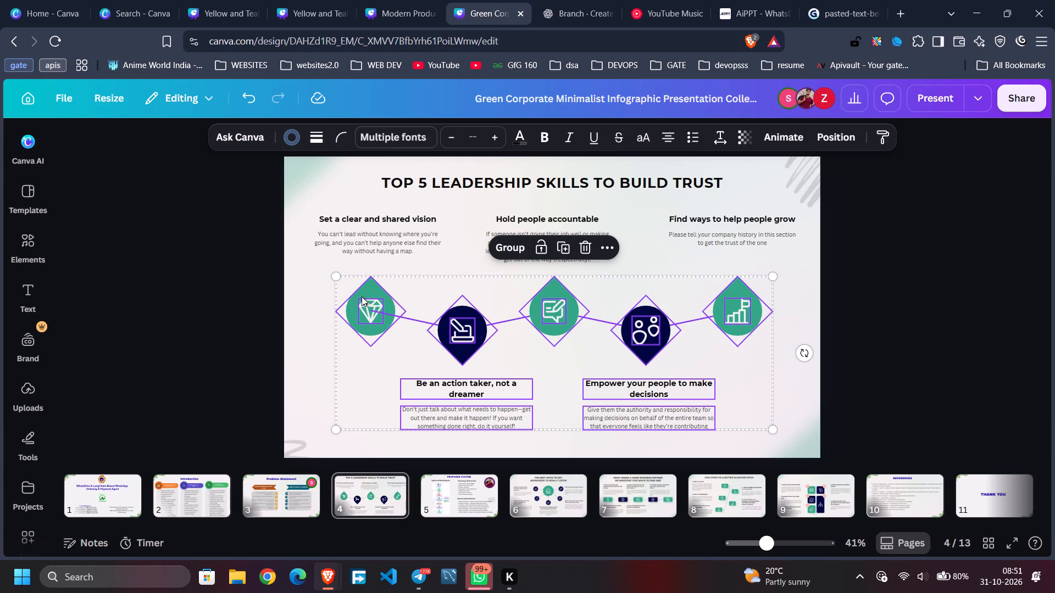
key("Delete")
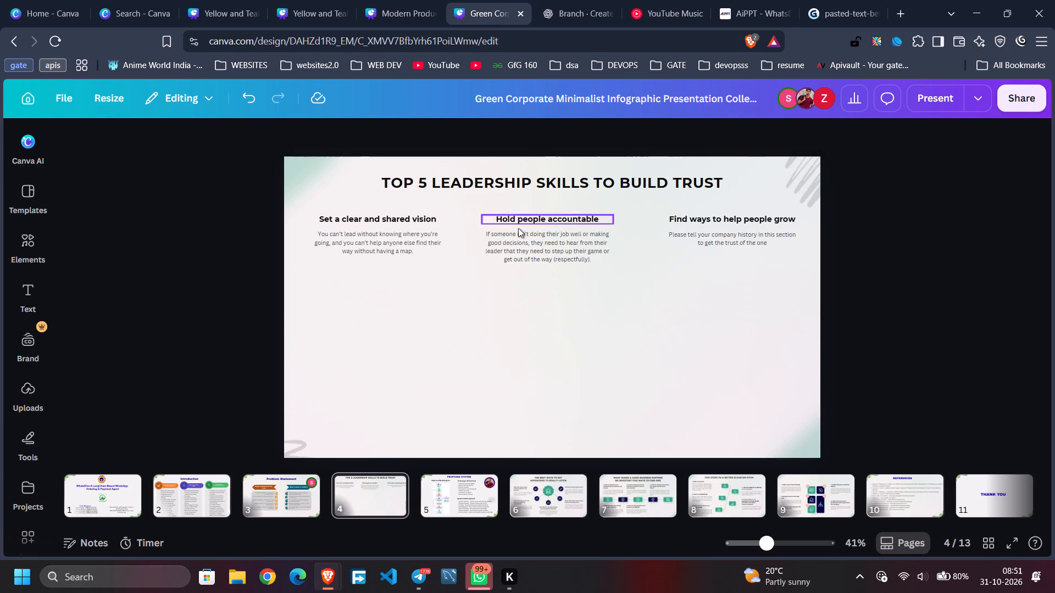
left_click_drag(773, 255, 593, 180)
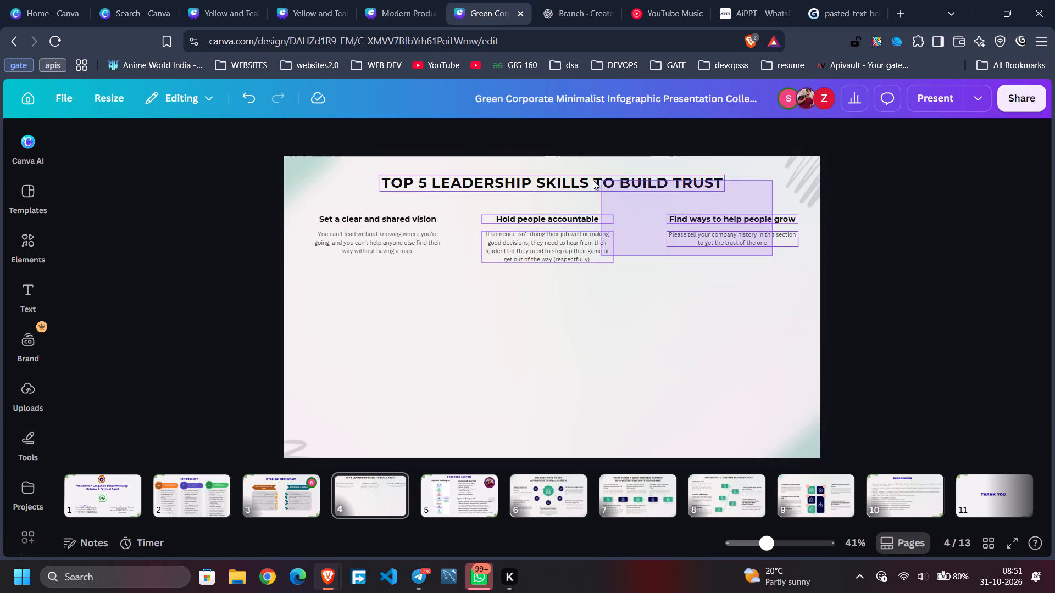
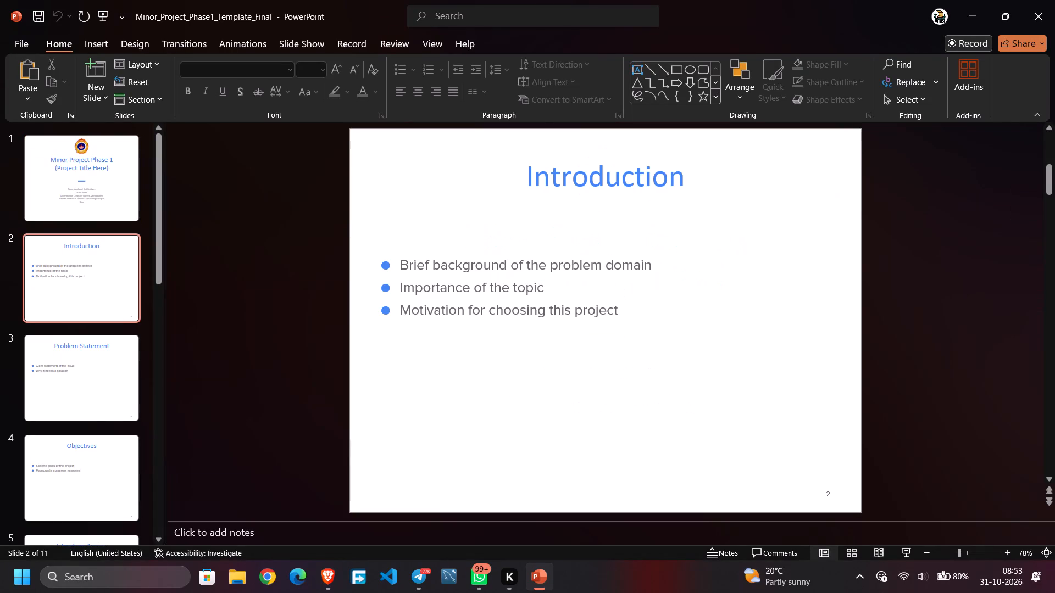
In the Minor_Project_Phase1_Template_Final PowerPoint template, look up what the Objectives slide is required to cover.
key("Up")
key("Down")
key("Down")
key("Down")
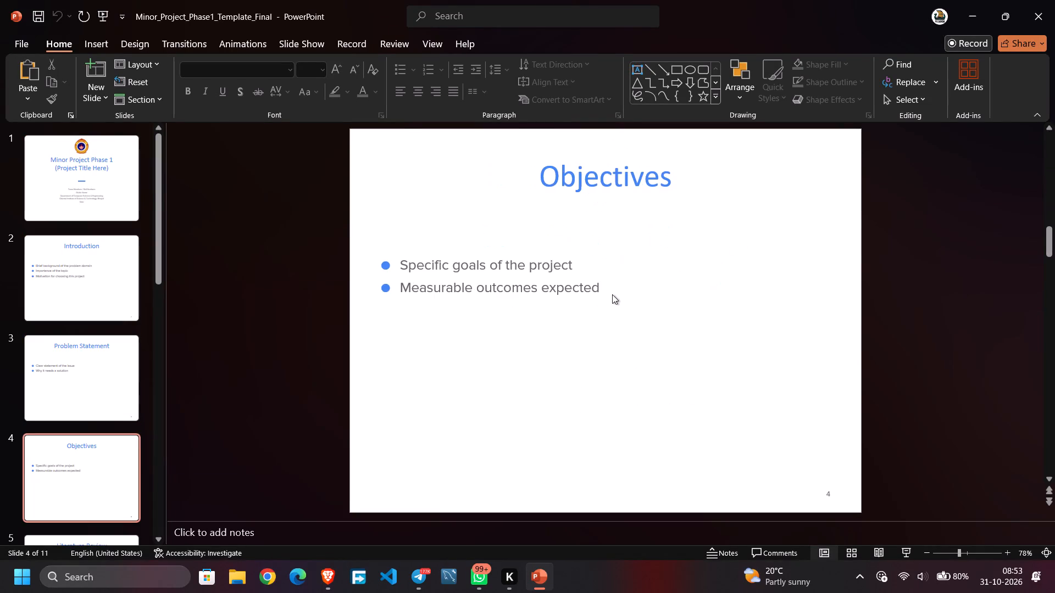
key("Down")
key("Up")
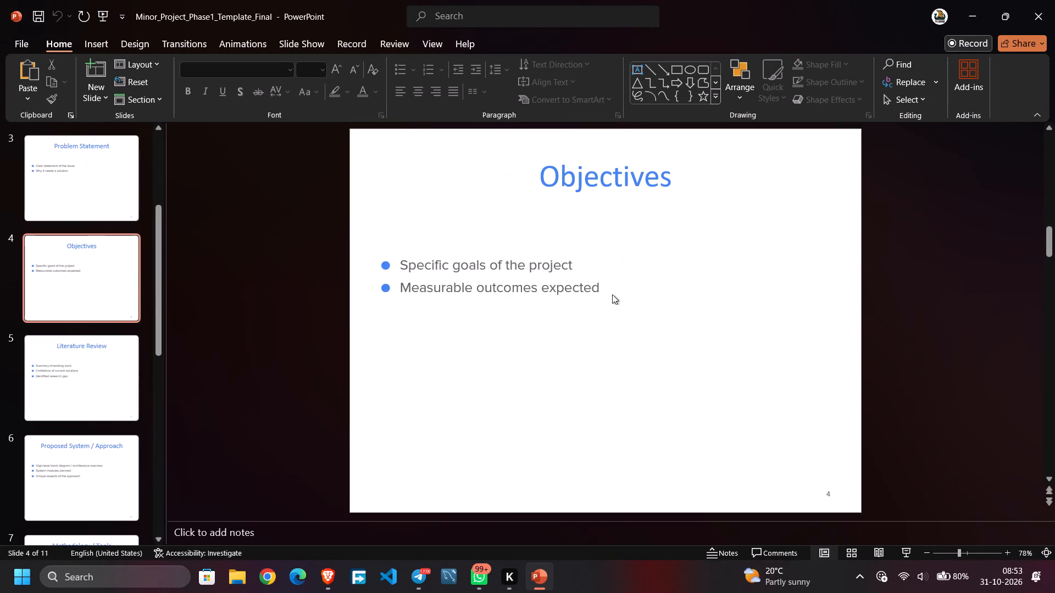
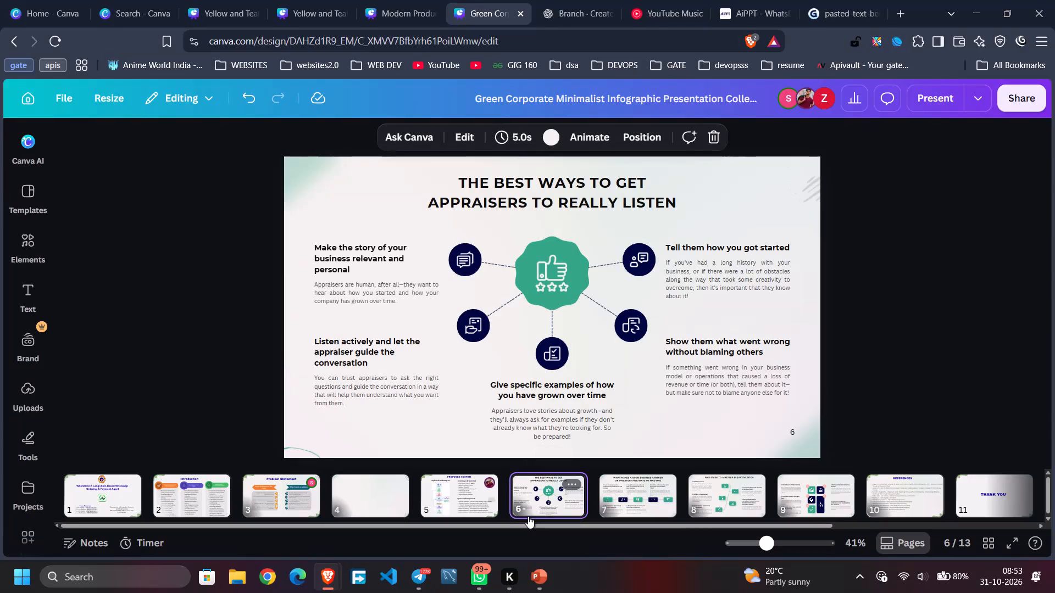
Review the WhatsDine deck's slides from Proposed System through Thank You, plus Problem Statement and the cleared slide 4.
left_click(465, 495)
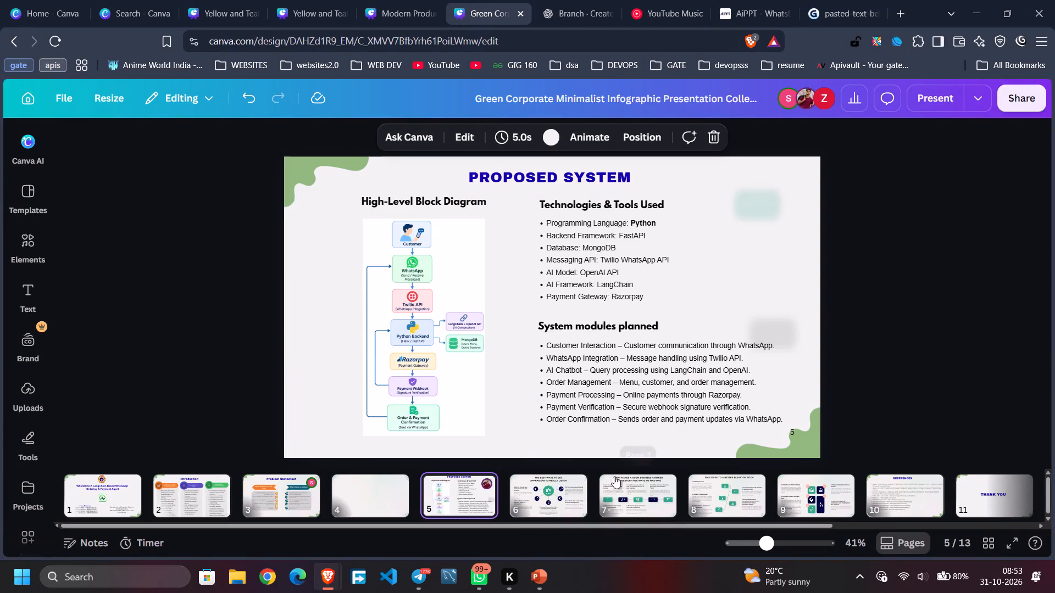
left_click(654, 511)
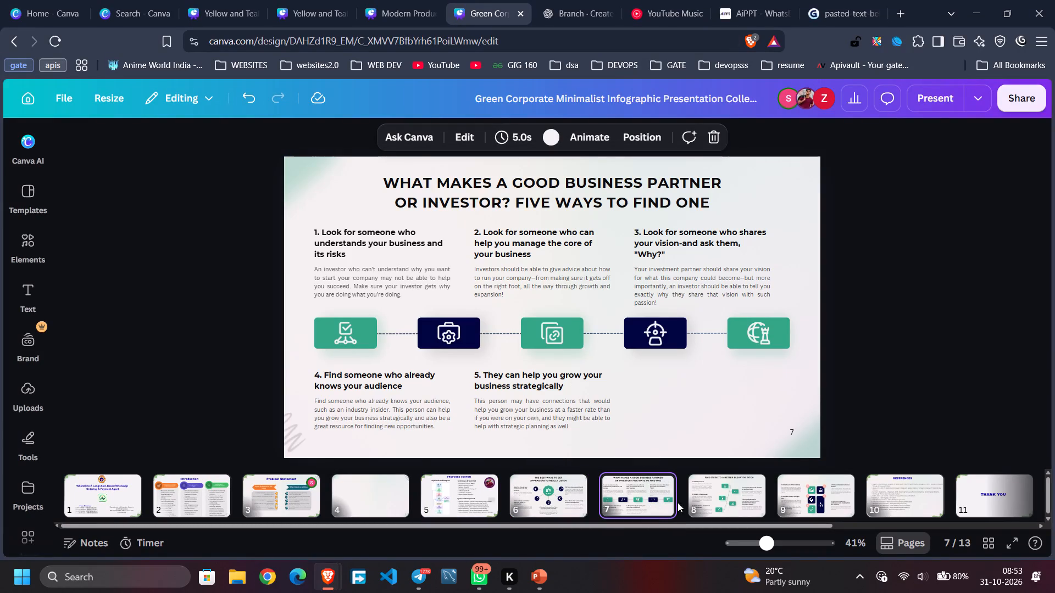
left_click(727, 495)
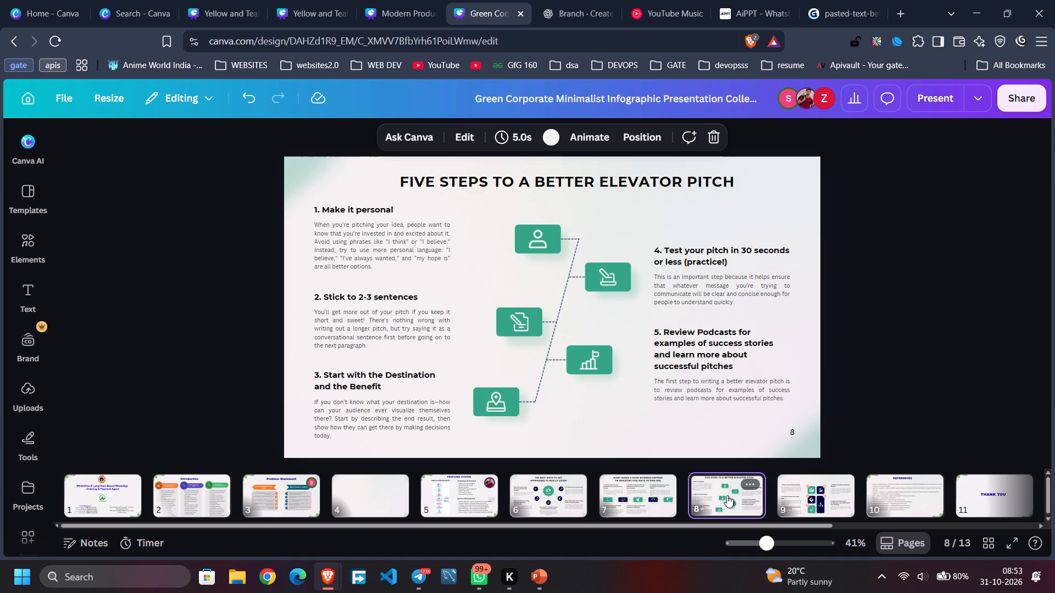
left_click(788, 499)
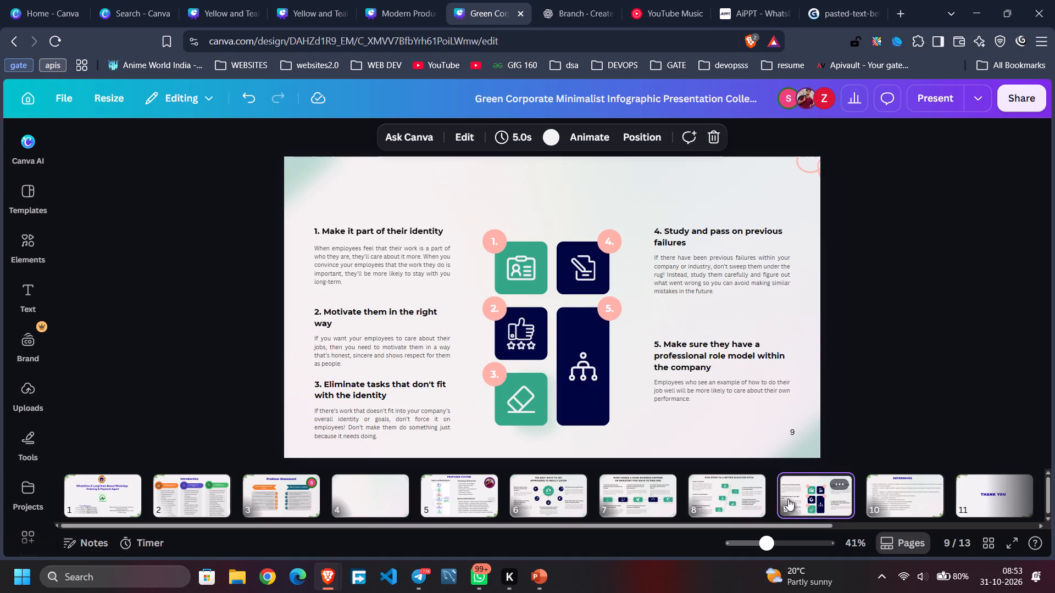
left_click(881, 501)
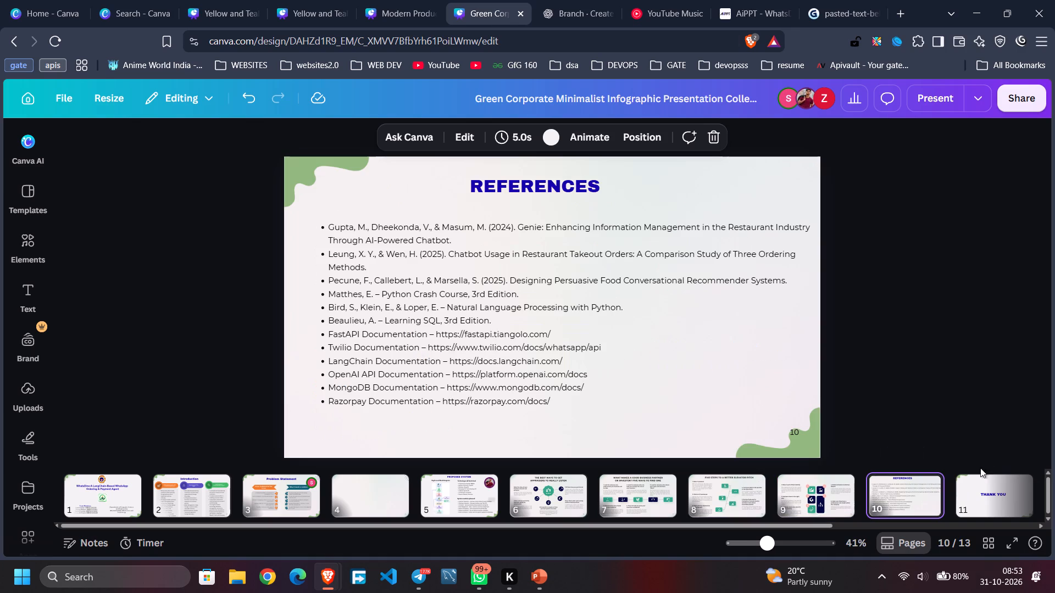
left_click(1008, 507)
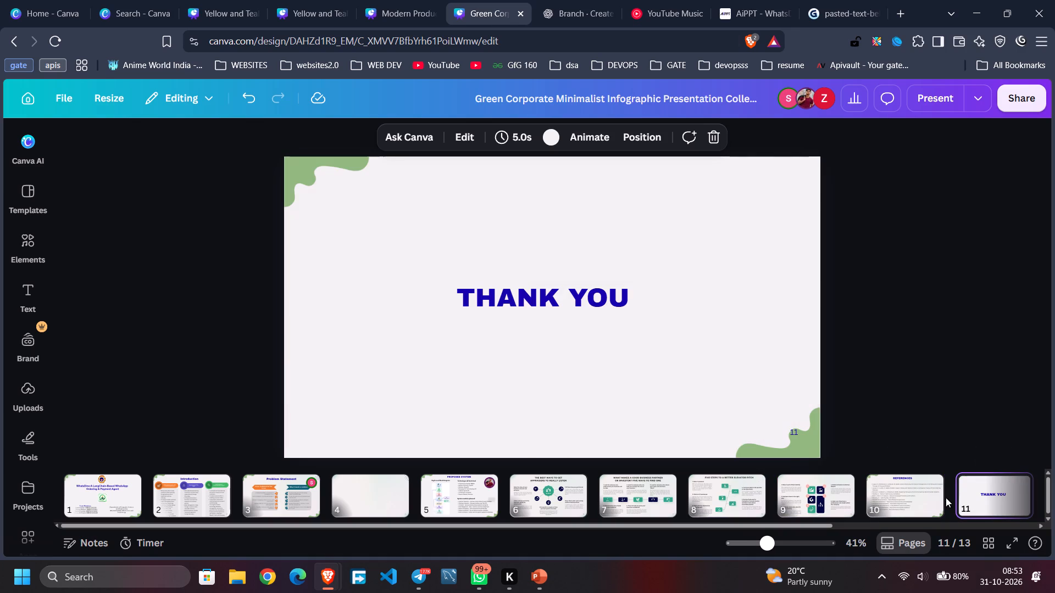
left_click(874, 493)
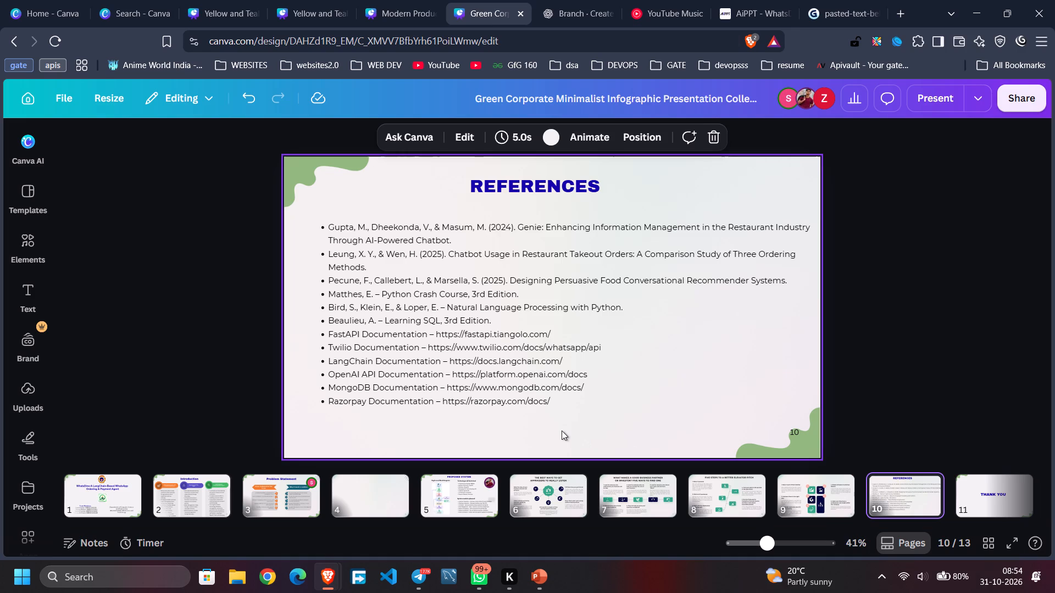
left_click(299, 480)
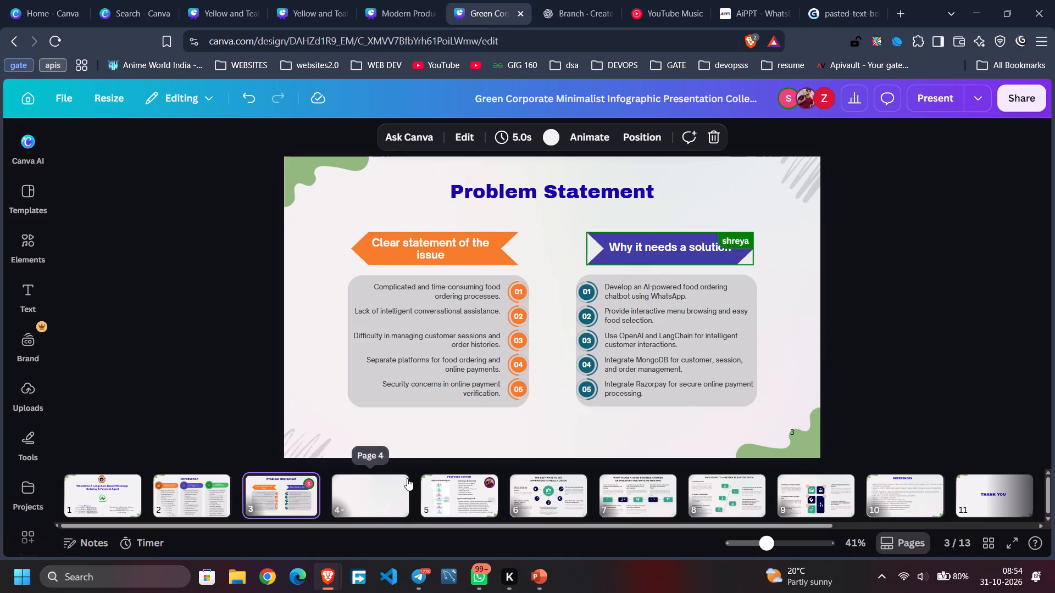
left_click(407, 478)
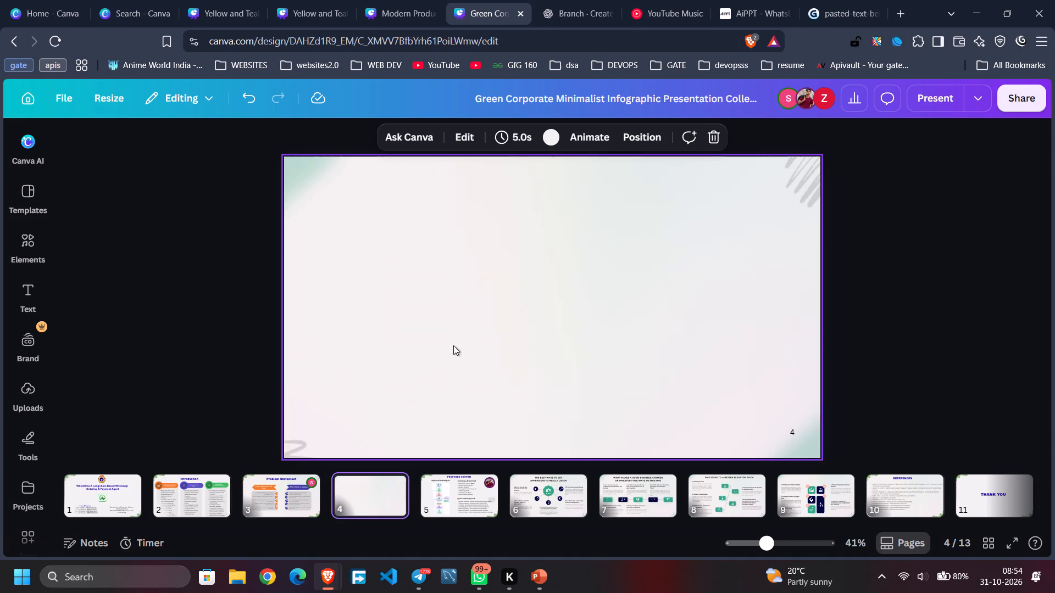
Switch to the Modern Product Feature Comparison Infographic deck and examine the layouts of slides 3 to 8 for the Objectives slide.
left_click(382, 18)
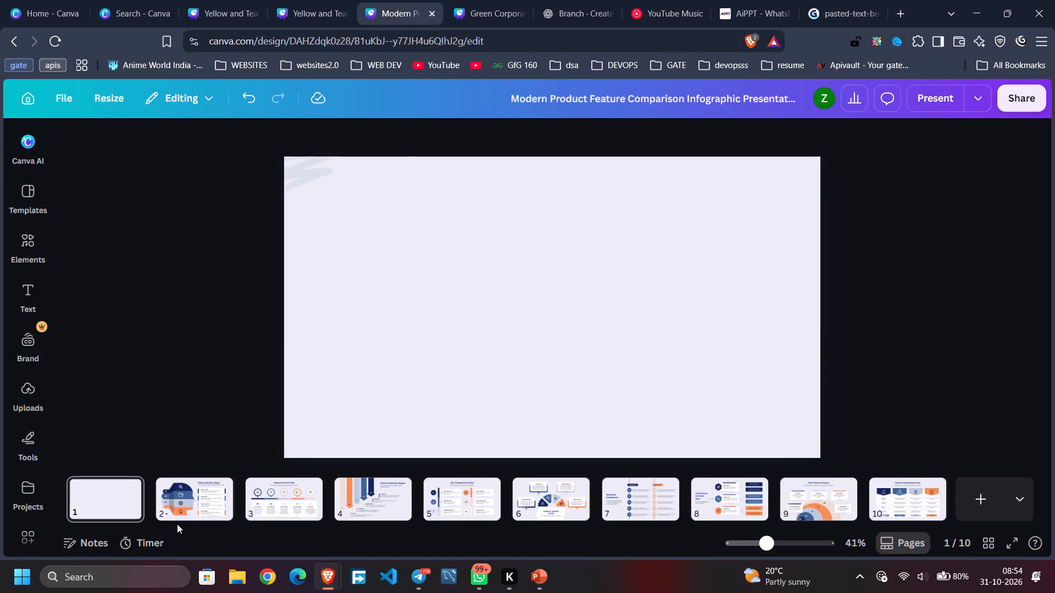
left_click(283, 488)
left_click(386, 497)
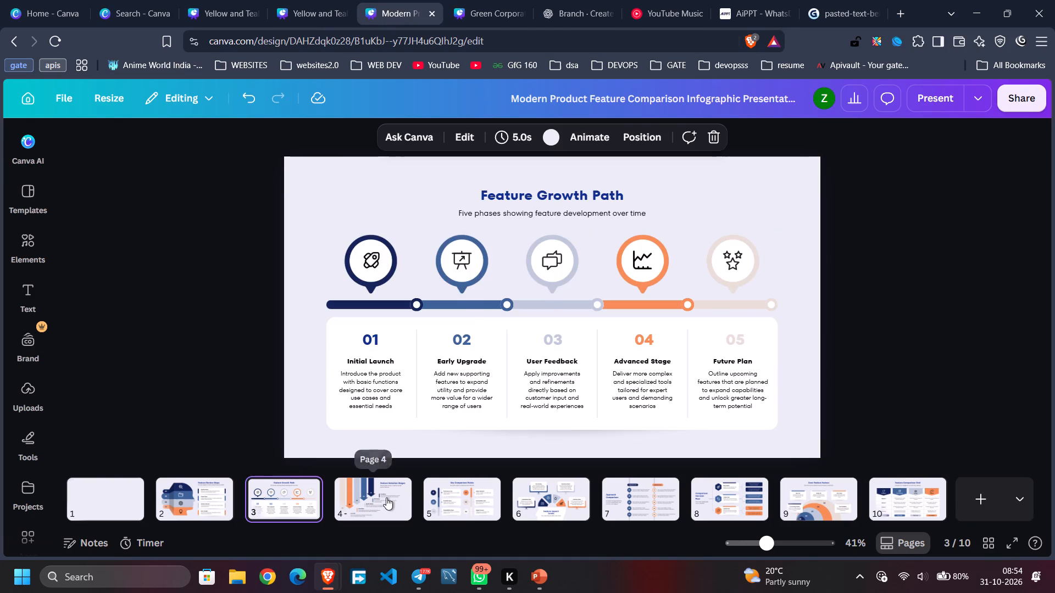
left_click(483, 504)
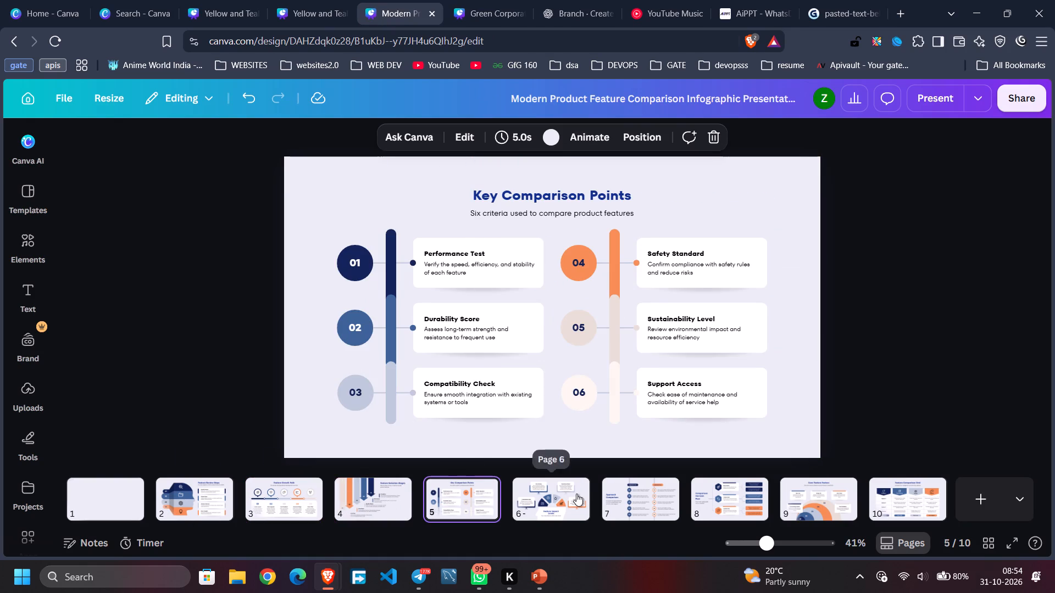
left_click(576, 494)
left_click(629, 499)
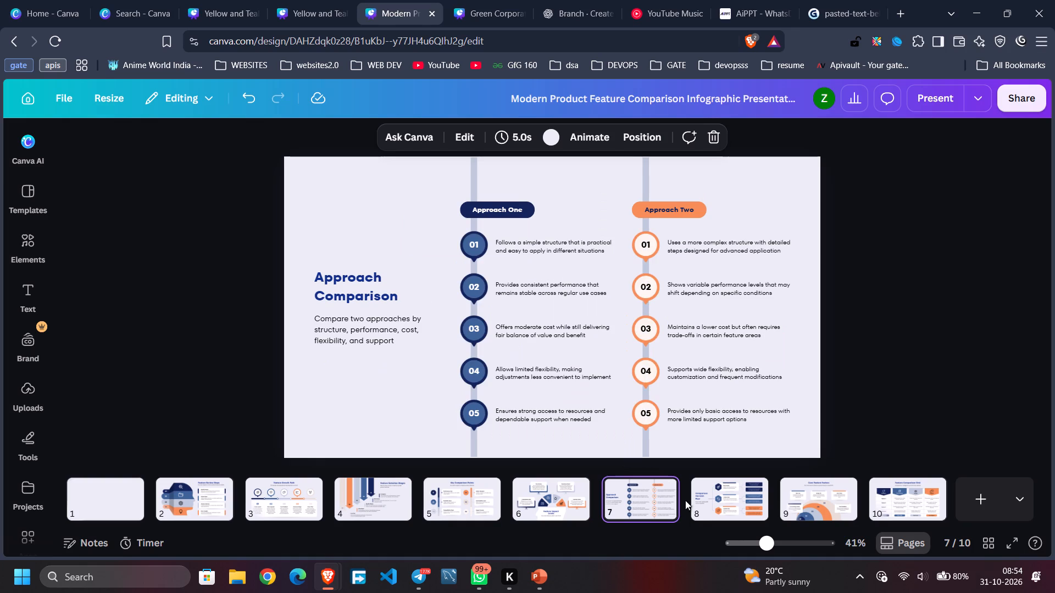
left_click(721, 494)
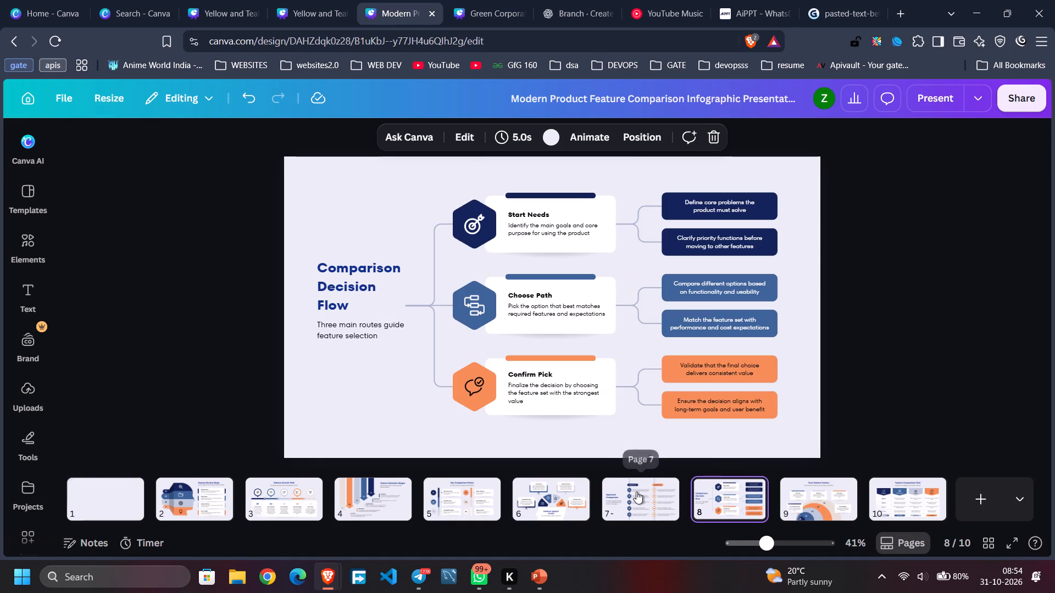
left_click(636, 491)
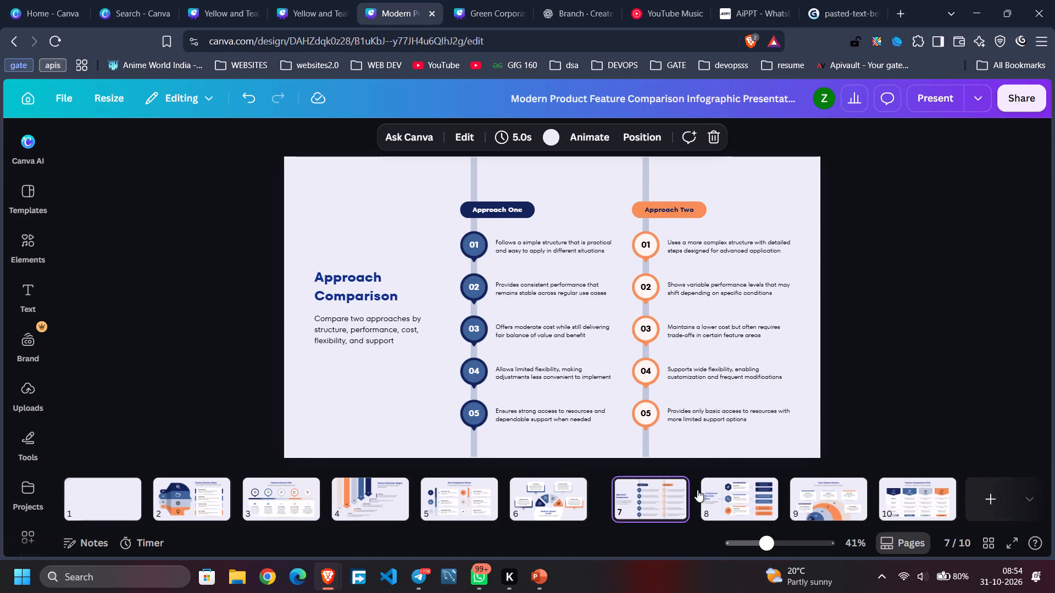
Examine the layouts of slides 8 and 9 in the Modern Product Feature Comparison Infographic deck for the Objectives slide.
left_click(728, 500)
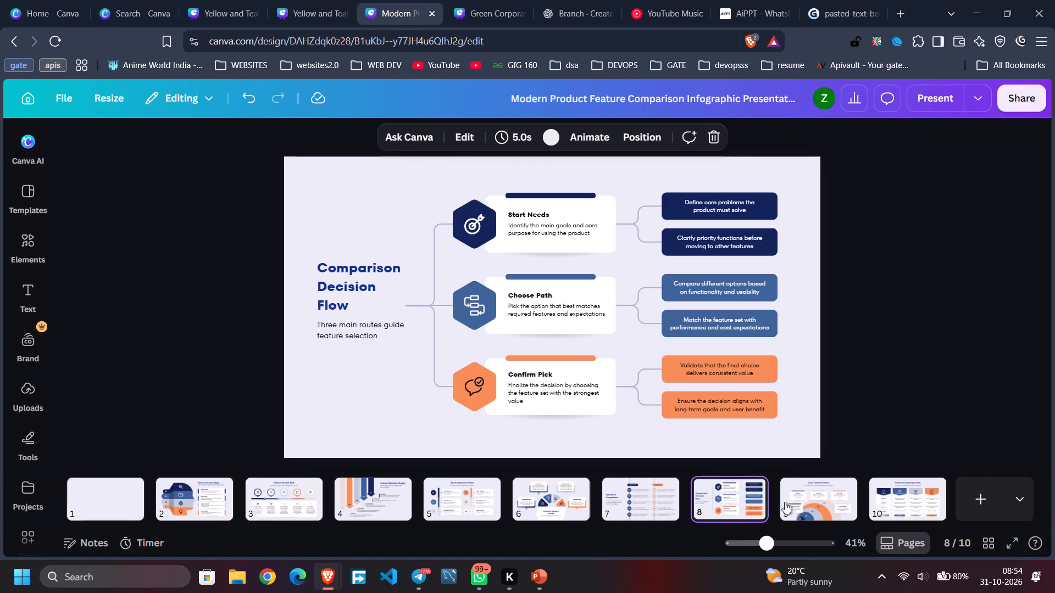
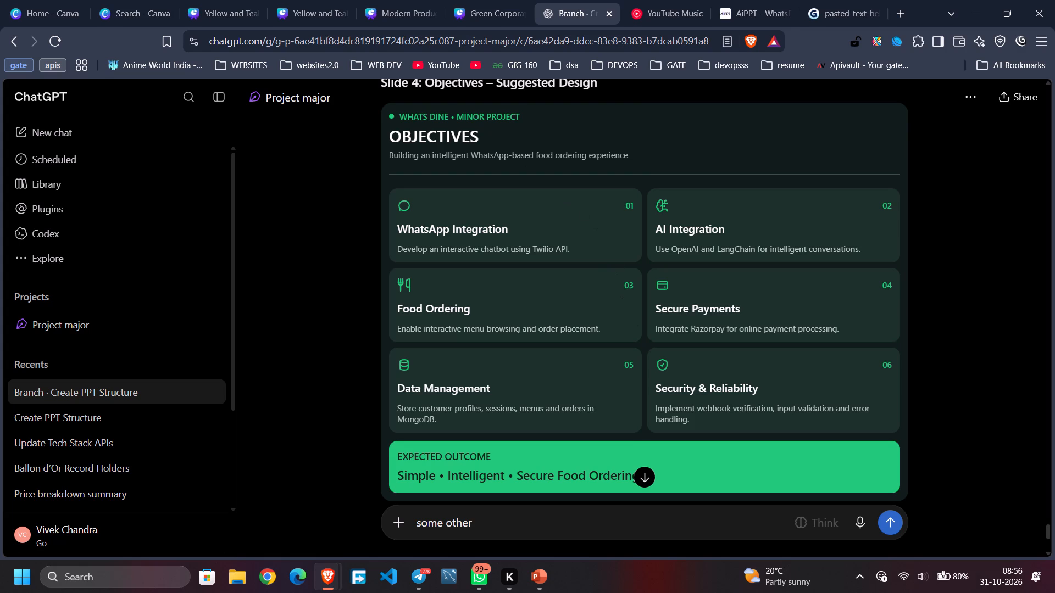
Copy the heading "OBJECTIVES" from ChatGPT's suggested design and switch to the blank slide 4 of the Green Corporate Minimalist deck in Canva.
left_click_drag(481, 128, 393, 142)
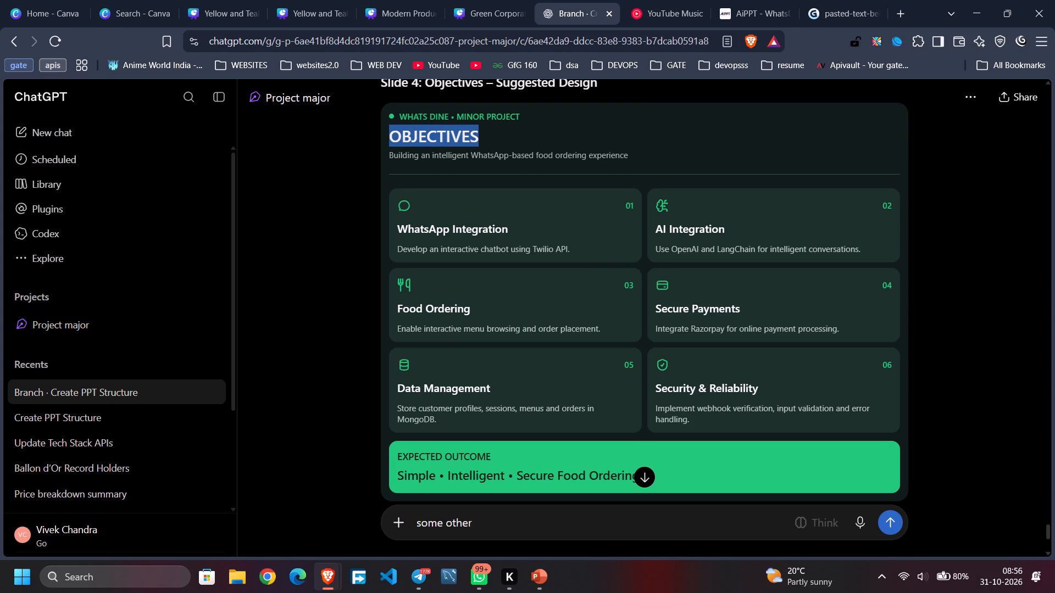
key("ctrl+c")
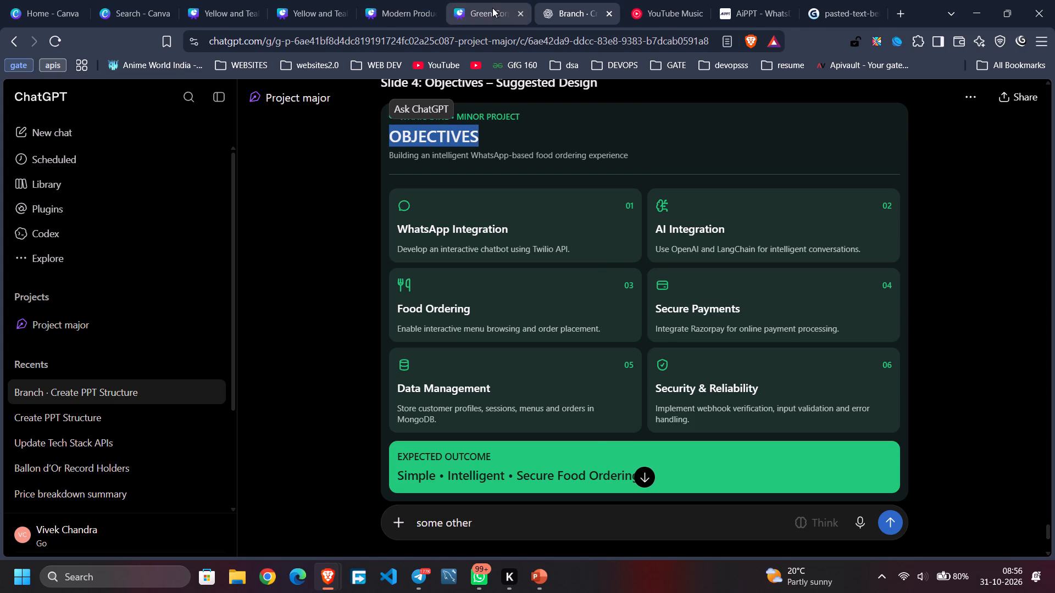
left_click(492, 8)
left_click(521, 201)
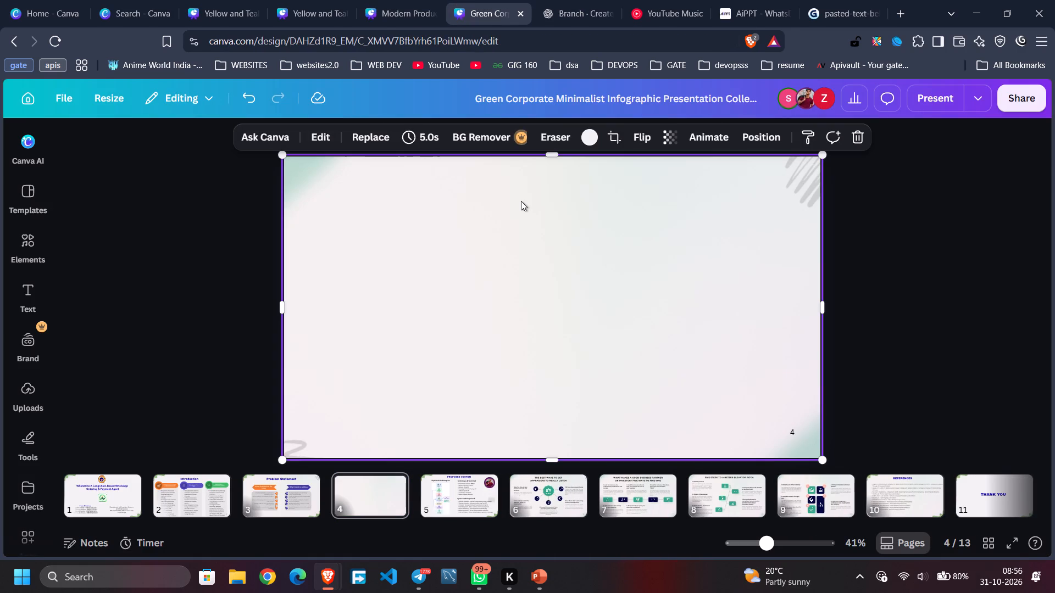
In the Green Corporate Minimalist deck, add a text box to slide 4 containing the pasted heading OBJECTIVES.
left_click(24, 305)
left_click(189, 189)
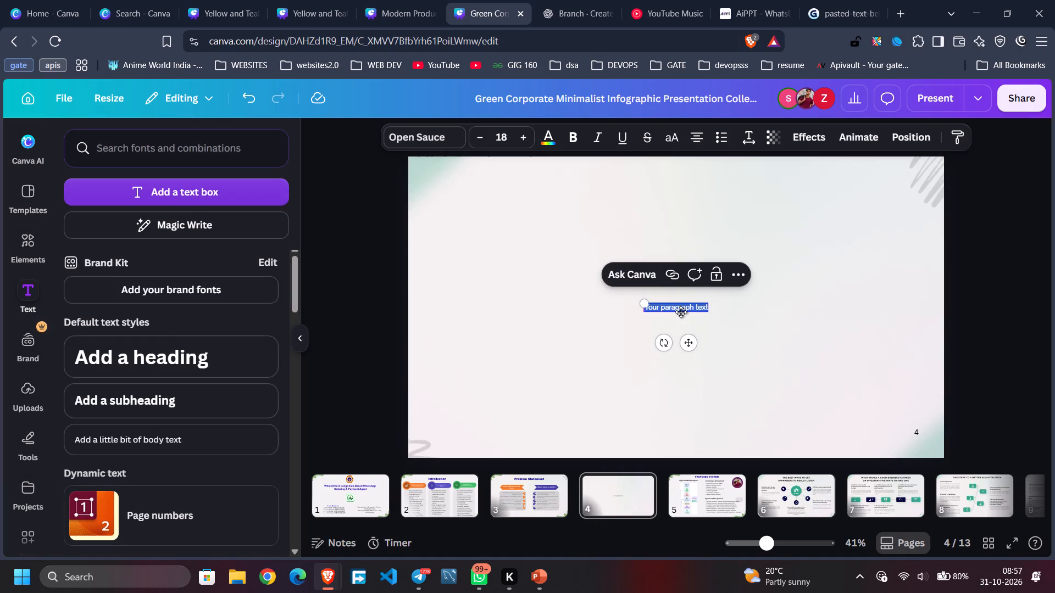
key("ctrl+v")
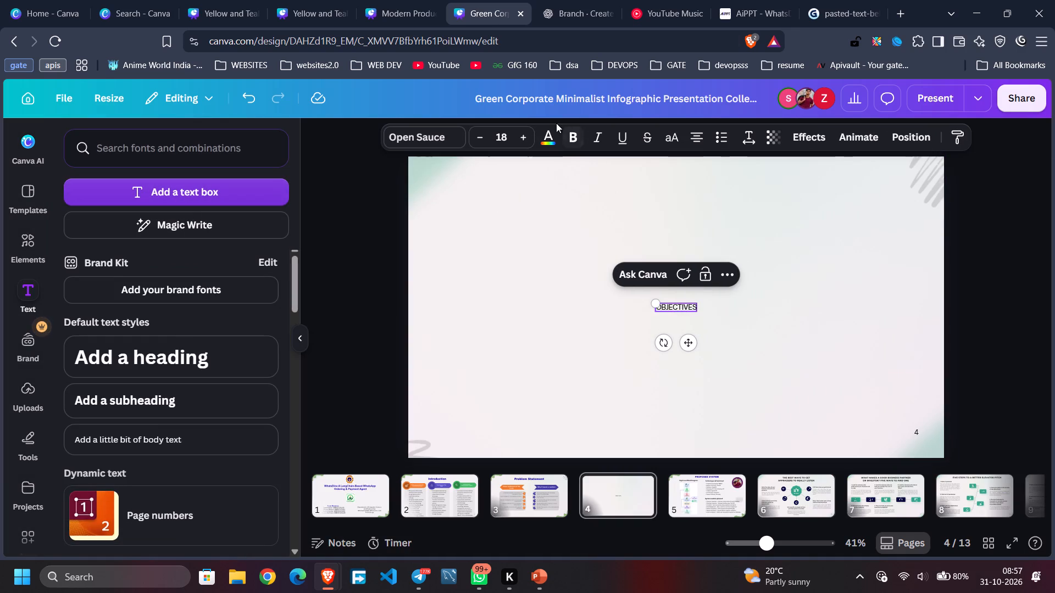
Colour the OBJECTIVES heading text in the deck's dark blue.
left_click(553, 143)
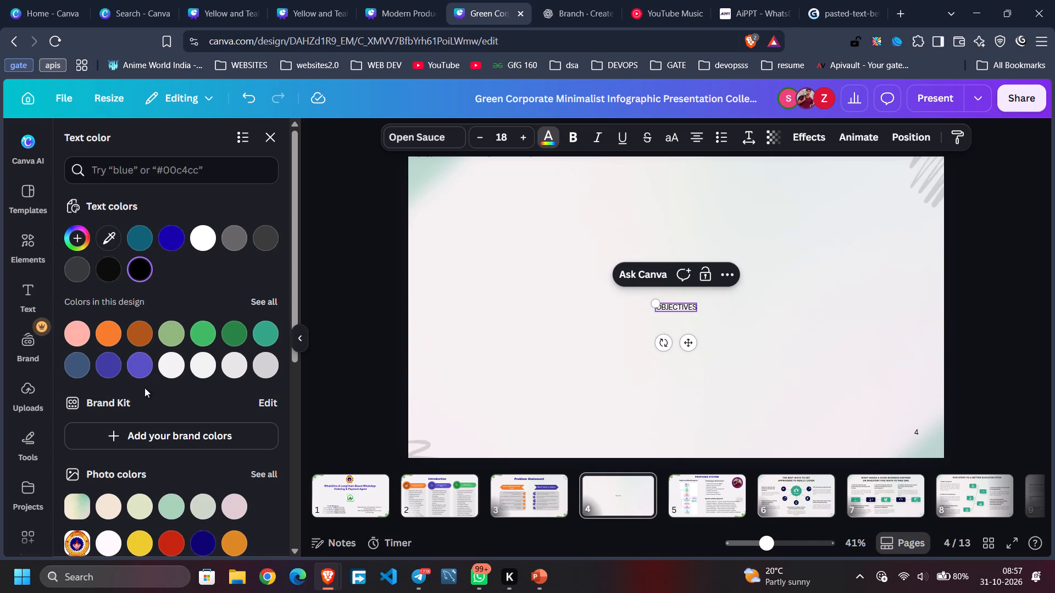
left_click(135, 361)
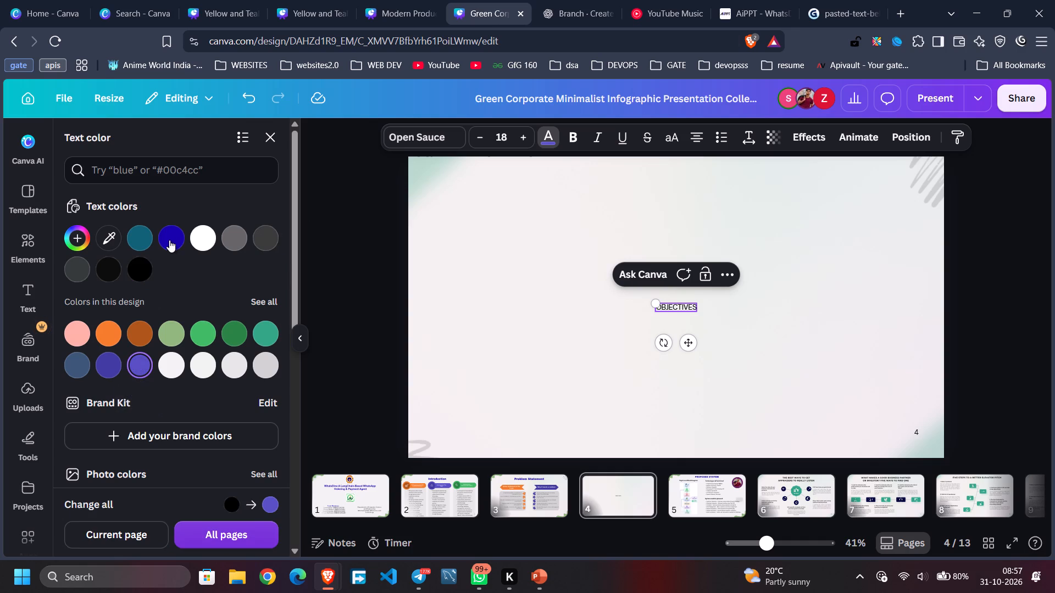
left_click(171, 237)
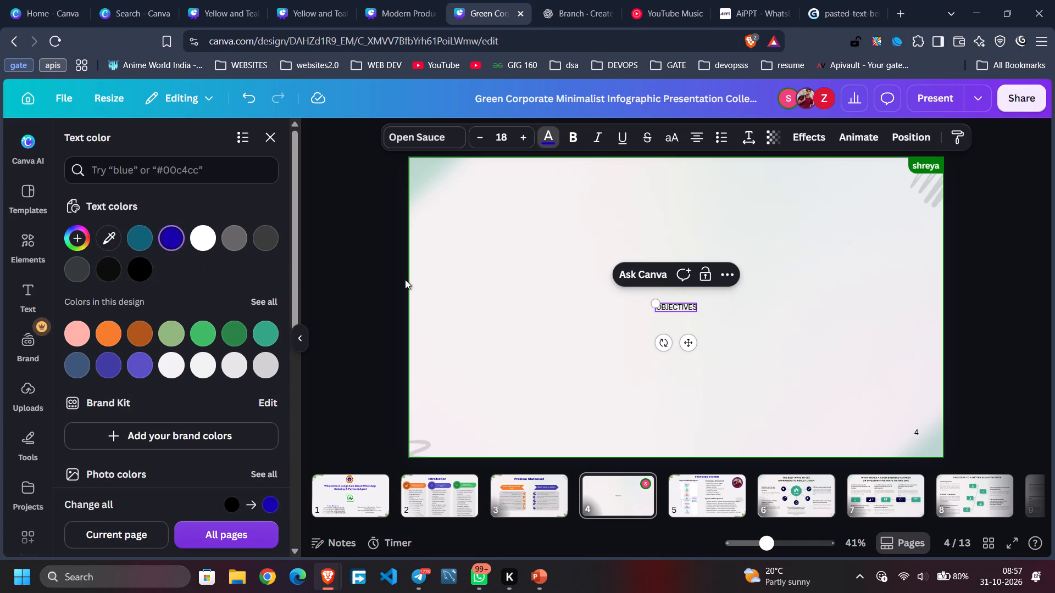
left_click(680, 306)
double_click(680, 306)
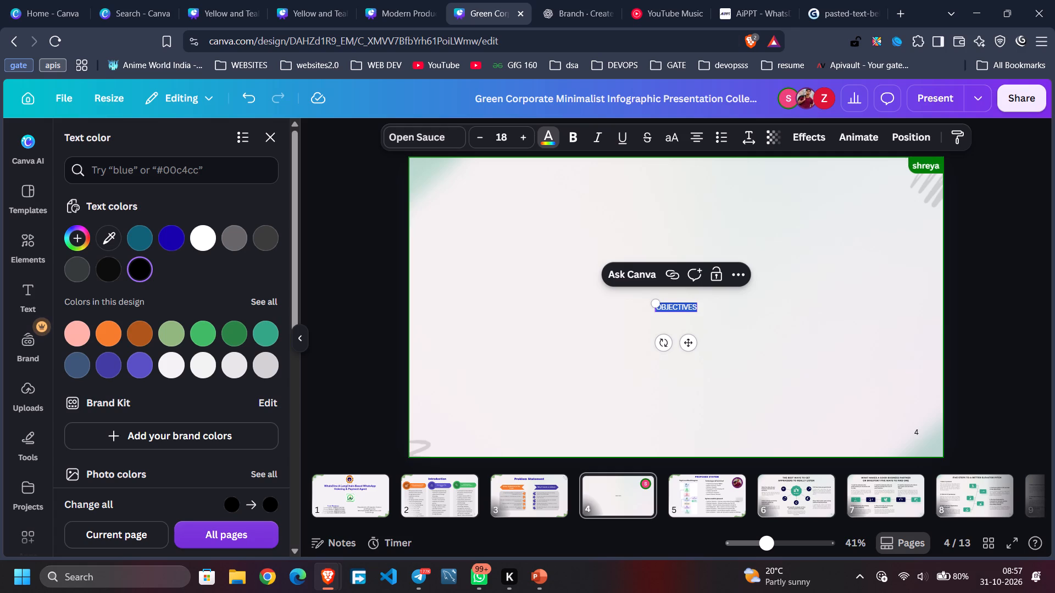
left_click(170, 236)
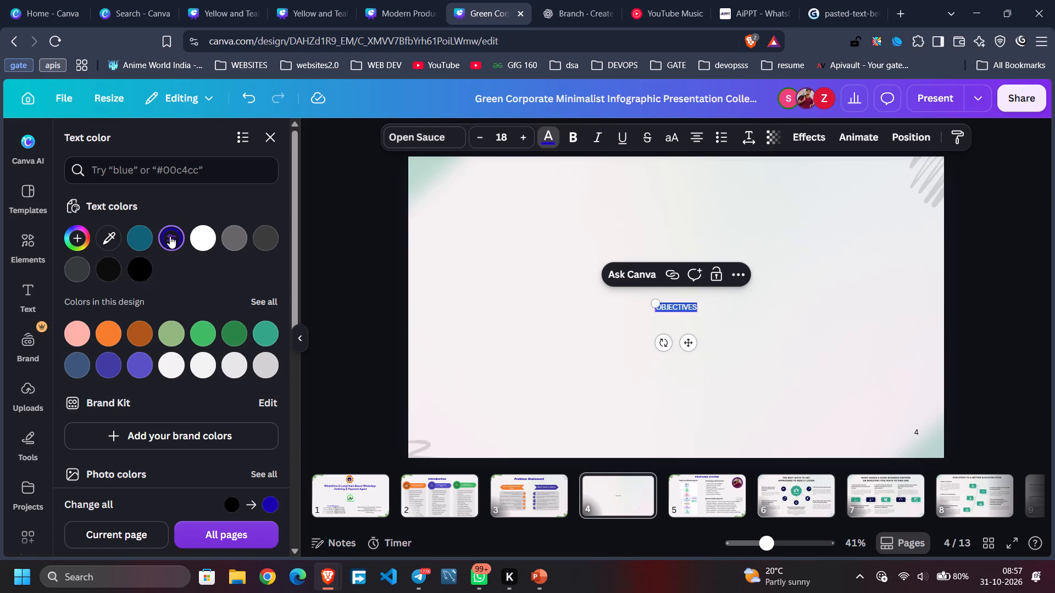
left_click(512, 329)
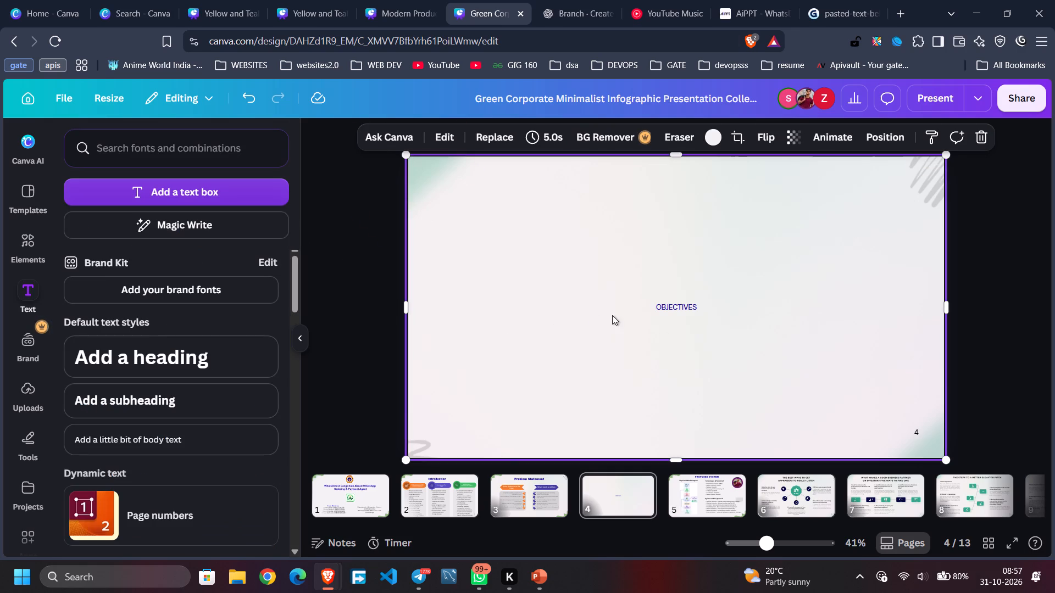
Move the OBJECTIVES heading up to the top centre area of slide 4.
left_click_drag(684, 305, 676, 187)
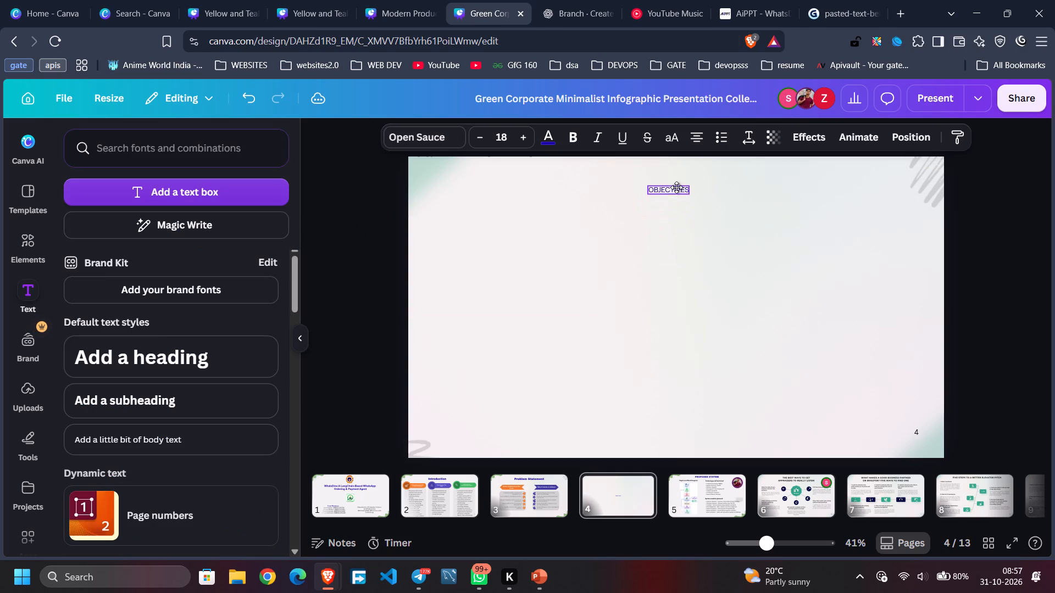
left_click_drag(676, 187, 678, 175)
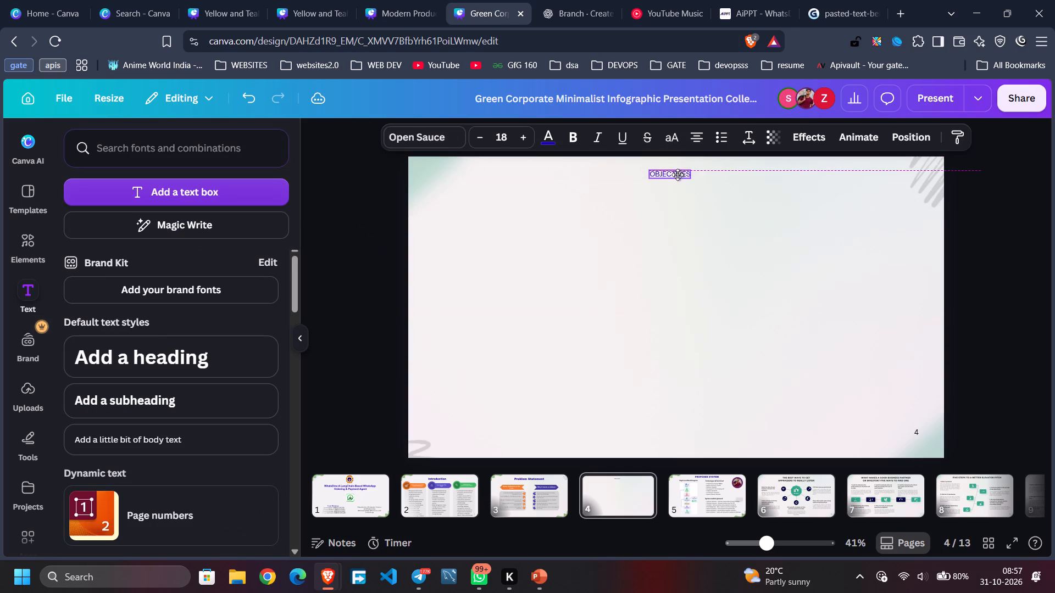
left_click_drag(678, 175, 678, 178)
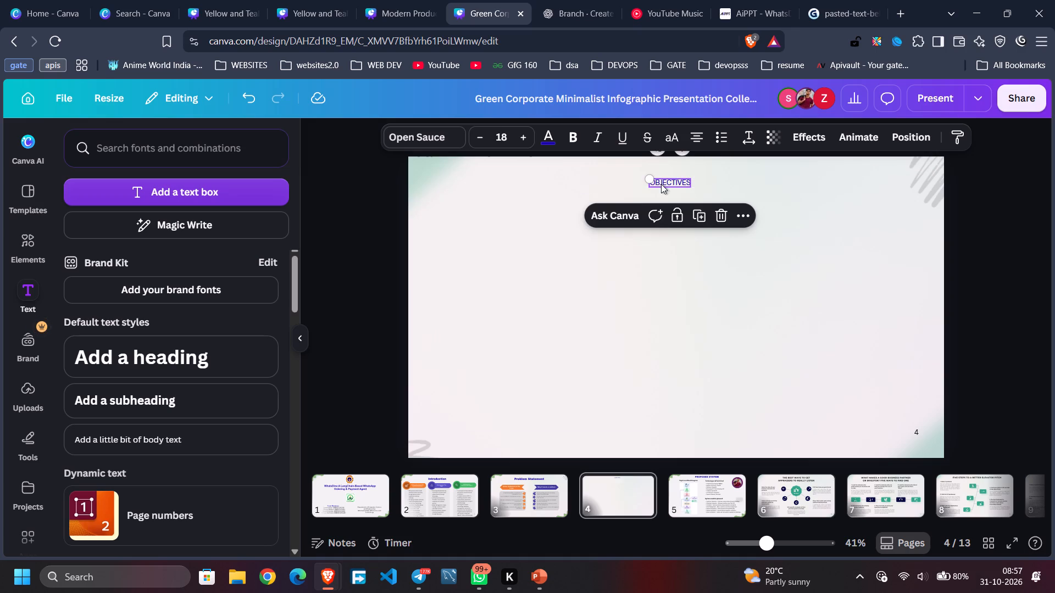
Enlarge the green gradient shapes in slide 4's upper-left and lower-right corners, and nudge the lower-right one back toward its corner.
left_click(437, 163)
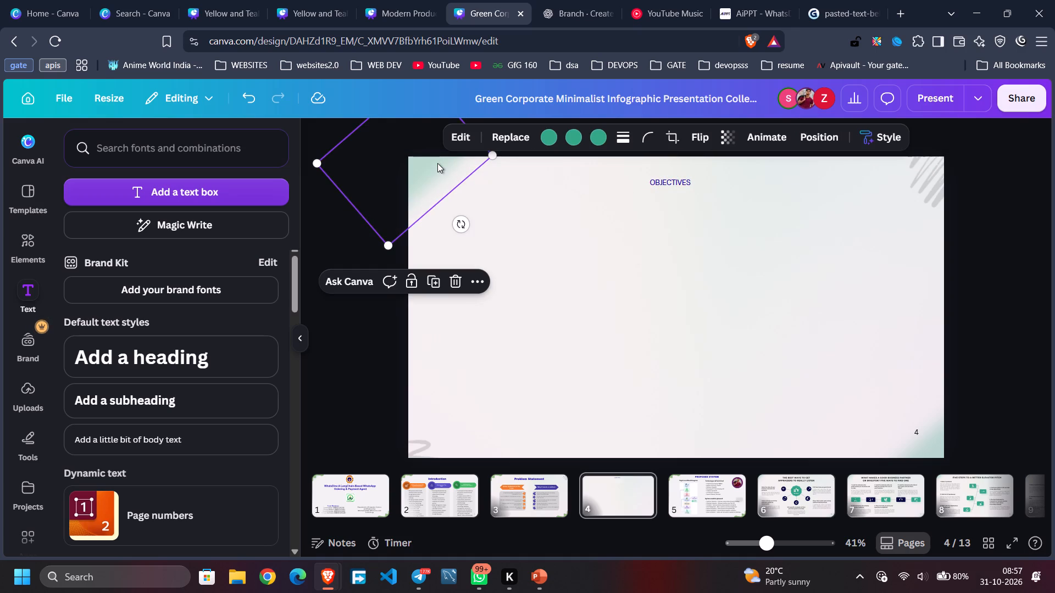
left_click(437, 163)
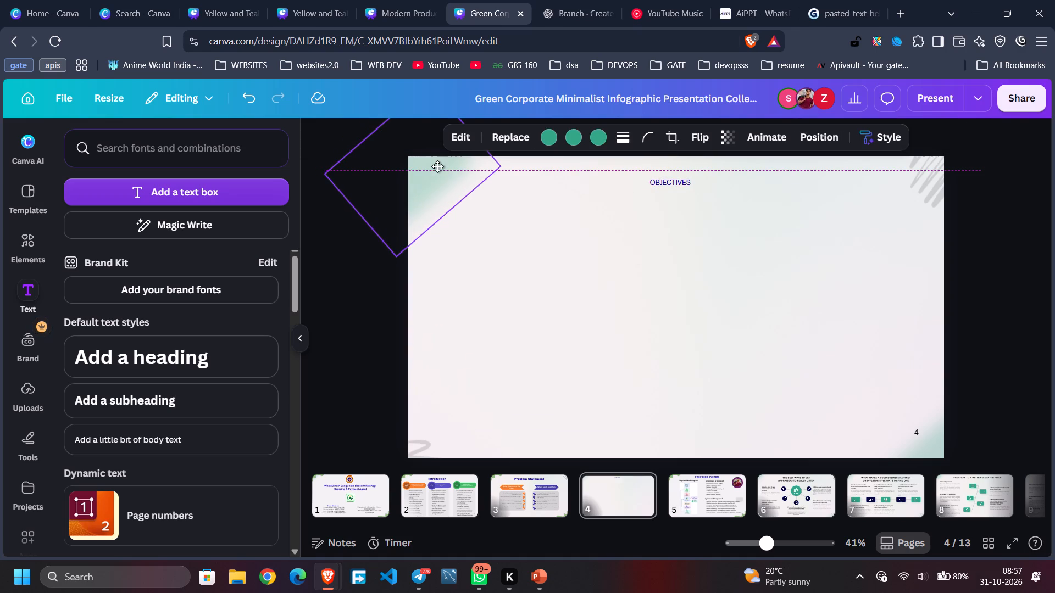
left_click_drag(491, 156, 516, 157)
left_click(460, 179)
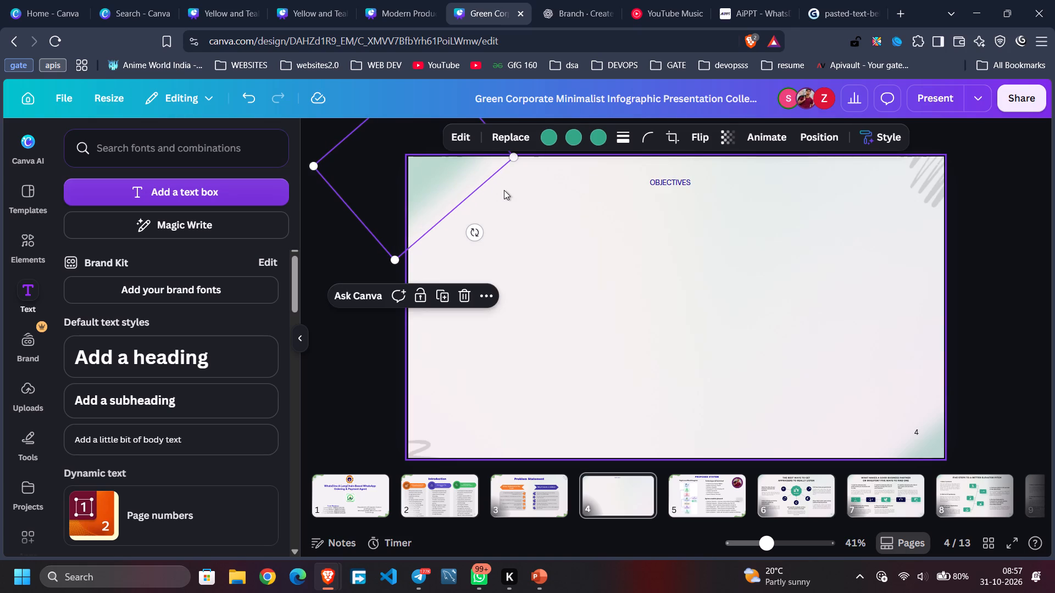
left_click(942, 451)
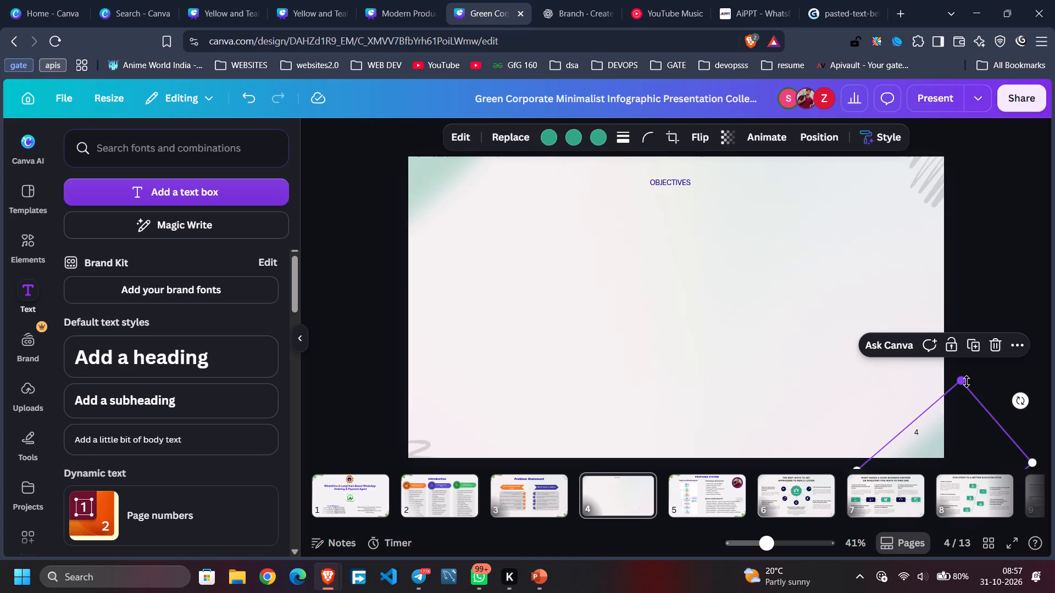
left_click_drag(967, 382, 956, 293)
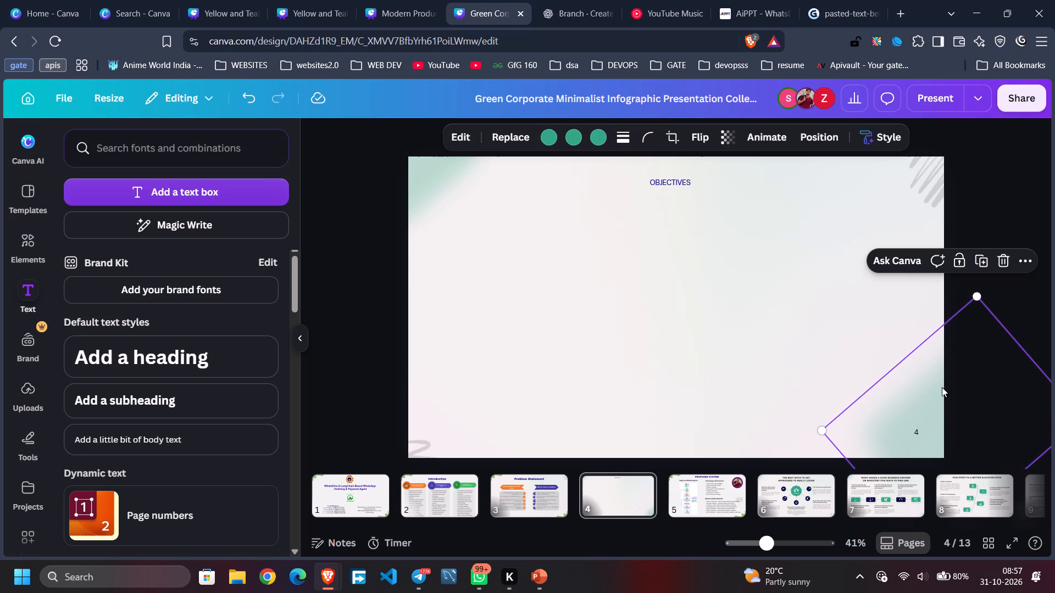
left_click_drag(941, 393, 931, 415)
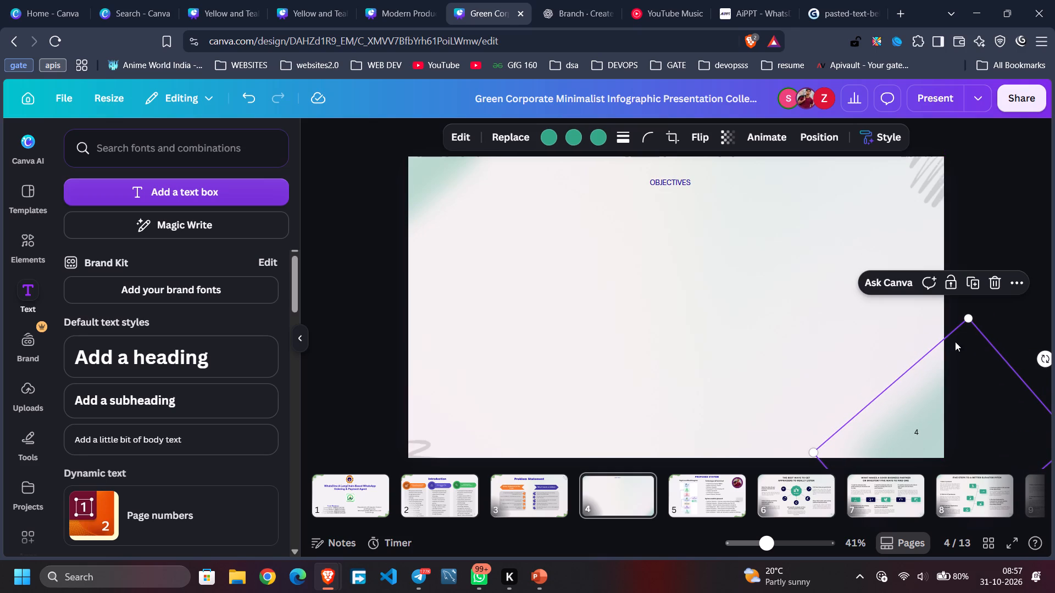
left_click(953, 215)
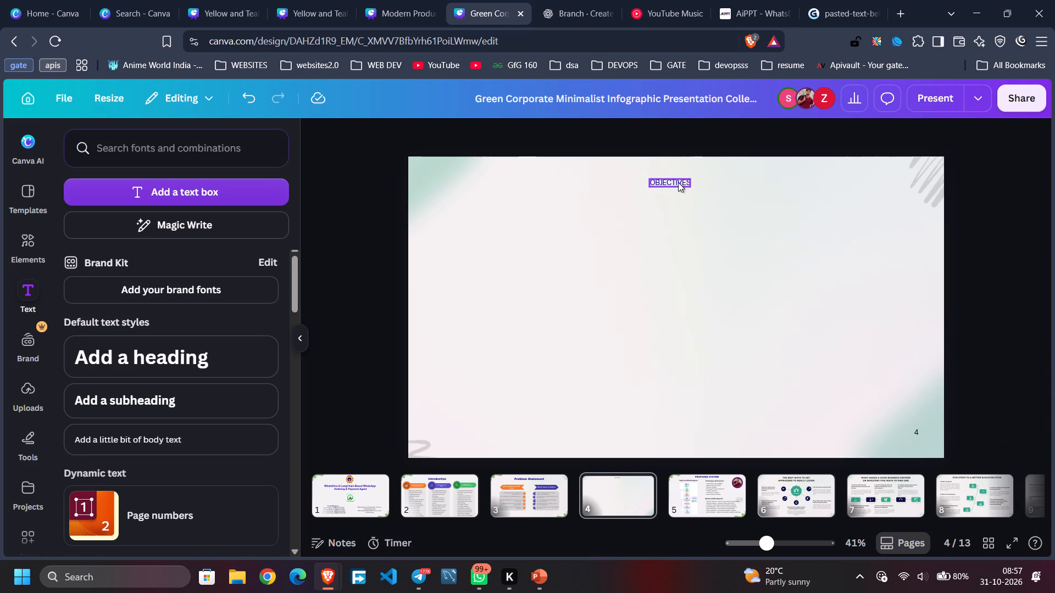
Check the Introduction title's font size on slide 2 and set the Problem Statement title on slide 3 to the matching size, 49.
left_click(678, 182)
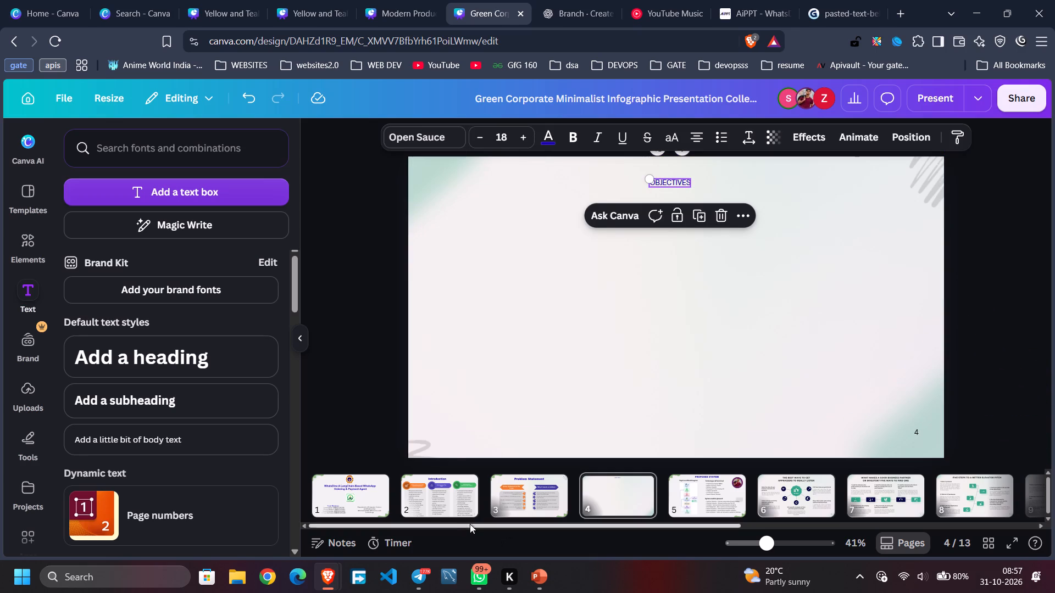
left_click(454, 504)
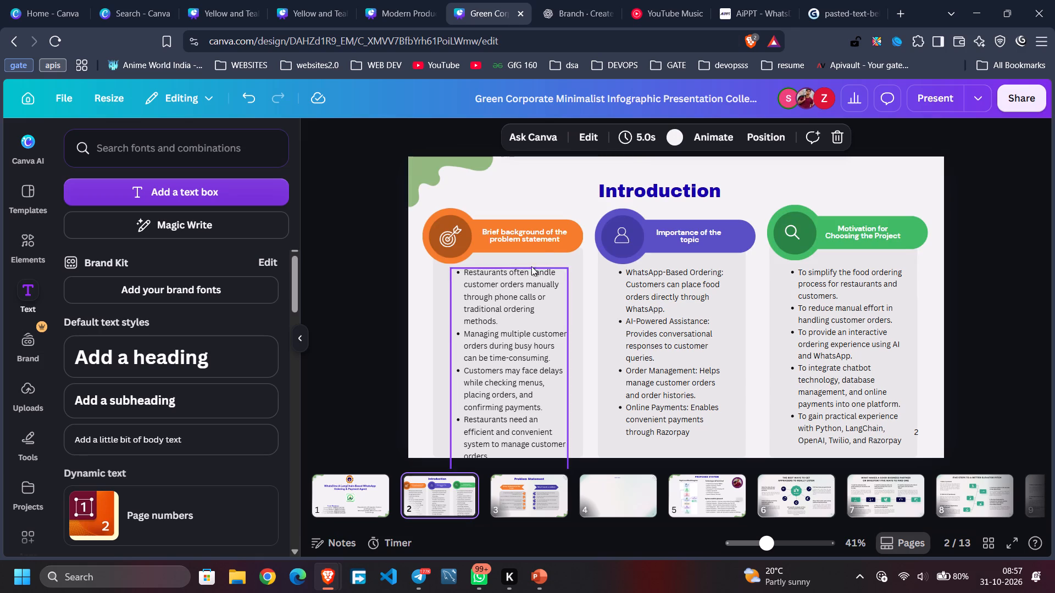
left_click(645, 203)
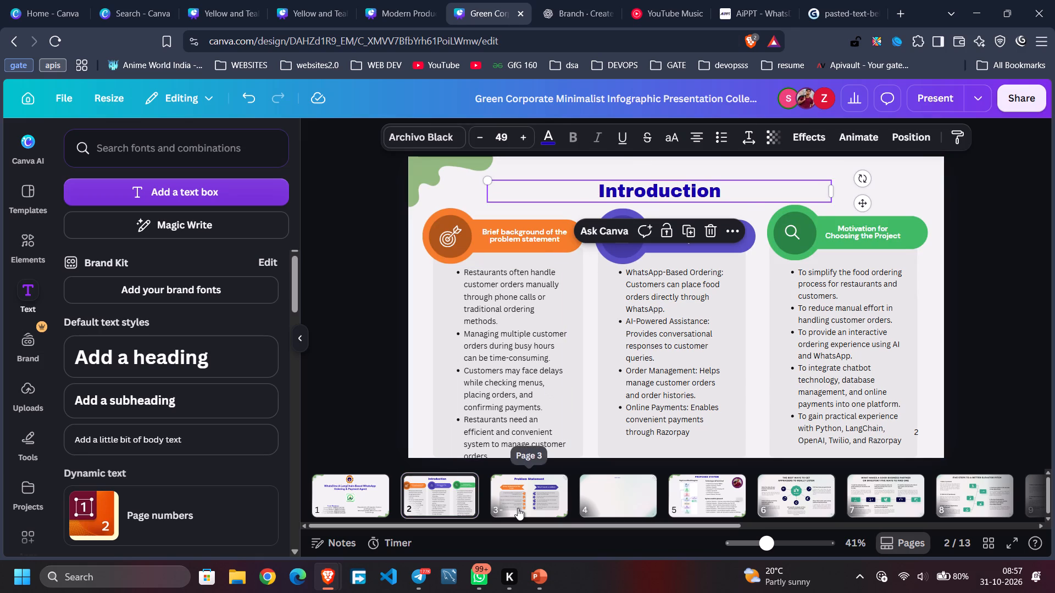
left_click(518, 508)
left_click(630, 193)
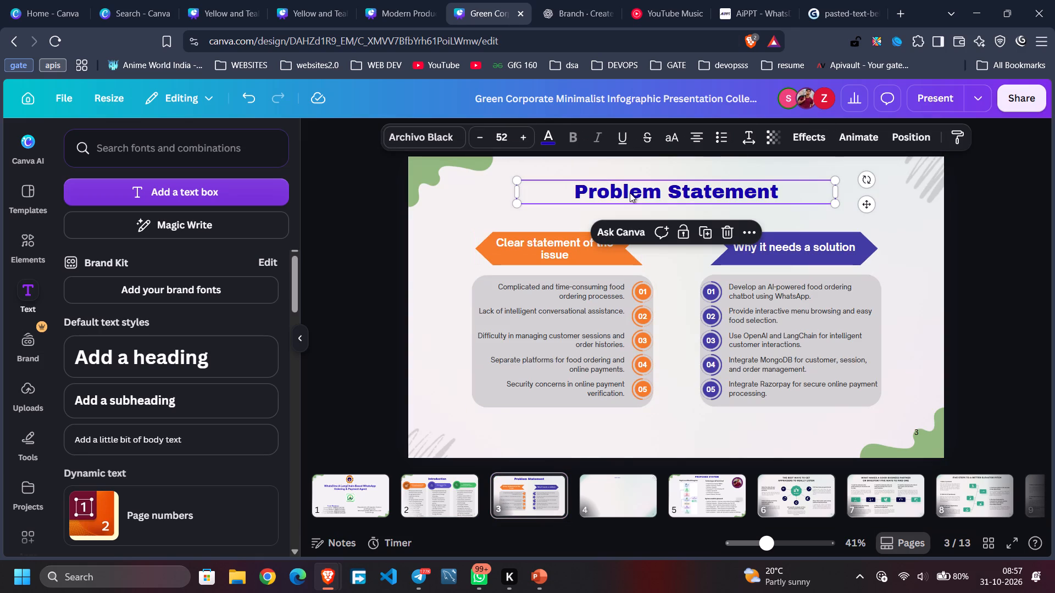
left_click(479, 138)
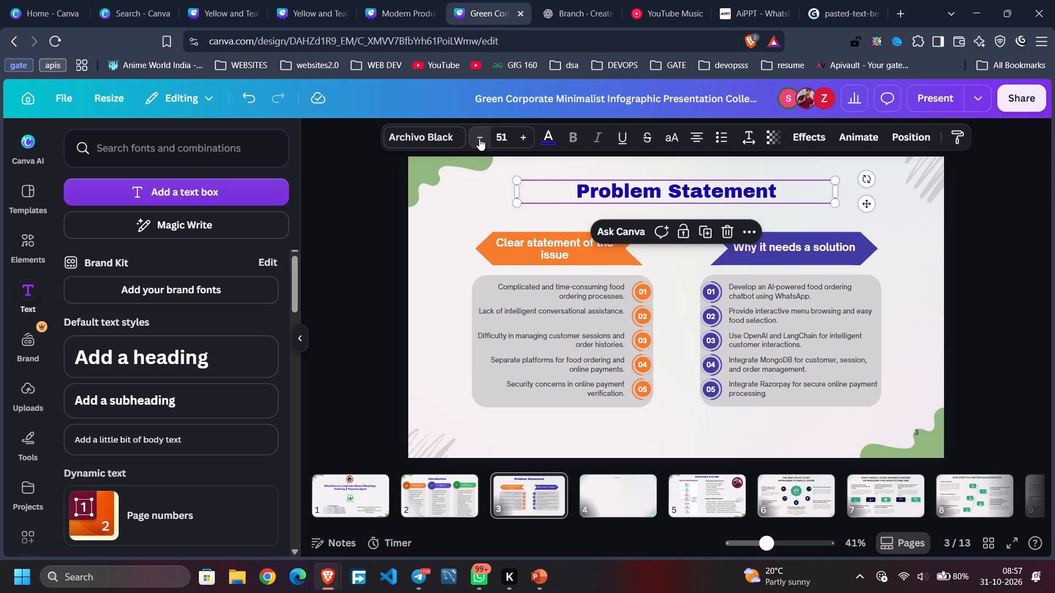
left_click(479, 138)
left_click(479, 138)
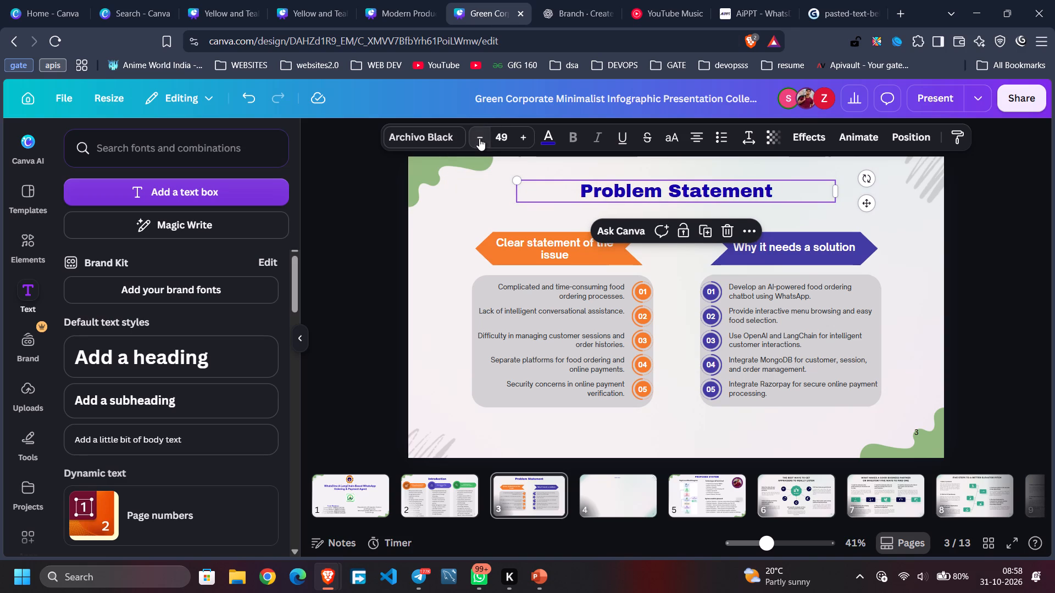
Set the OBJECTIVES heading on slide 4 to font size 49.
left_click(623, 494)
left_click(658, 176)
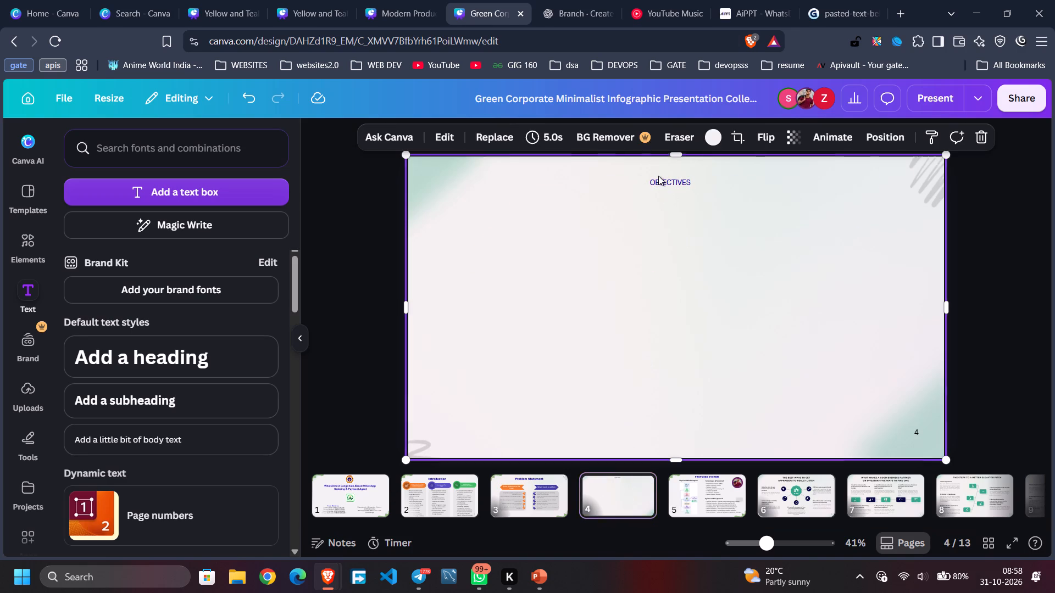
left_click(667, 177)
left_click(669, 178)
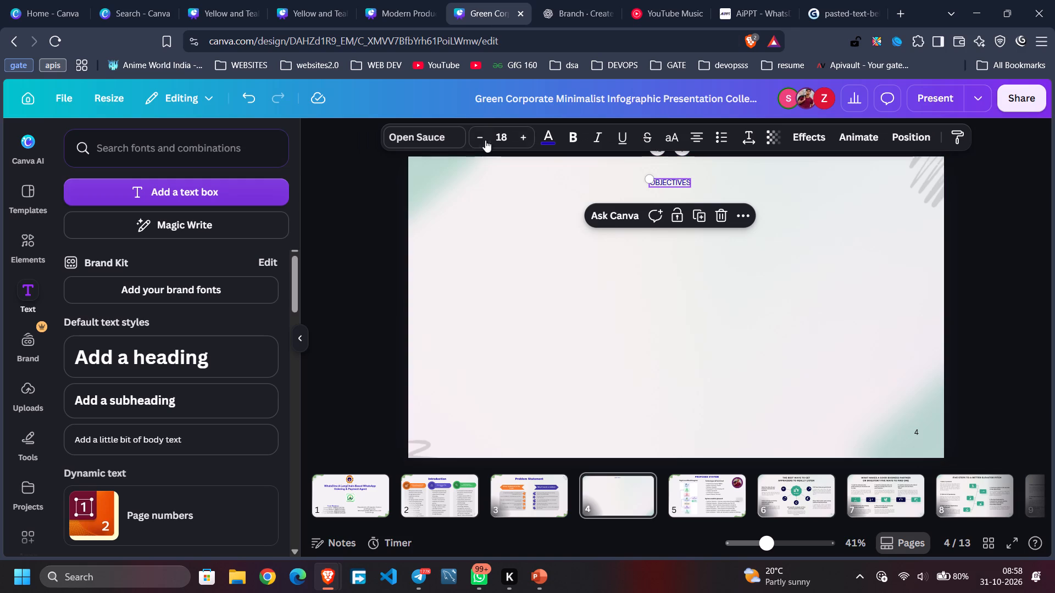
double_click(509, 138)
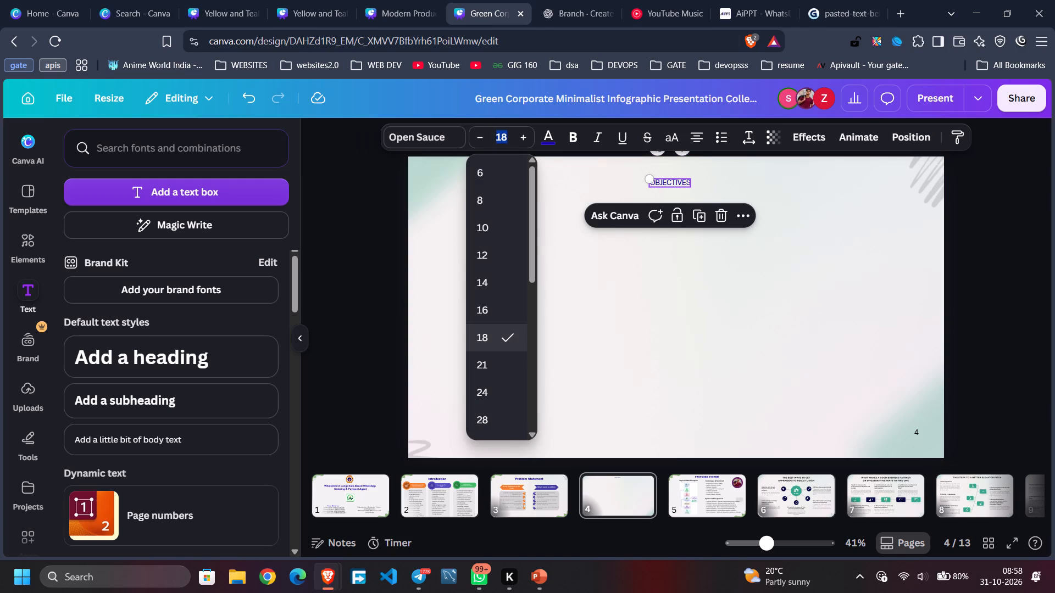
type("49")
left_click(642, 293)
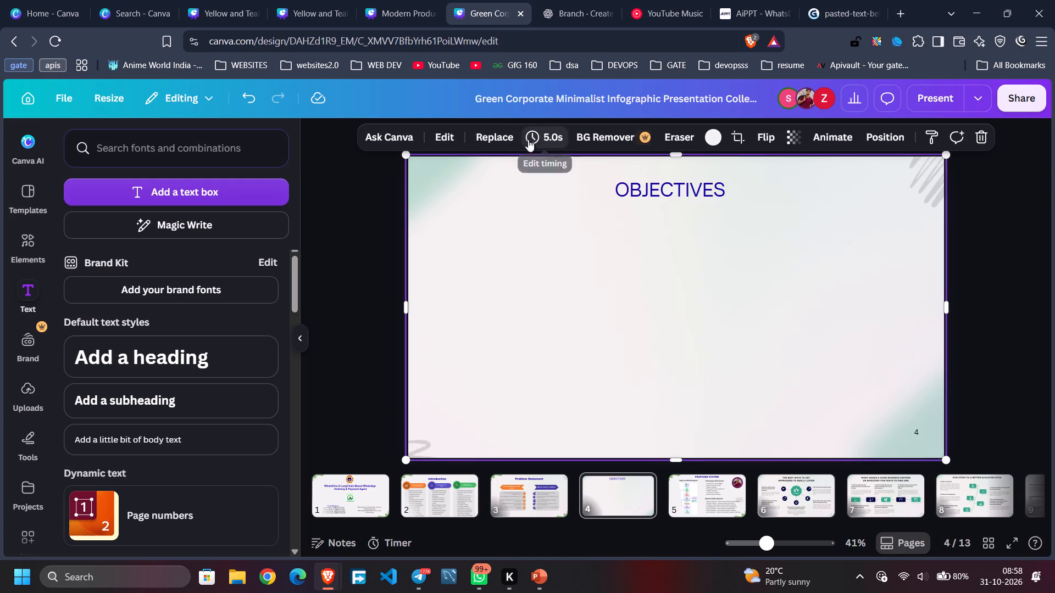
Change the font of the OBJECTIVES heading on slide 4 to Archivo Black.
left_click(650, 195)
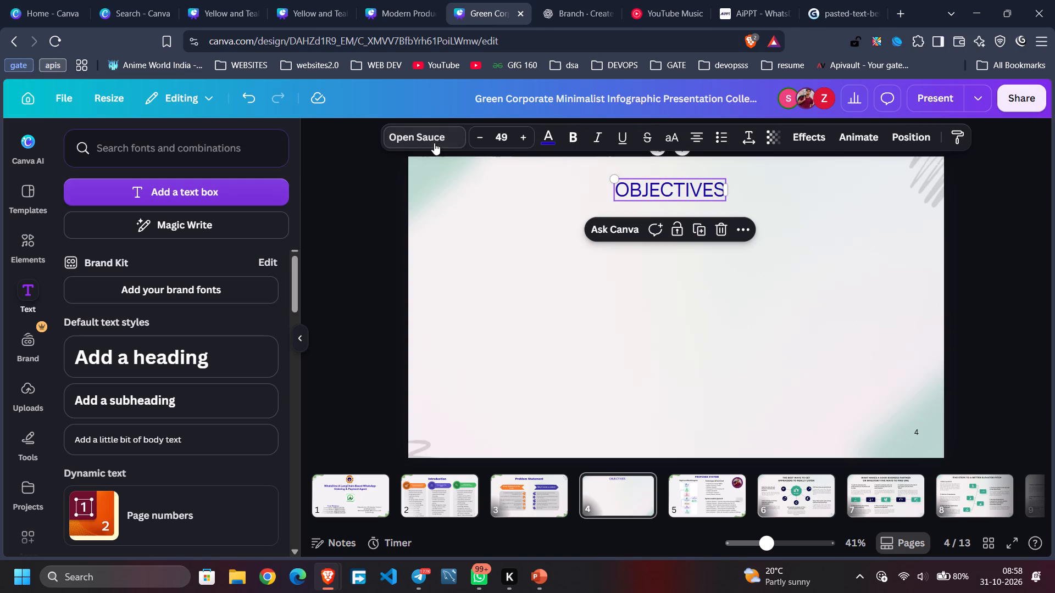
left_click(434, 143)
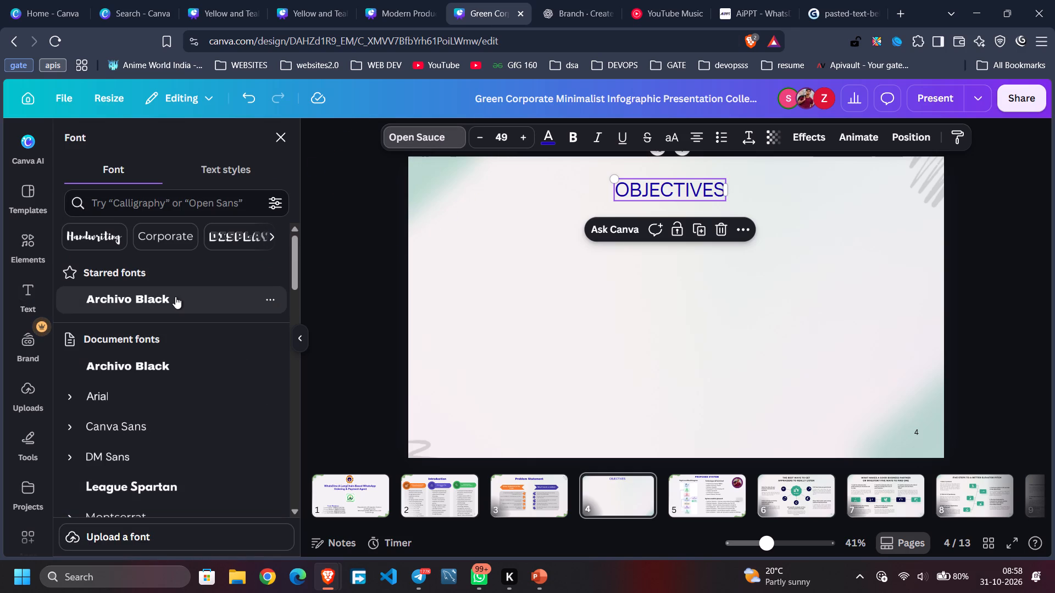
left_click(175, 296)
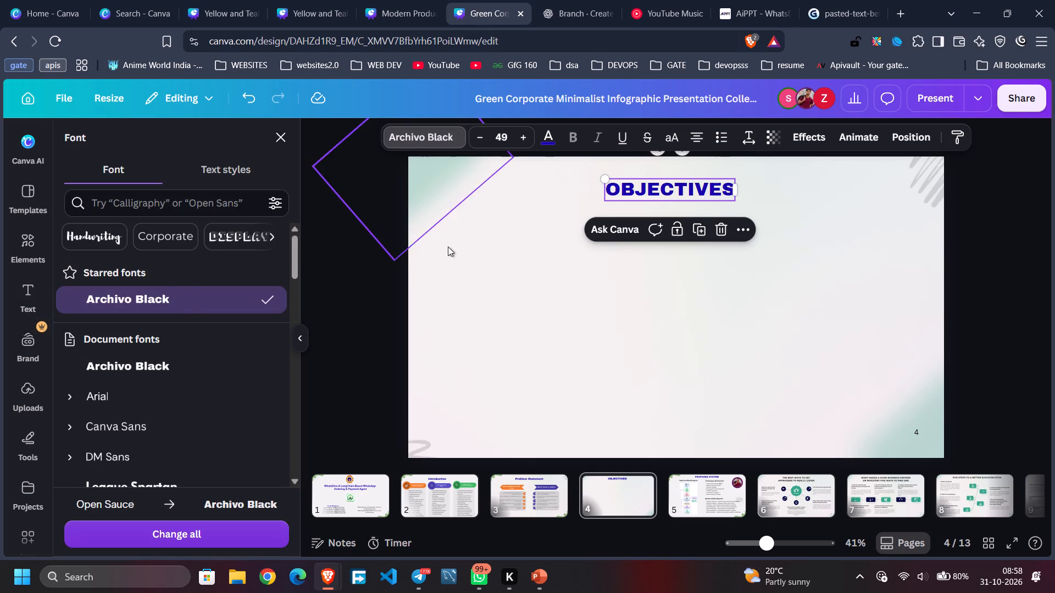
left_click(448, 247)
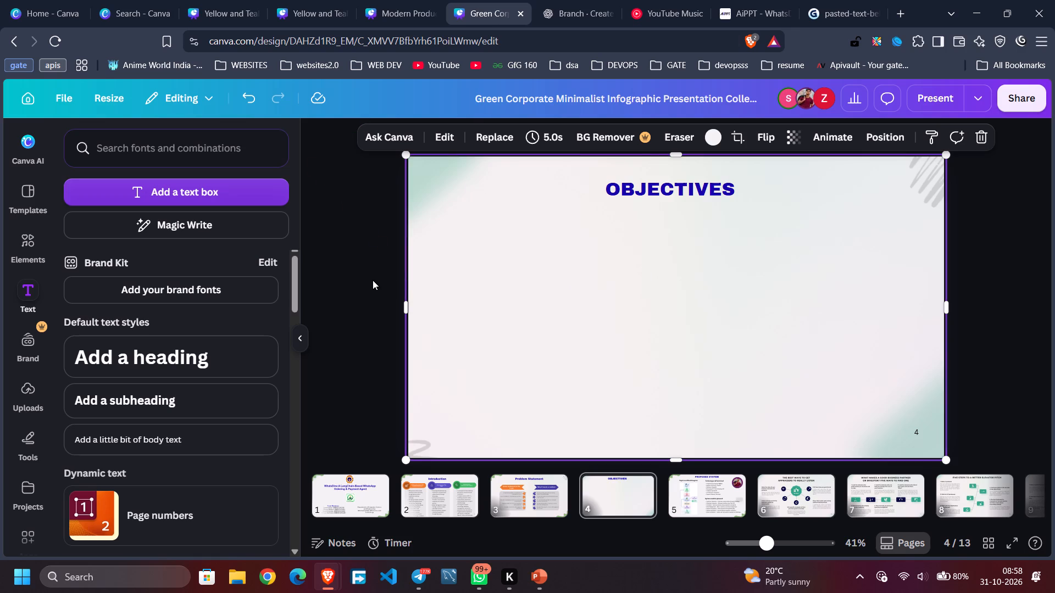
scroll(373, 280, "down", 2)
left_click(326, 9)
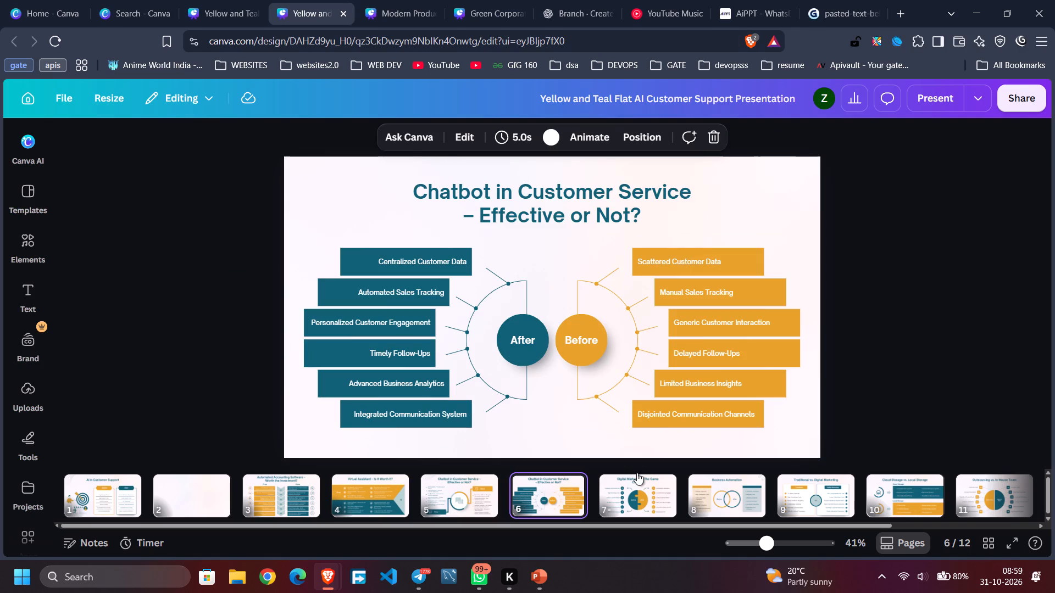
left_click(812, 491)
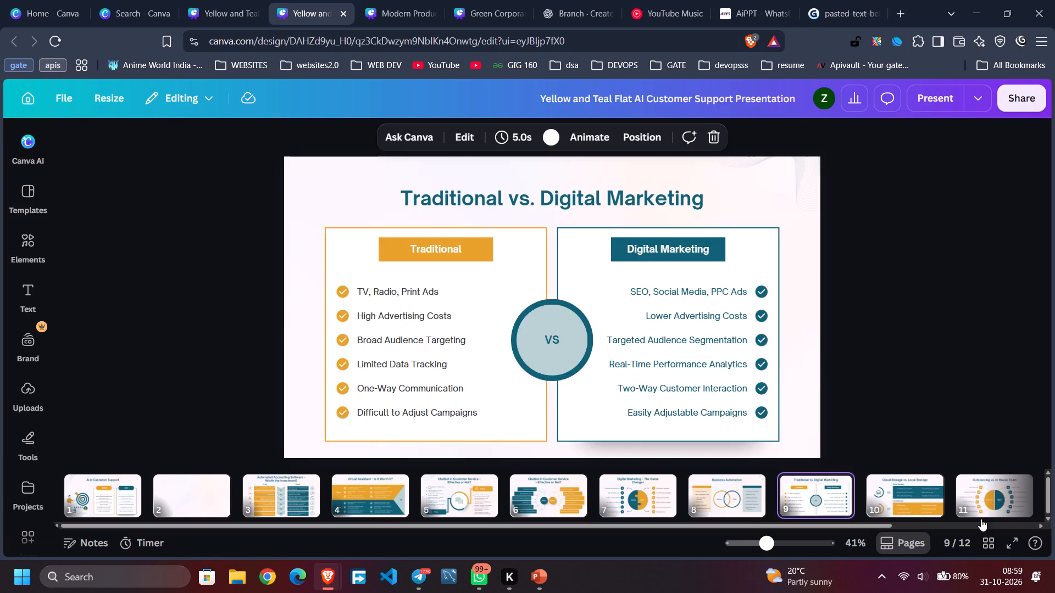
Close both open copies of the Yellow and Teal Flat AI Customer Support Presentation.
left_click(230, 2)
left_click(257, 13)
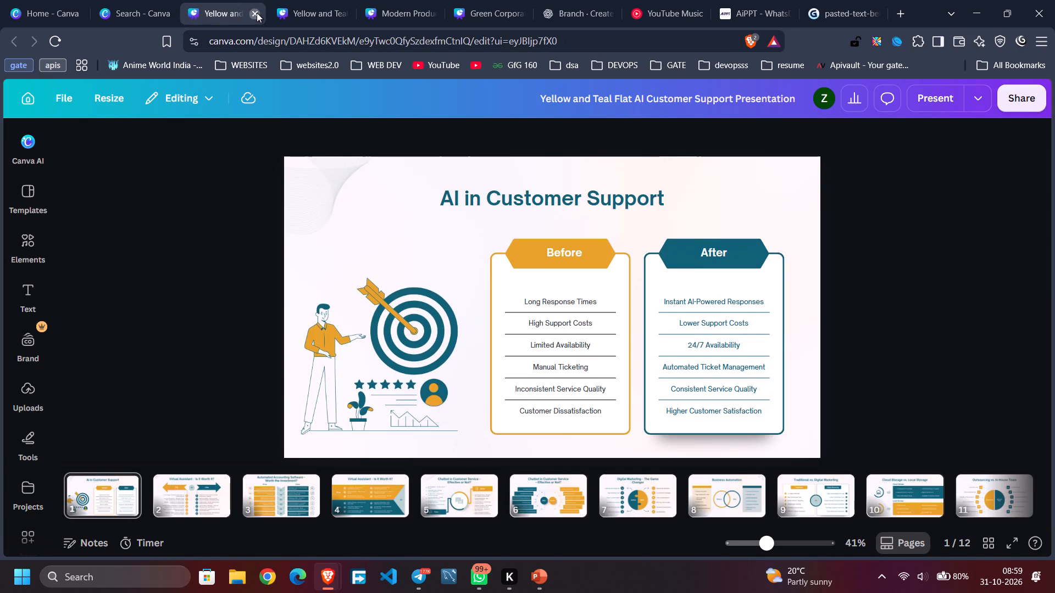
left_click(257, 13)
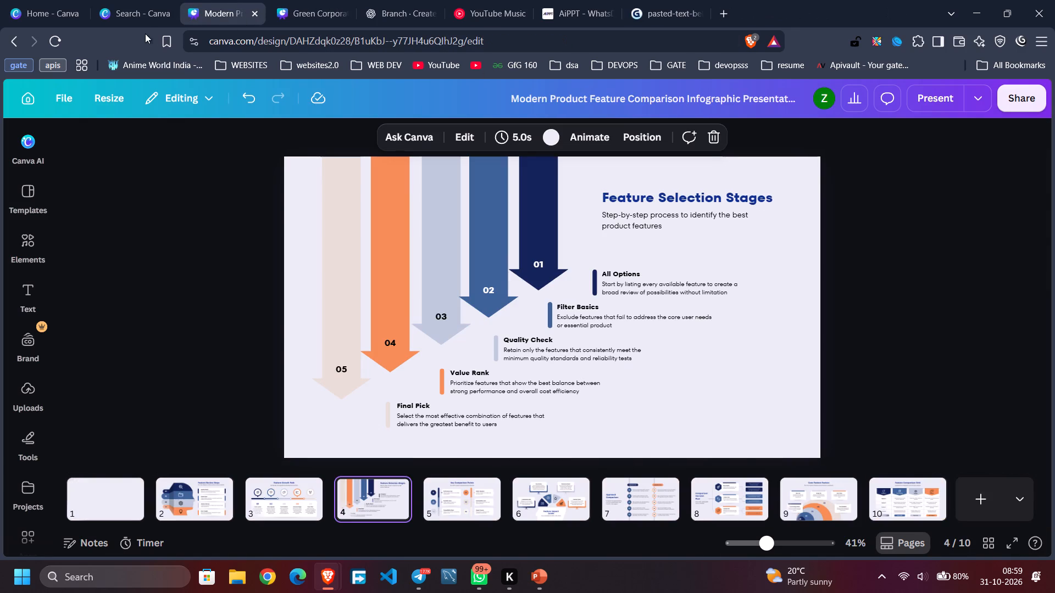
Return to the corporate presentation template search and examine the preview pages of the Project Status Report and Pitch Deck templates.
left_click_drag(121, 14, 516, 462)
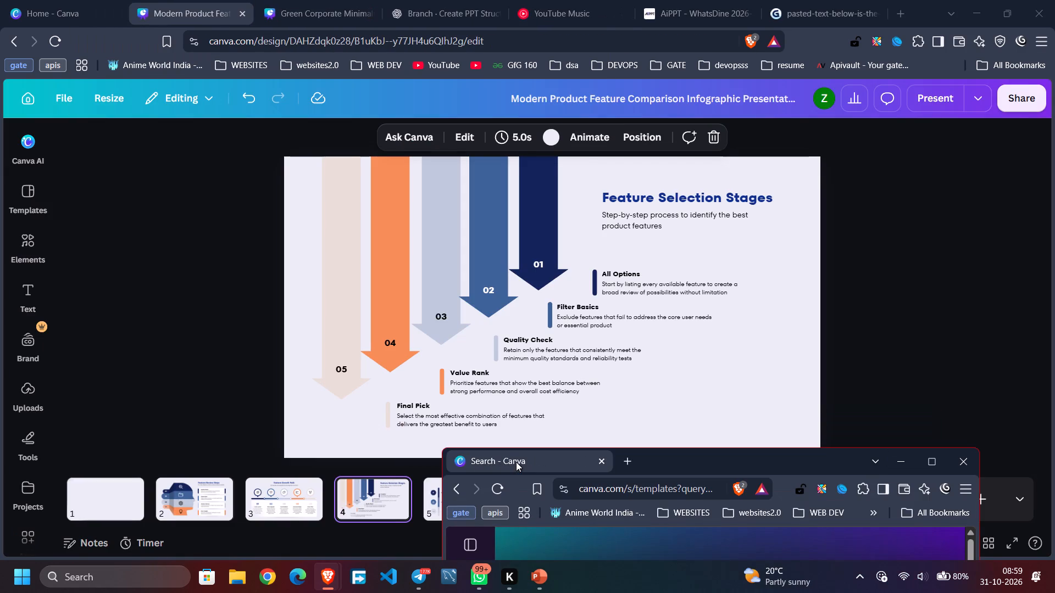
left_click_drag(516, 462, 154, 13)
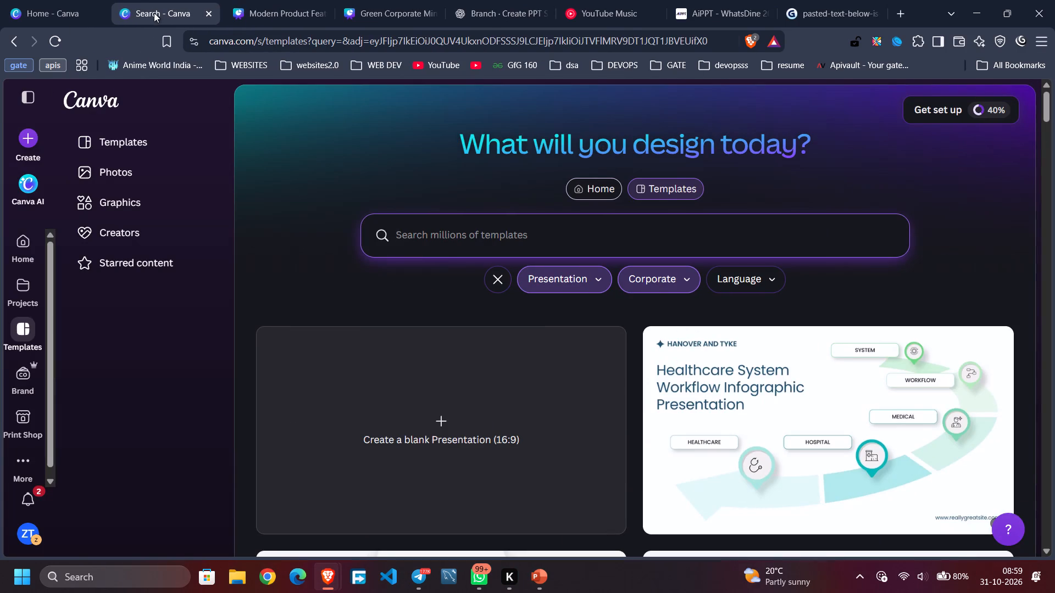
scroll(497, 312, "down", 4)
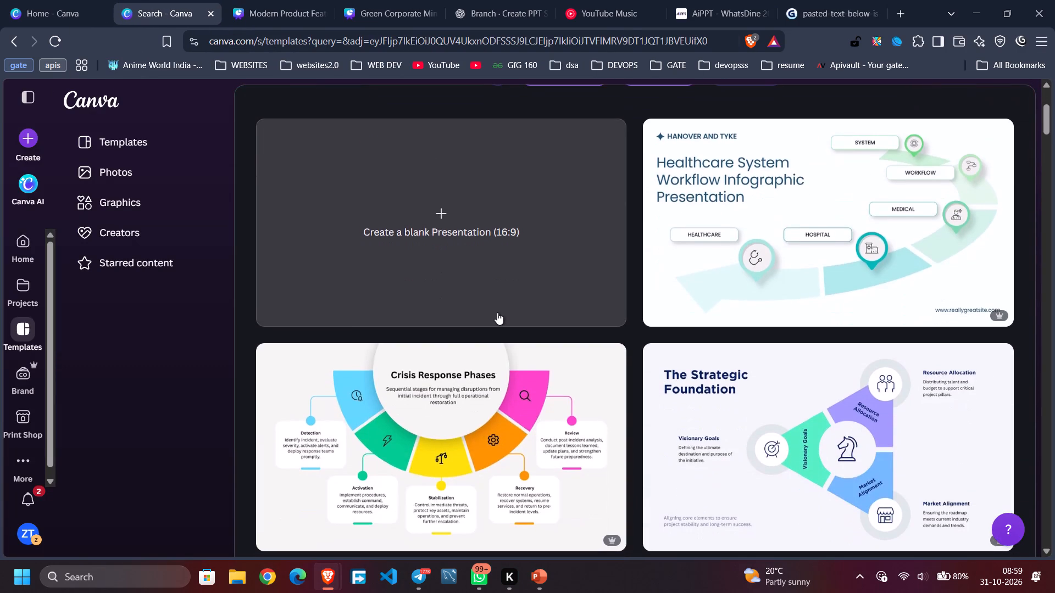
scroll(497, 312, "down", 6)
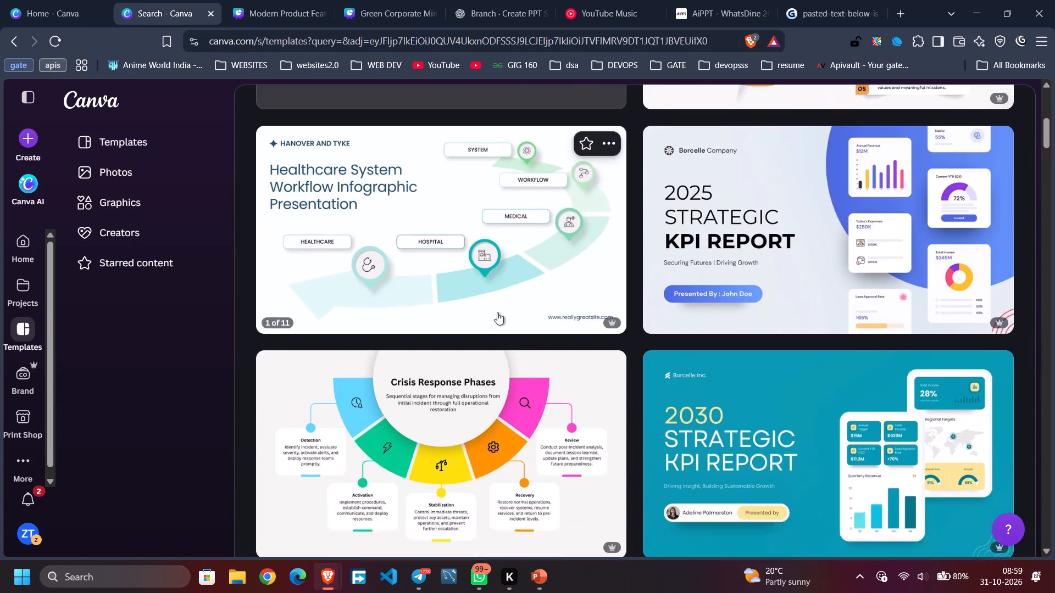
scroll(497, 312, "down", 6)
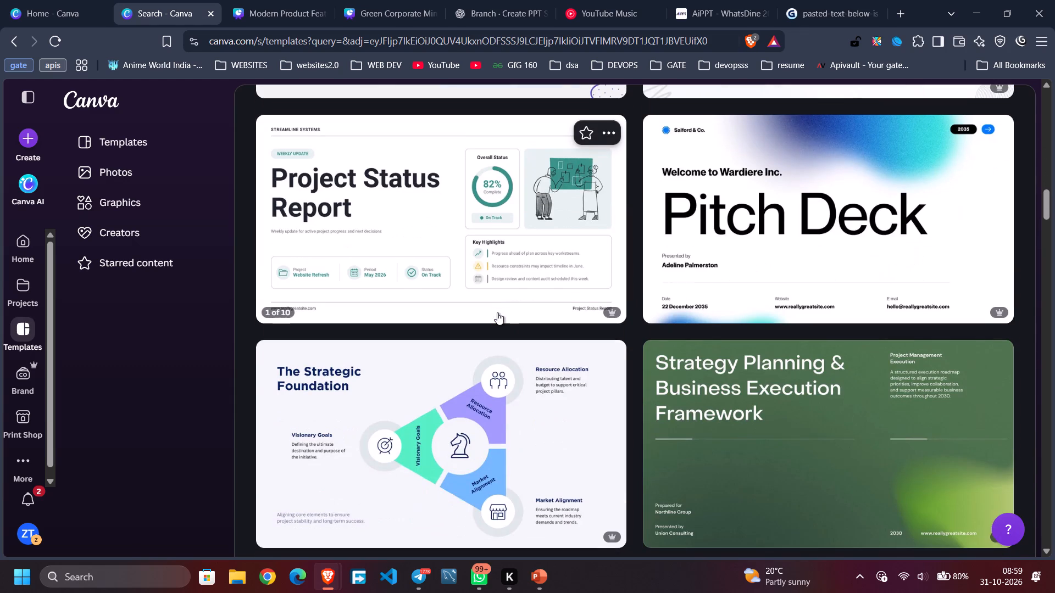
scroll(497, 312, "down", 1)
scroll(497, 312, "left", 2)
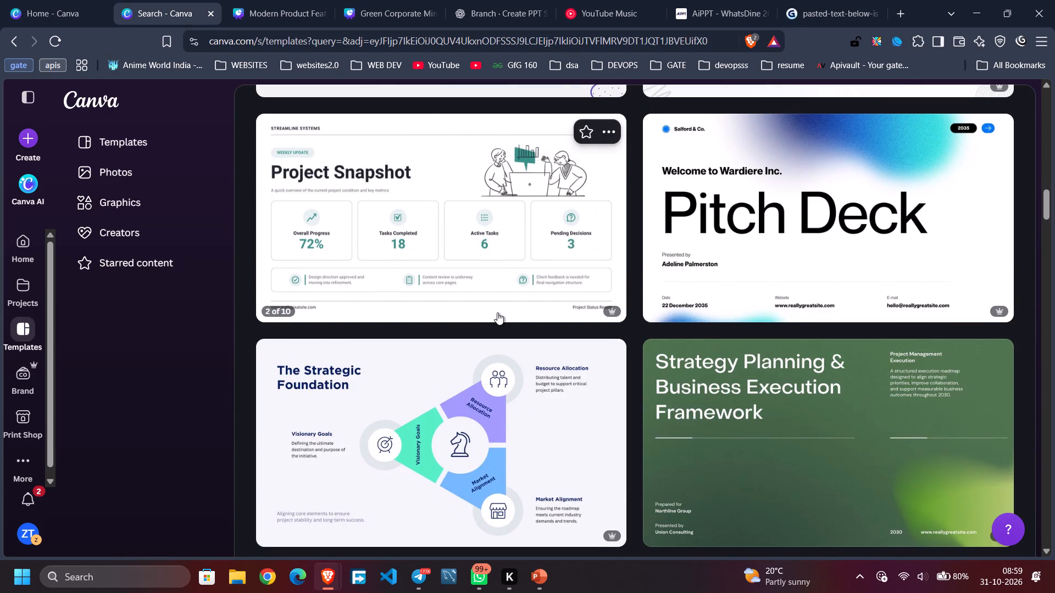
scroll(497, 312, "left", 3)
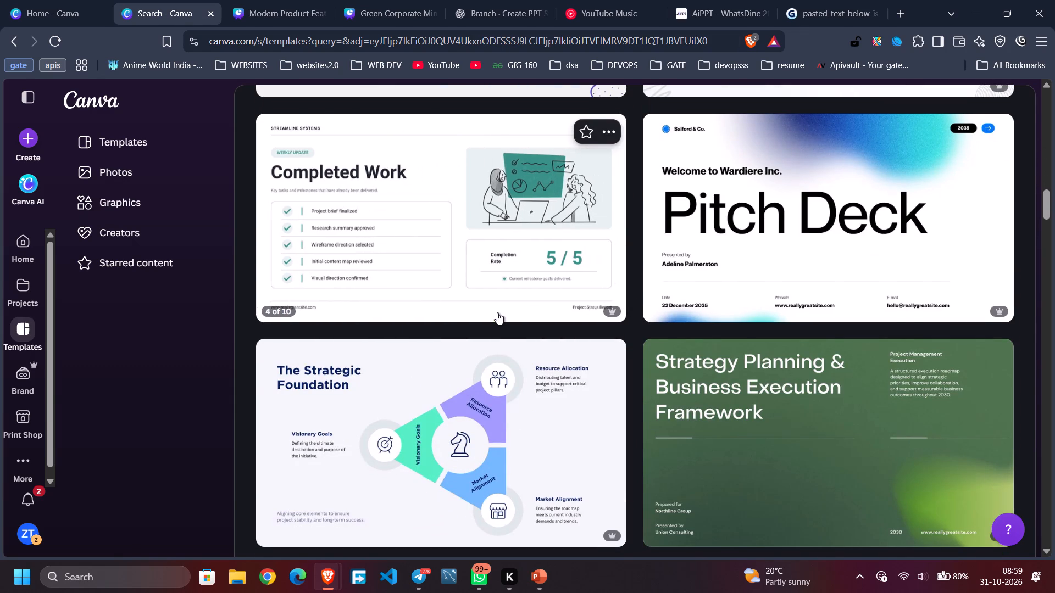
scroll(497, 312, "right", 3)
scroll(497, 312, "up", 2)
scroll(497, 312, "left", 1)
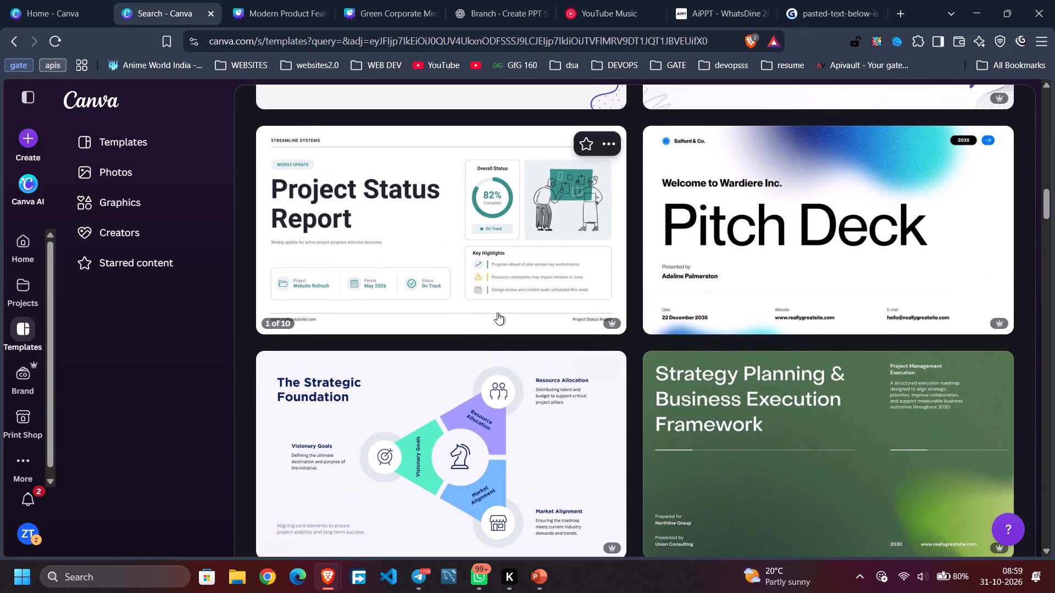
scroll(497, 312, "left", 2)
scroll(749, 256, "left", 3)
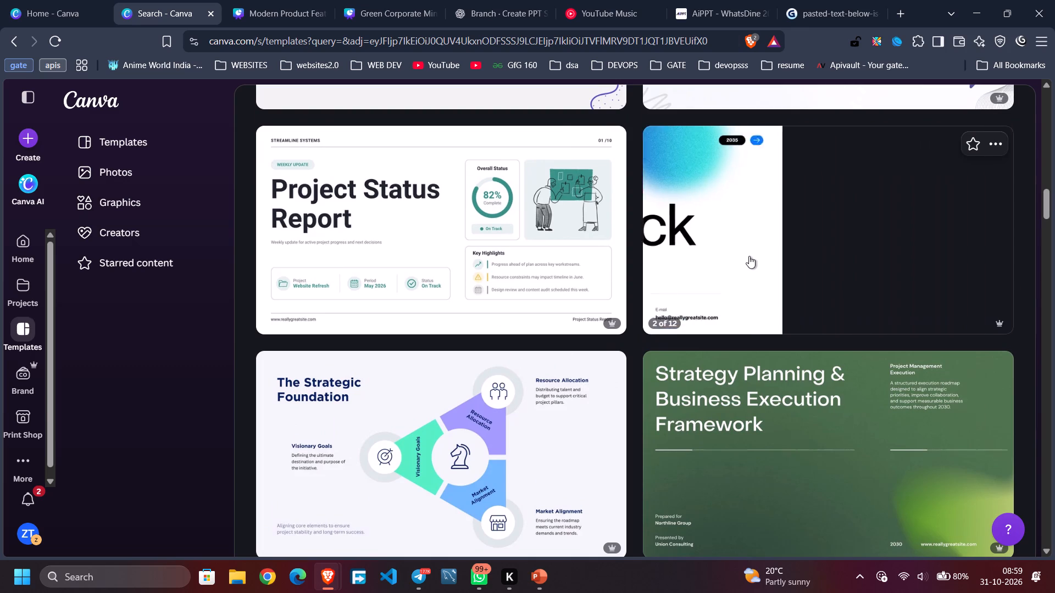
scroll(749, 256, "left", 8)
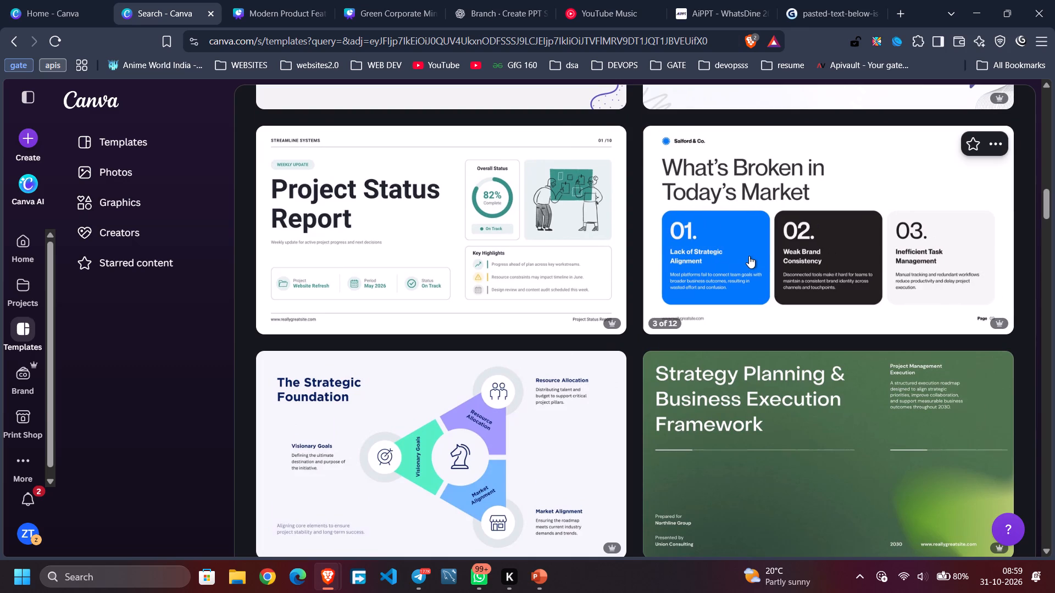
scroll(749, 256, "left", 2)
scroll(749, 256, "right", 4)
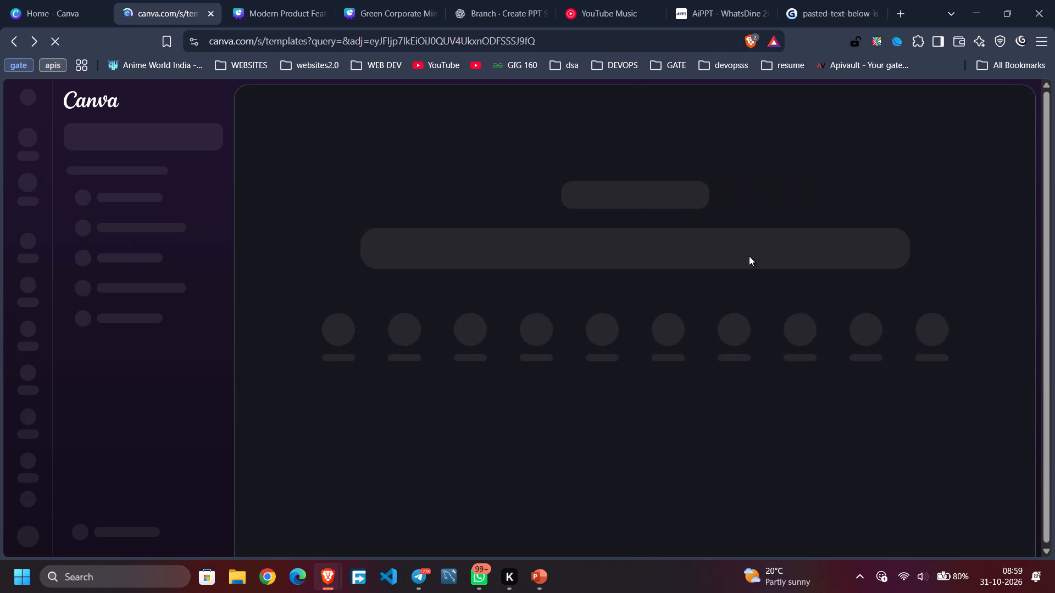
scroll(749, 256, "left", 10)
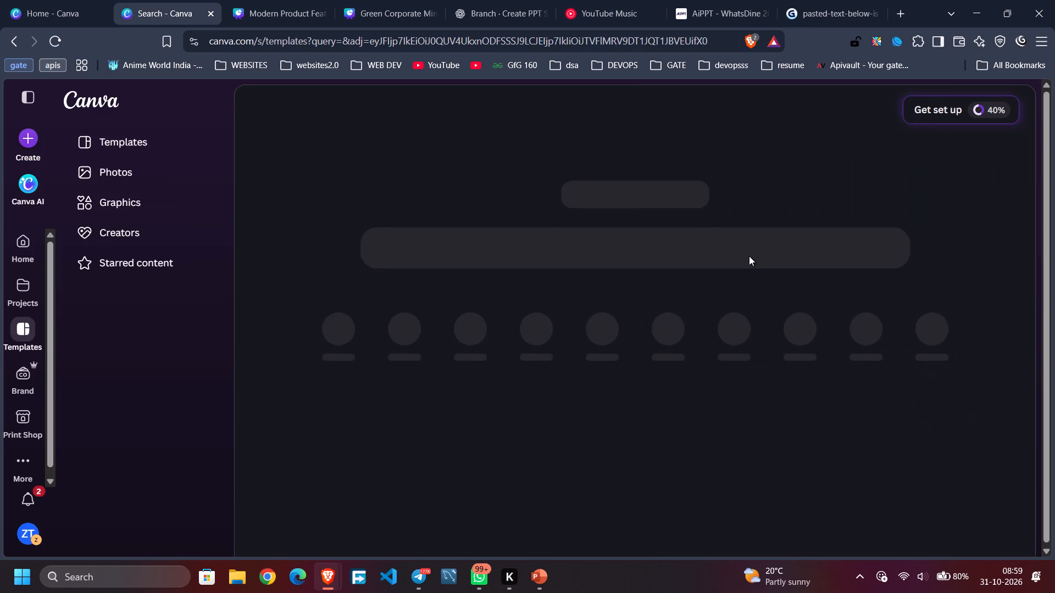
Browse the presentation template search results for an infographic layout suited to the Objectives content.
scroll(609, 388, "down", 4)
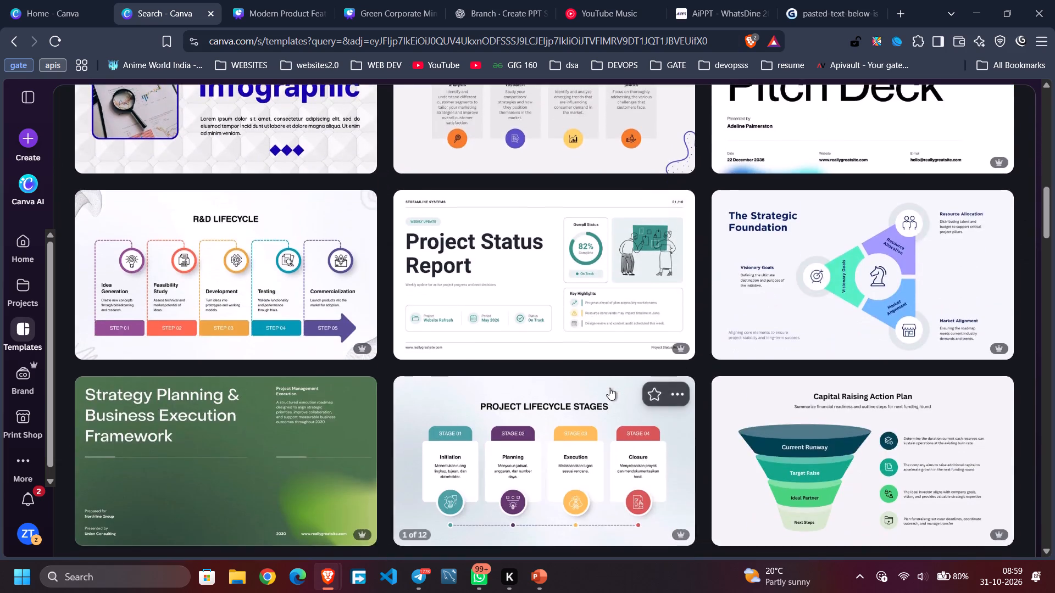
scroll(609, 388, "down", 5)
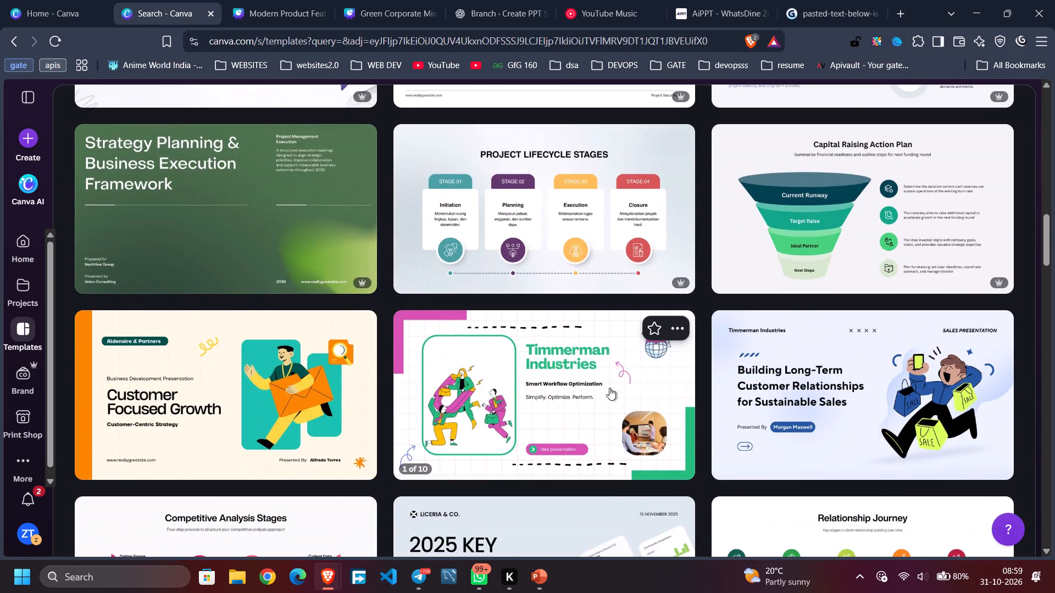
scroll(609, 388, "down", 4)
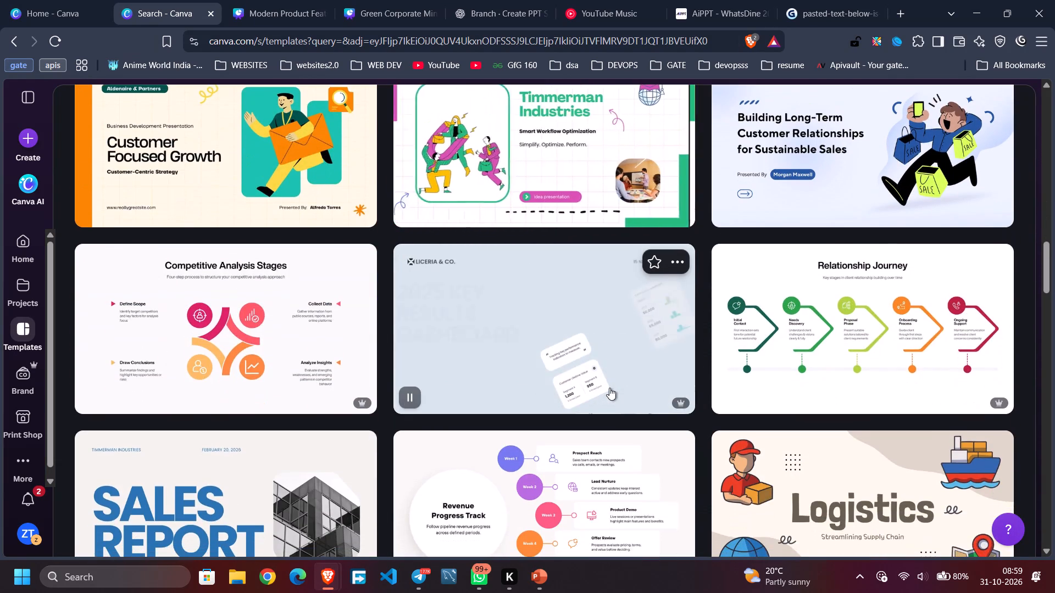
scroll(609, 388, "down", 6)
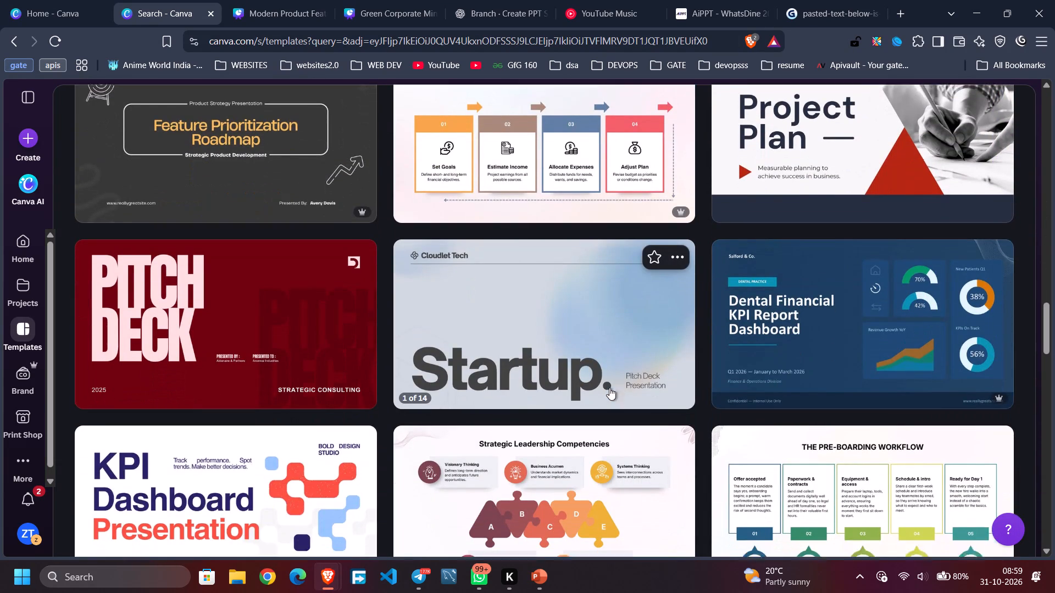
scroll(609, 388, "down", 3)
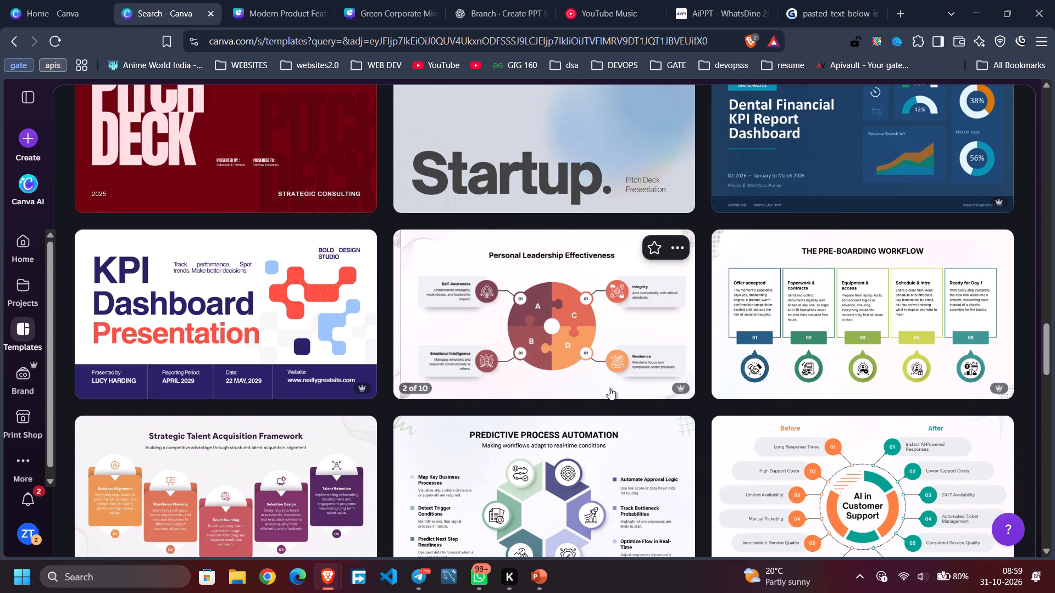
scroll(609, 388, "down", 4)
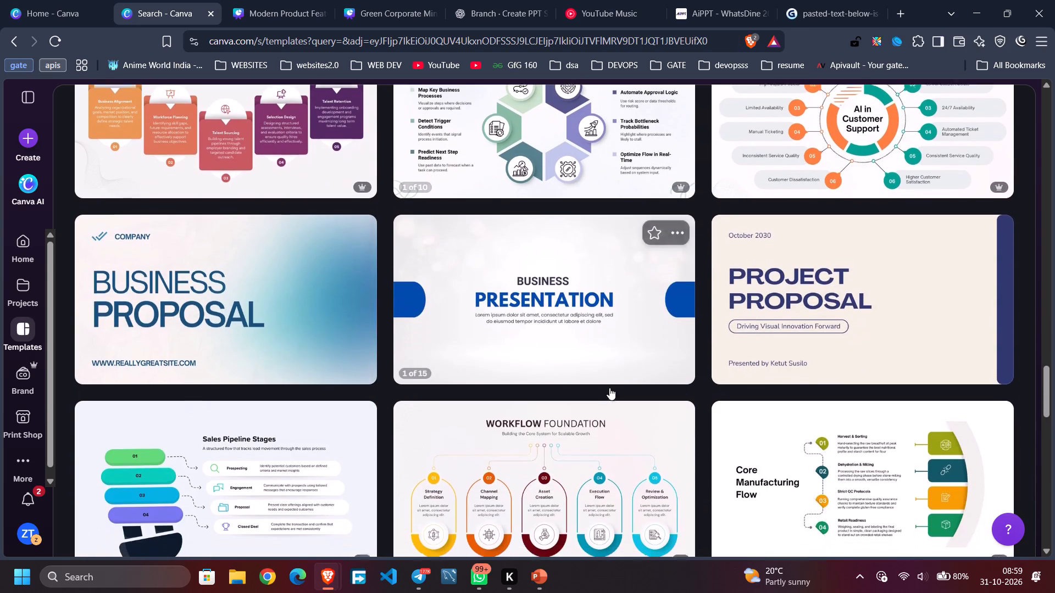
scroll(609, 388, "down", 4)
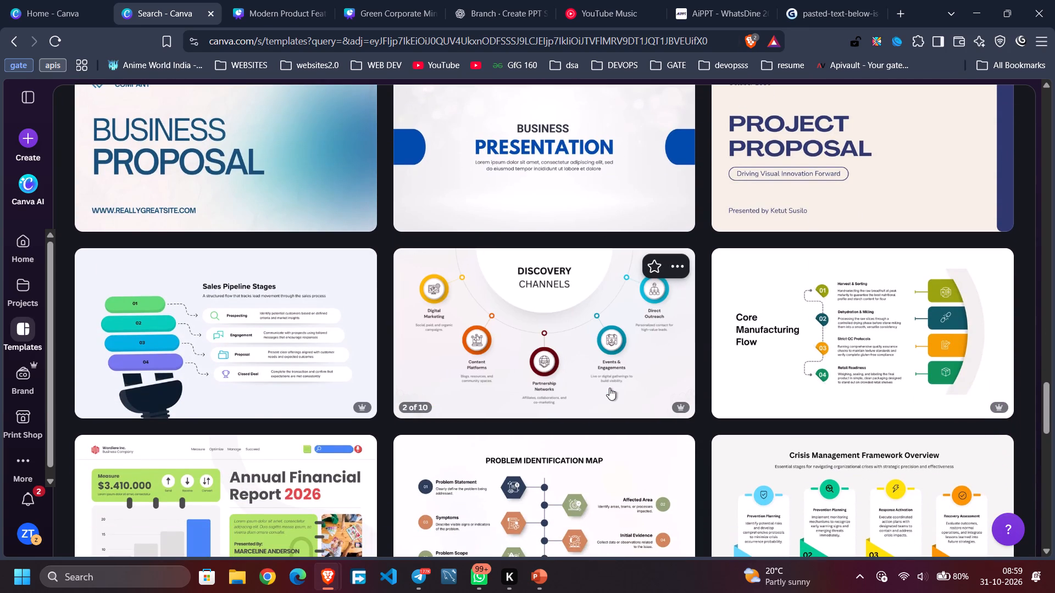
scroll(609, 388, "down", 4)
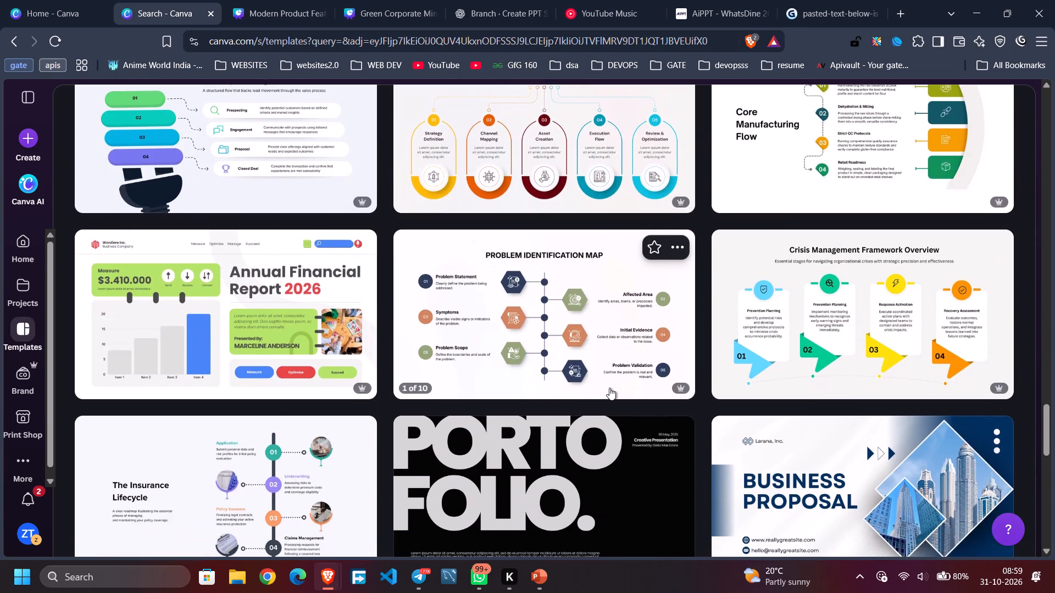
scroll(533, 134, "down", 1)
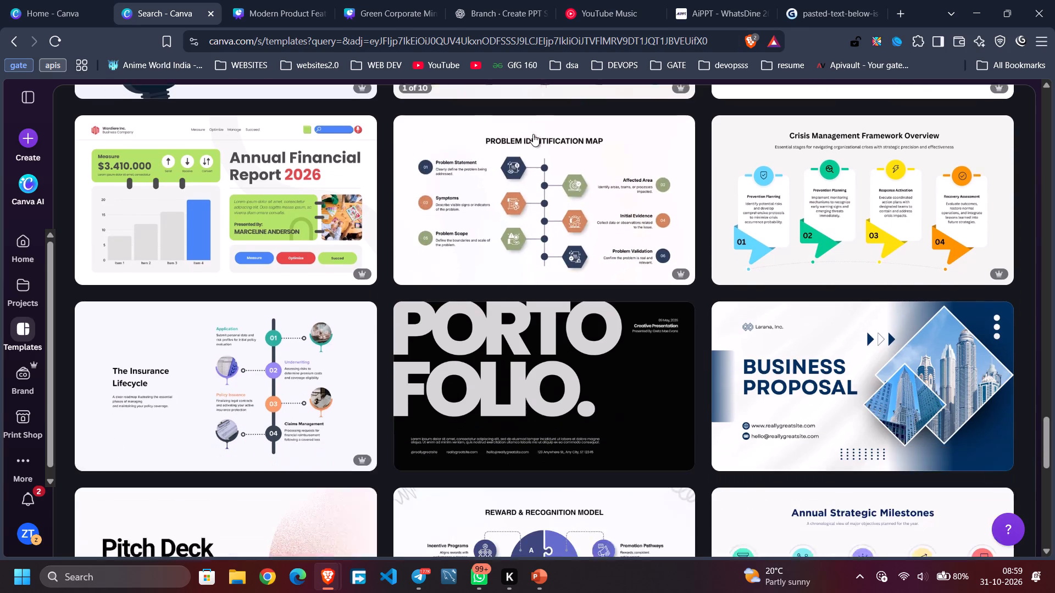
scroll(533, 134, "down", 5)
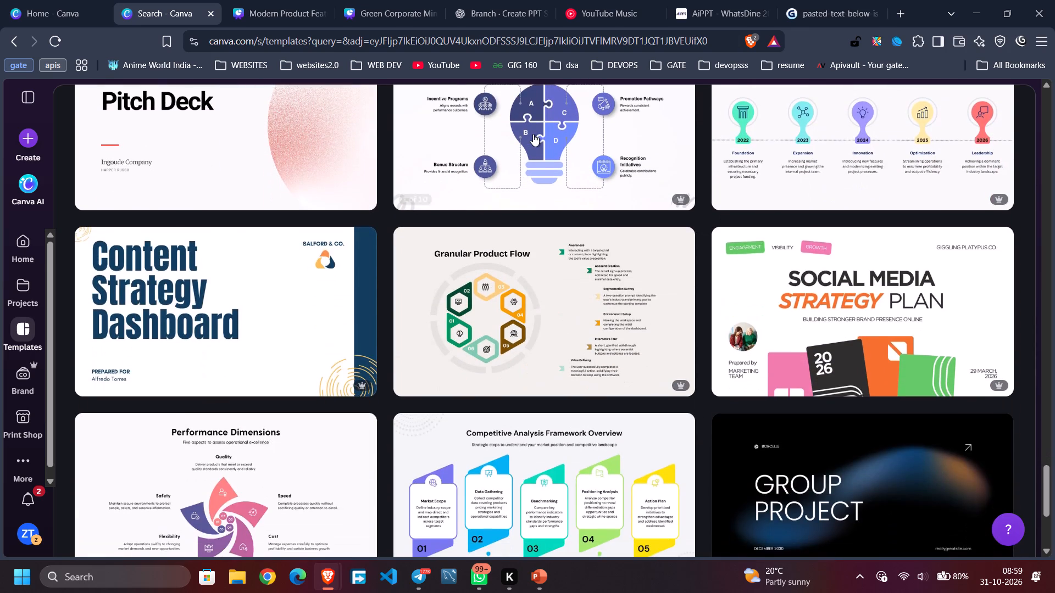
scroll(533, 134, "down", 1)
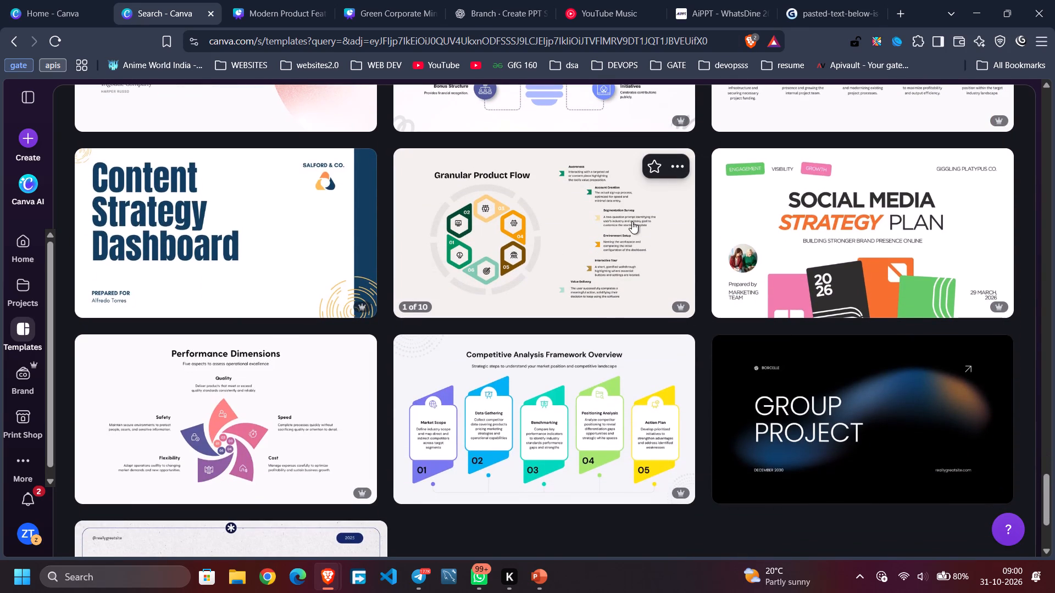
scroll(540, 271, "down", 2)
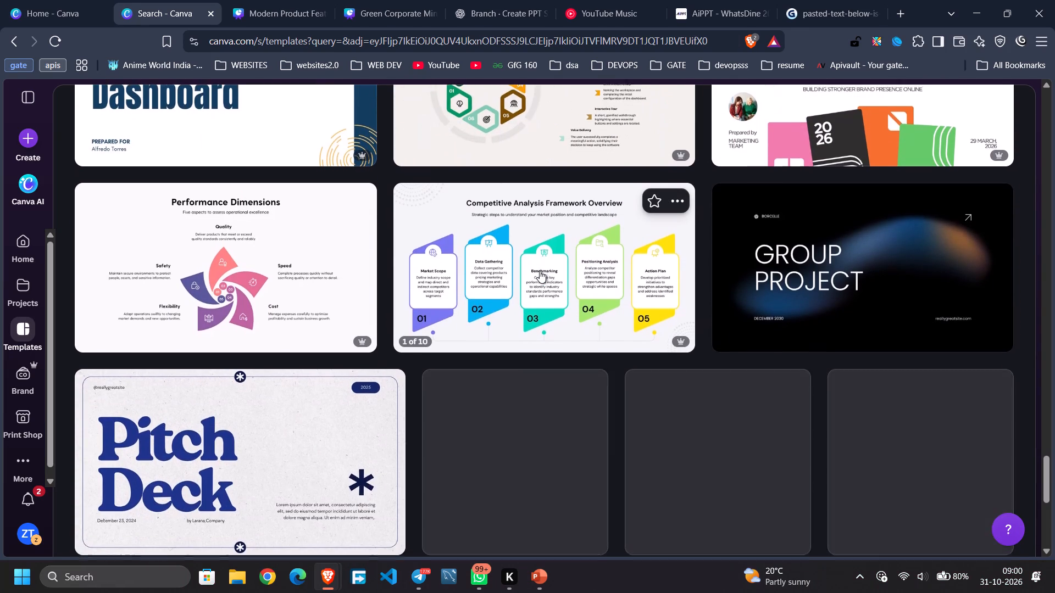
Check the preview pages of the Purple Blue Green Yellow Modern Competitive Analysis Framework Presentation and open the template as a new design.
scroll(540, 271, "down", 2)
scroll(540, 271, "up", 1)
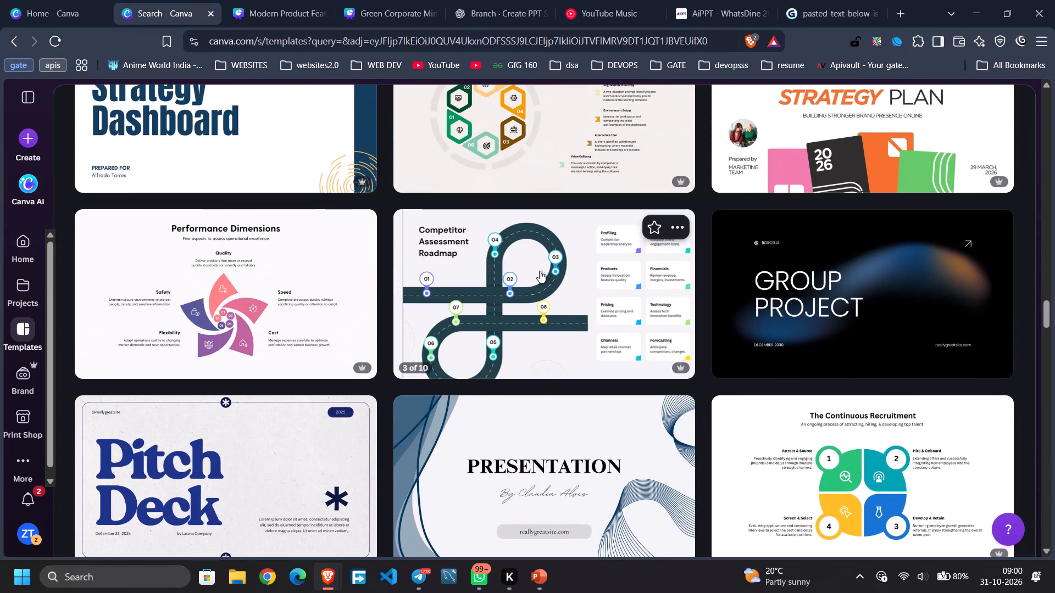
scroll(540, 271, "up", 1)
scroll(540, 271, "right", 1)
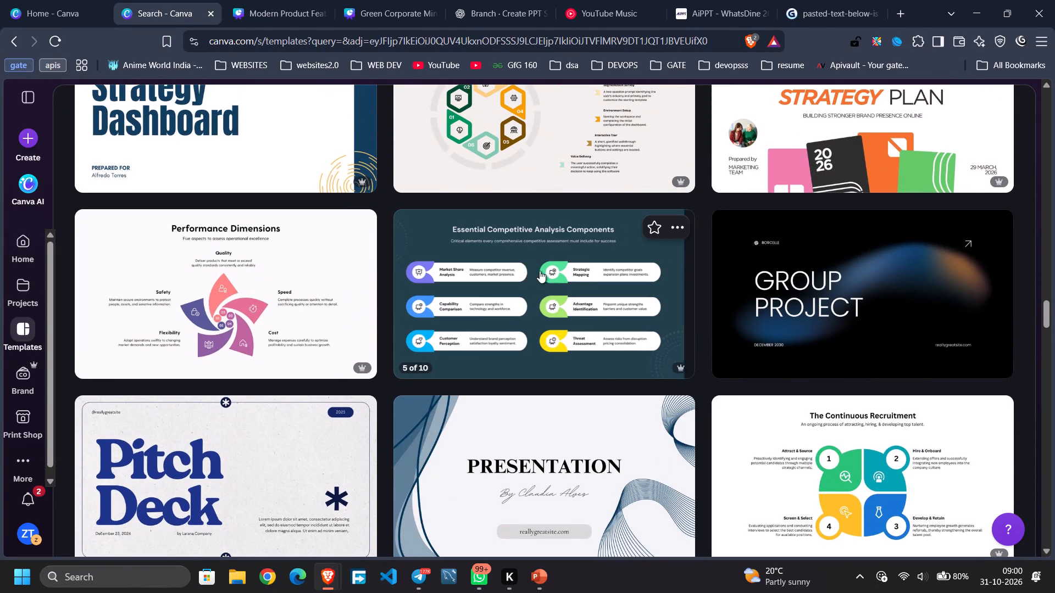
left_click(540, 271)
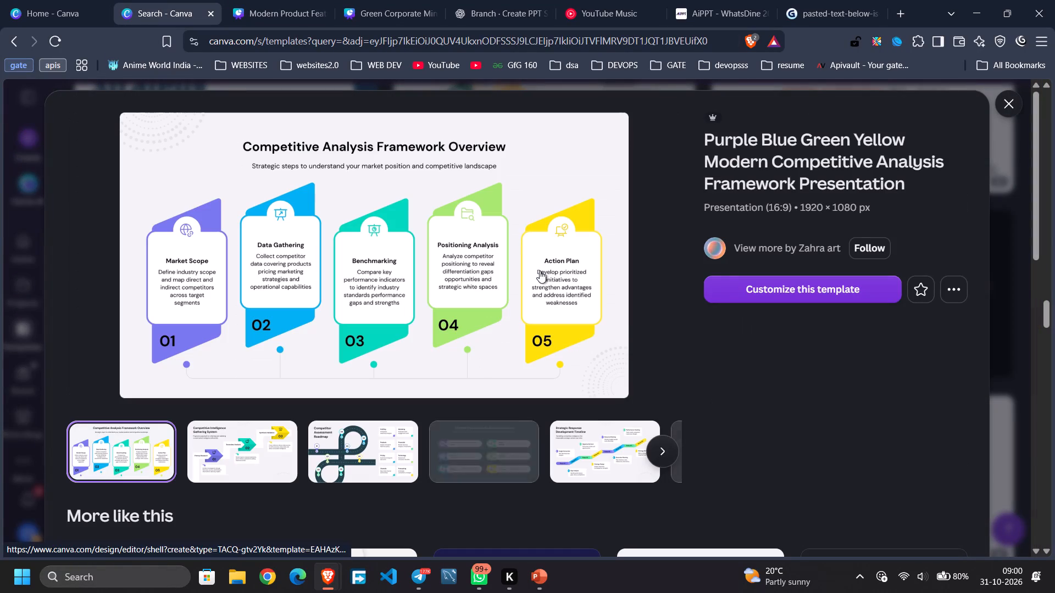
left_click(736, 293)
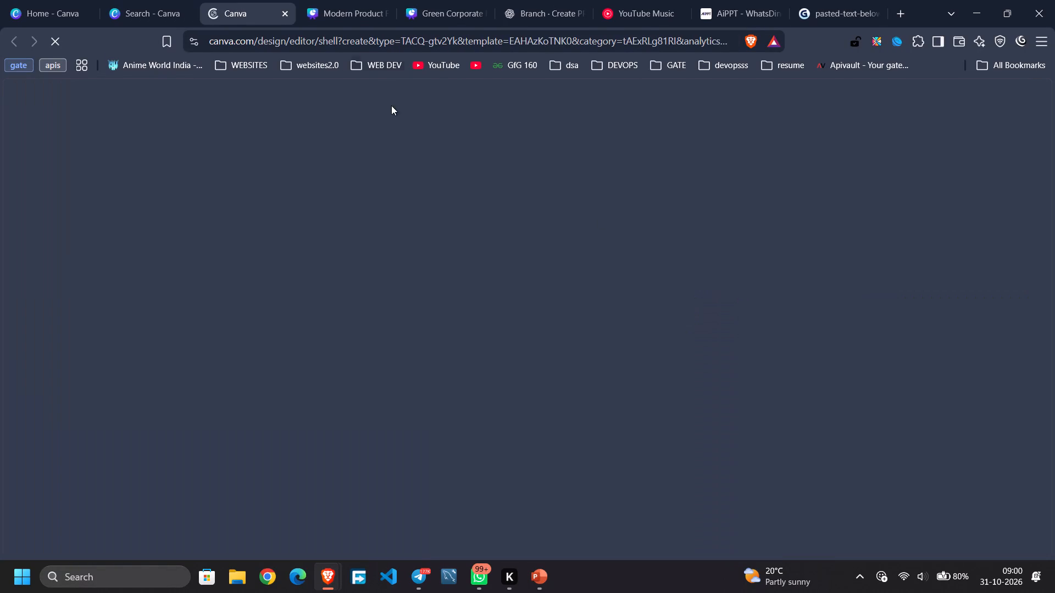
Return to the template search results and skim the thumbnail pages of the Granular Product Flow template.
left_click(168, 8)
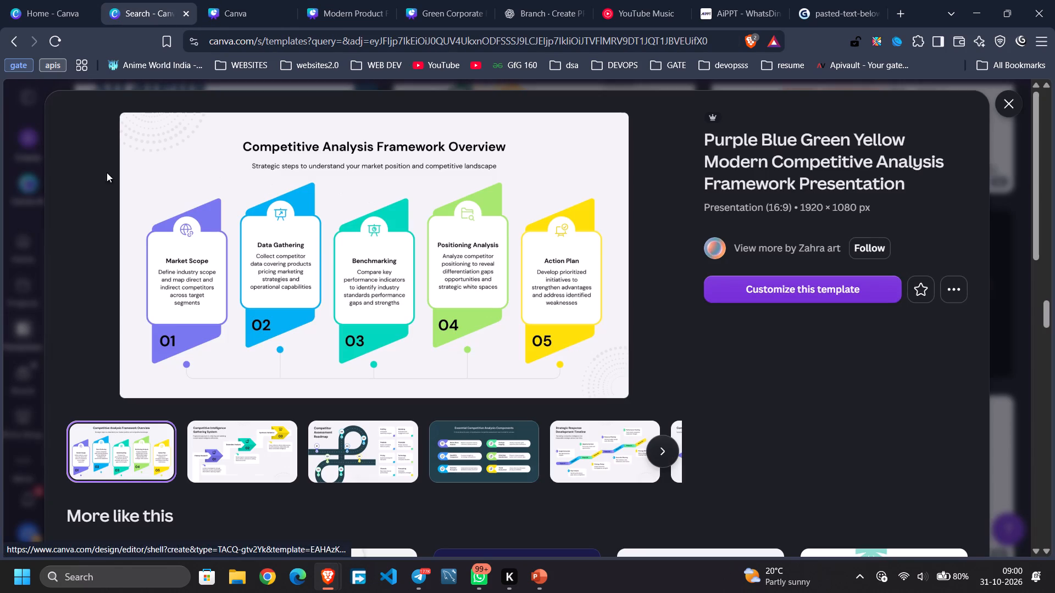
left_click(19, 164)
scroll(459, 295, "up", 2)
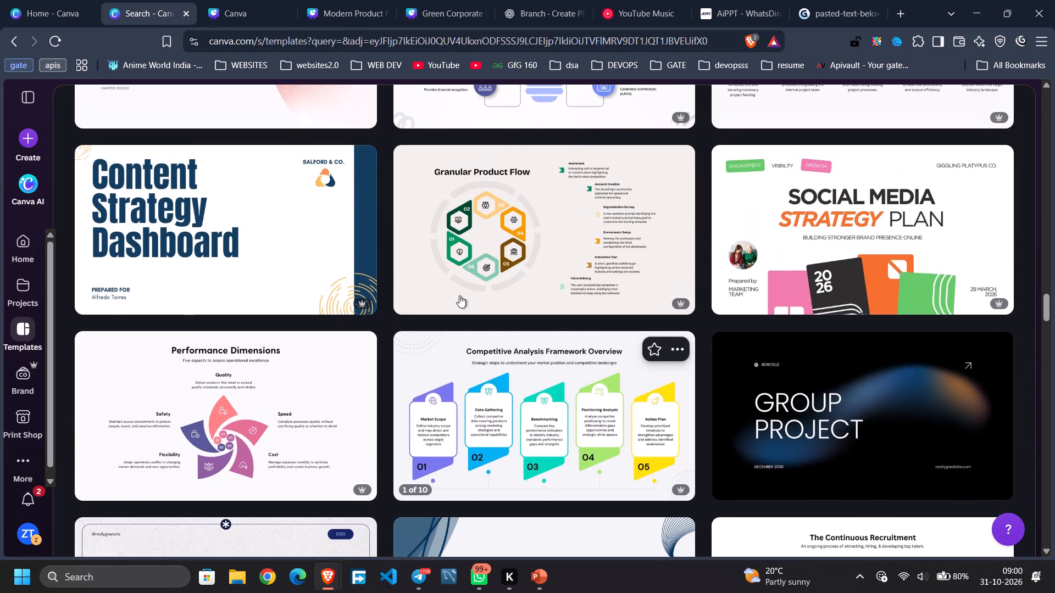
scroll(459, 295, "up", 1)
scroll(459, 295, "left", 2)
scroll(459, 295, "right", 3)
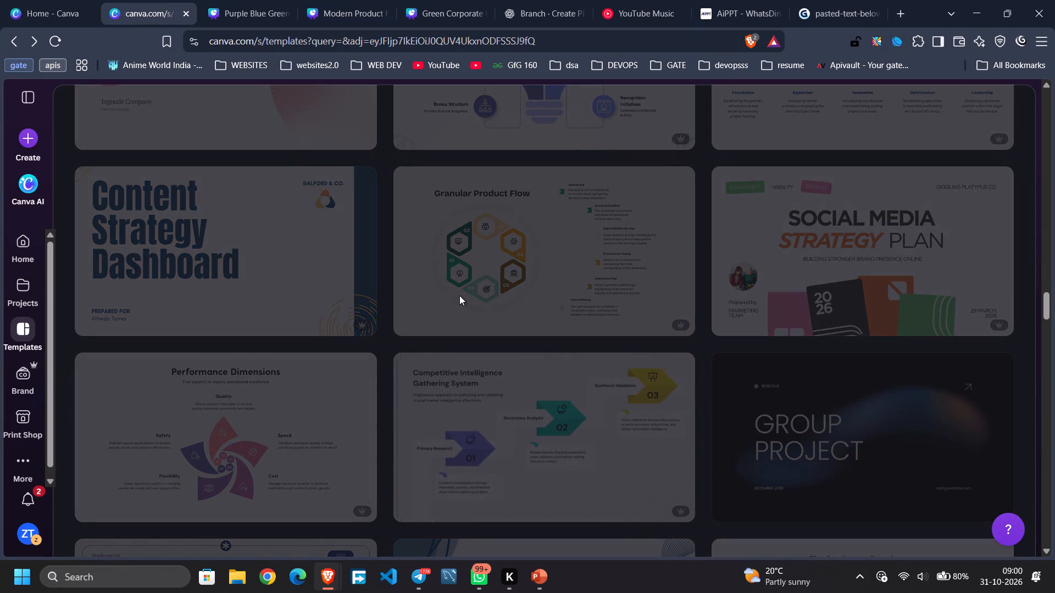
scroll(459, 295, "left", 8)
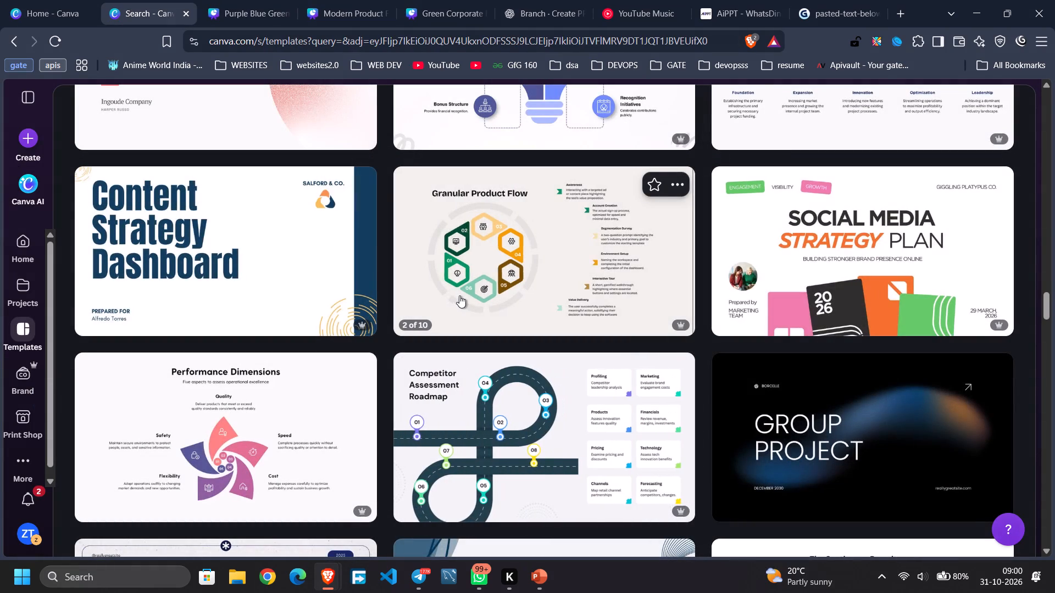
scroll(459, 295, "left", 2)
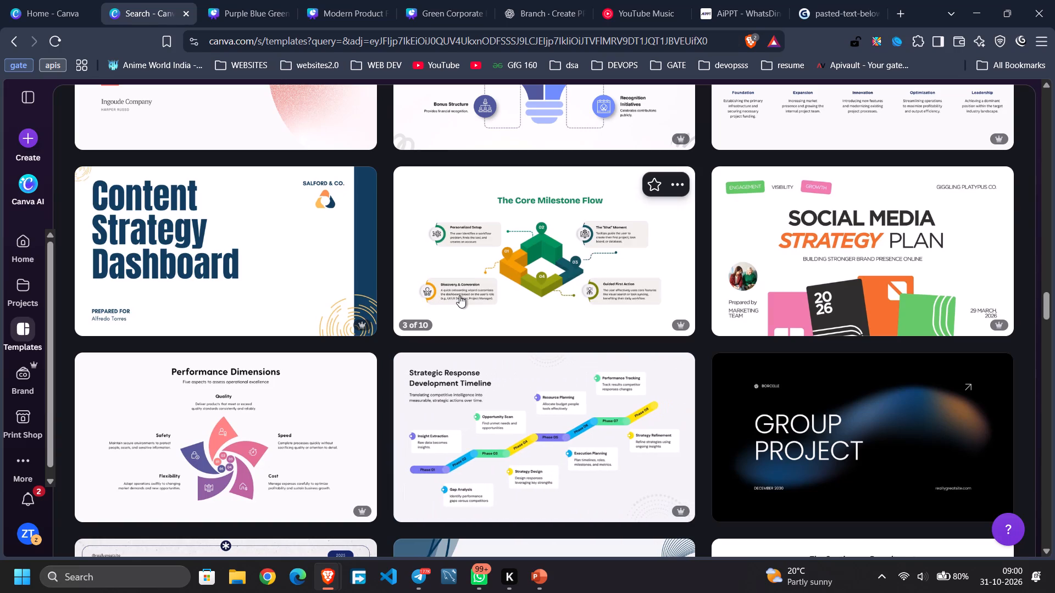
scroll(459, 295, "right", 1)
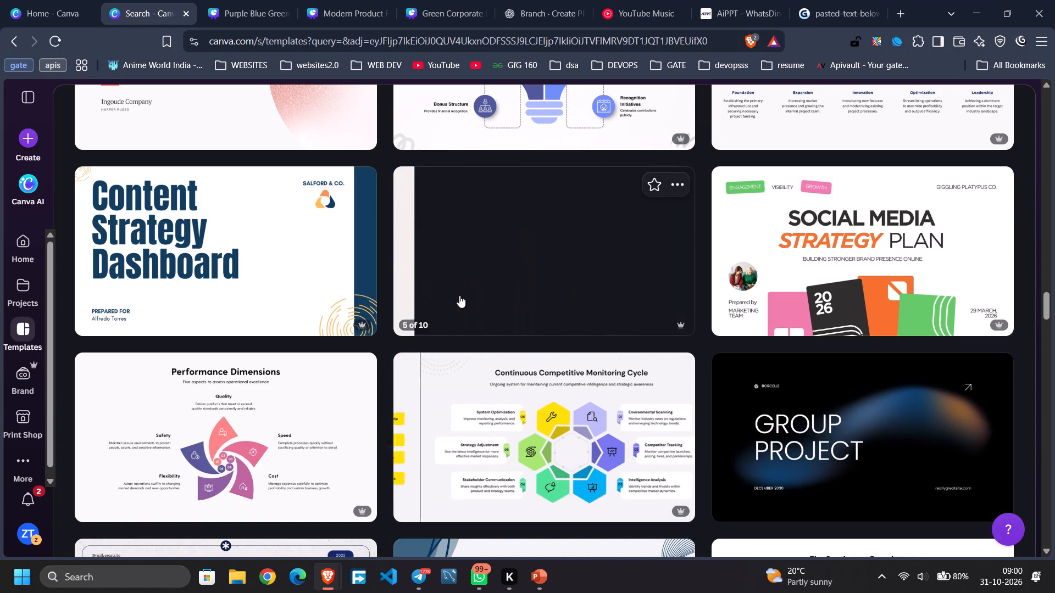
scroll(459, 295, "right", 1)
Examine the last pages of the Green Orange and Beige Modern Business Infographic Presentation, including The Standard UX Journey, and close its preview.
left_click(459, 295)
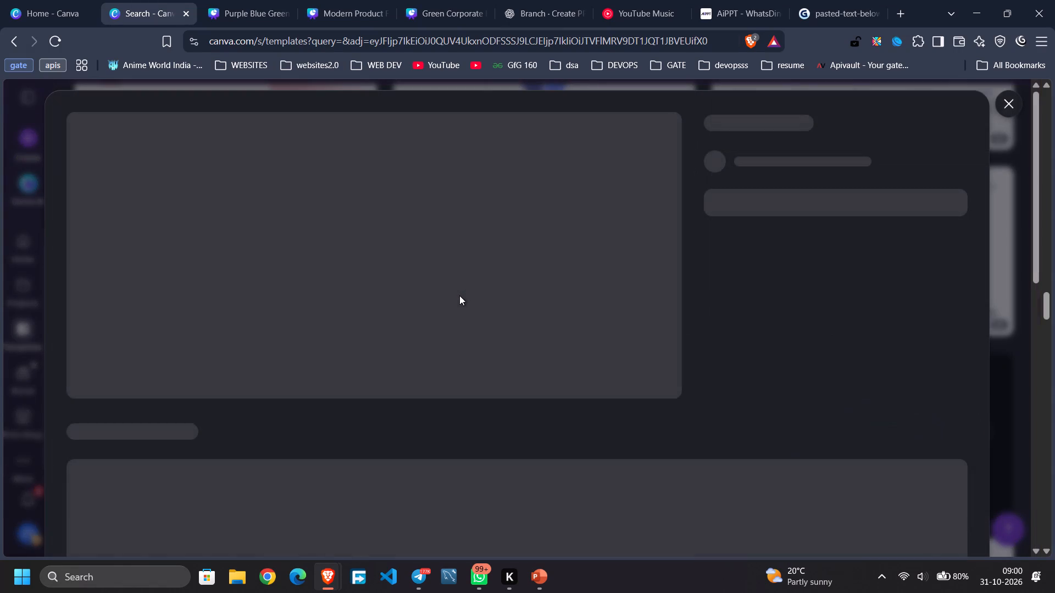
scroll(459, 295, "left", 2)
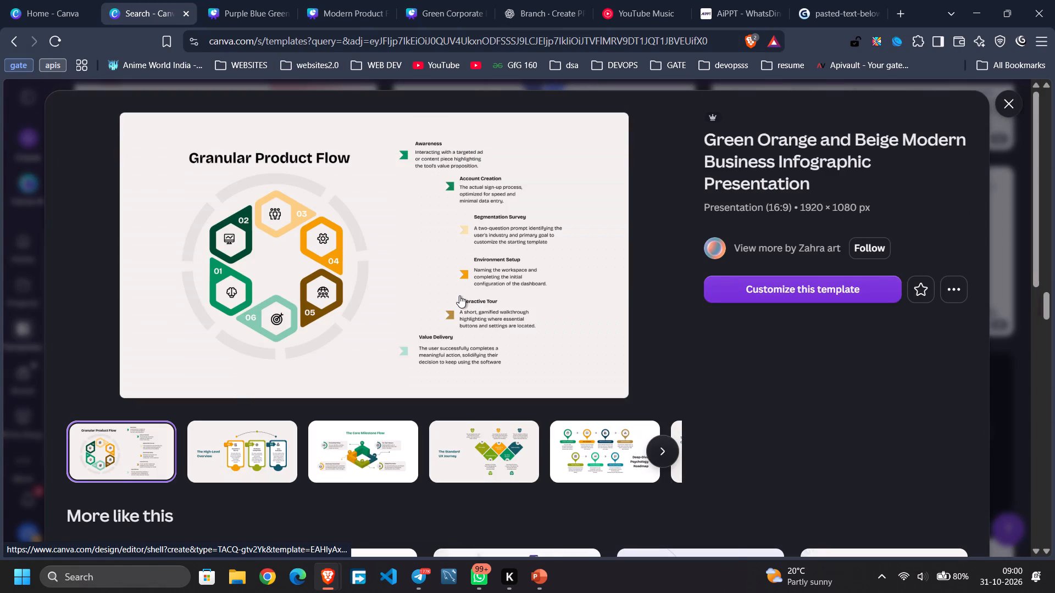
scroll(459, 295, "left", 2)
scroll(431, 466, "left", 9)
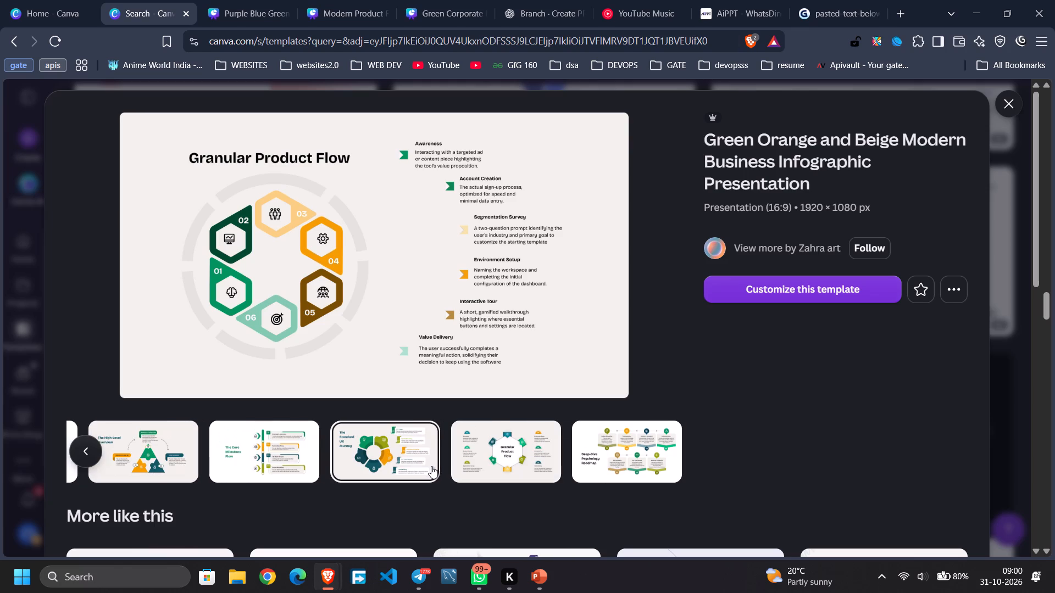
left_click(621, 441)
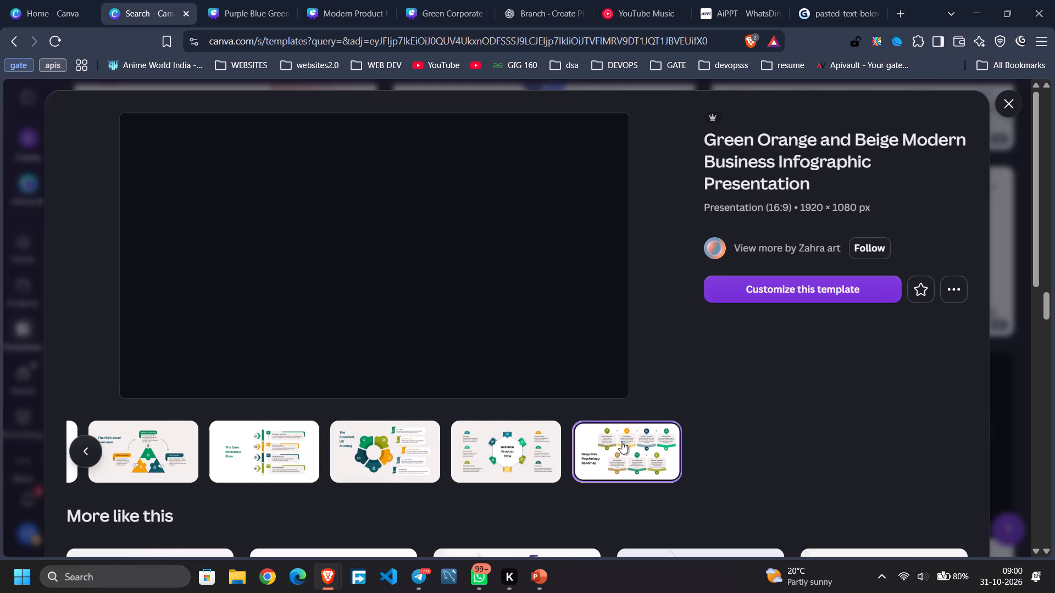
left_click(415, 462)
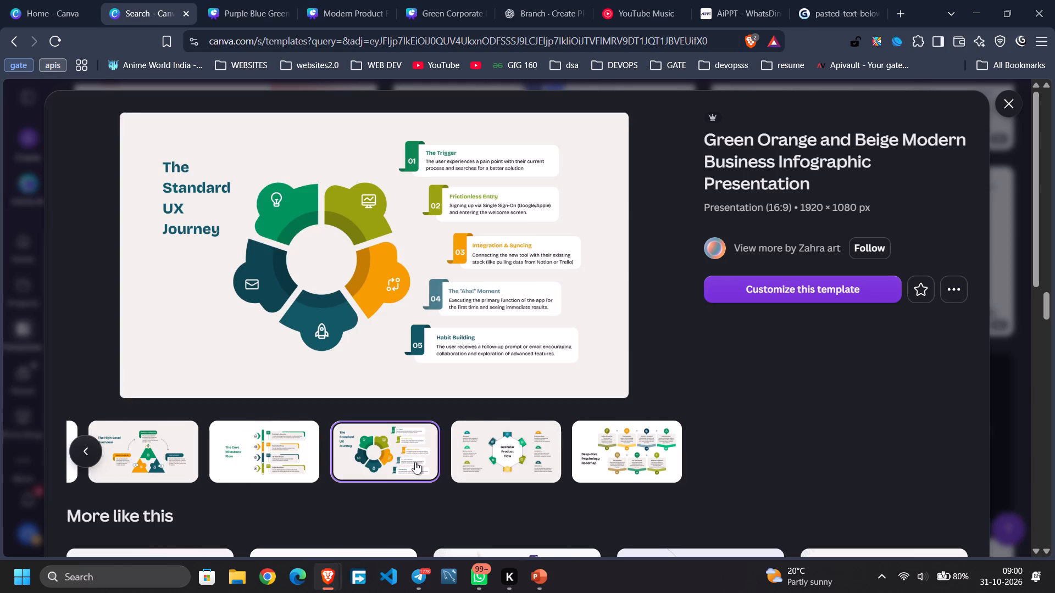
left_click(998, 108)
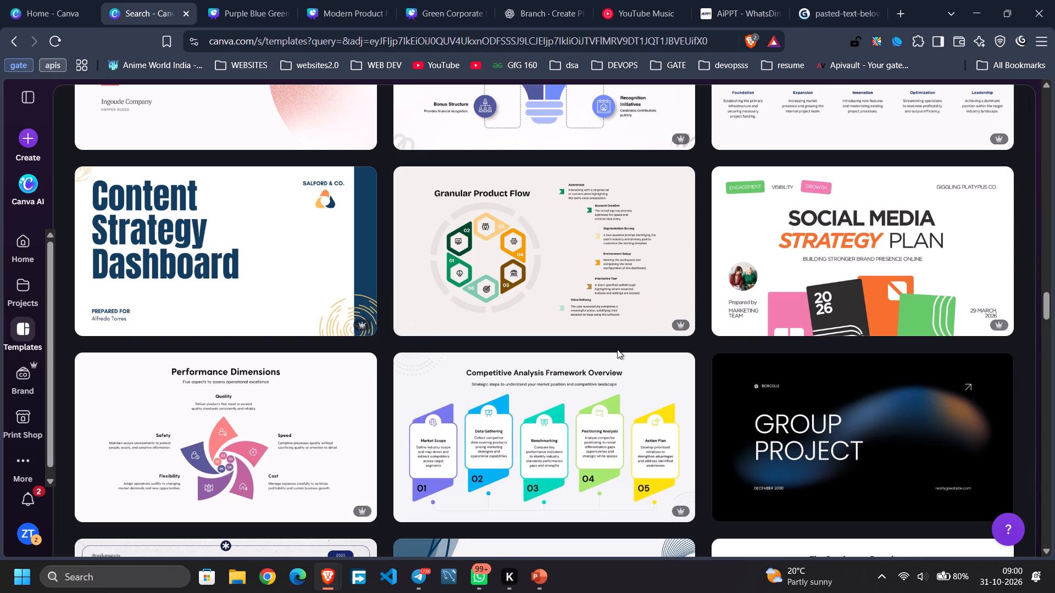
Find the Colourful Modern Infographic Mind Map Presentation among the search results and open it as a new design.
scroll(617, 349, "down", 1)
scroll(617, 349, "up", 2)
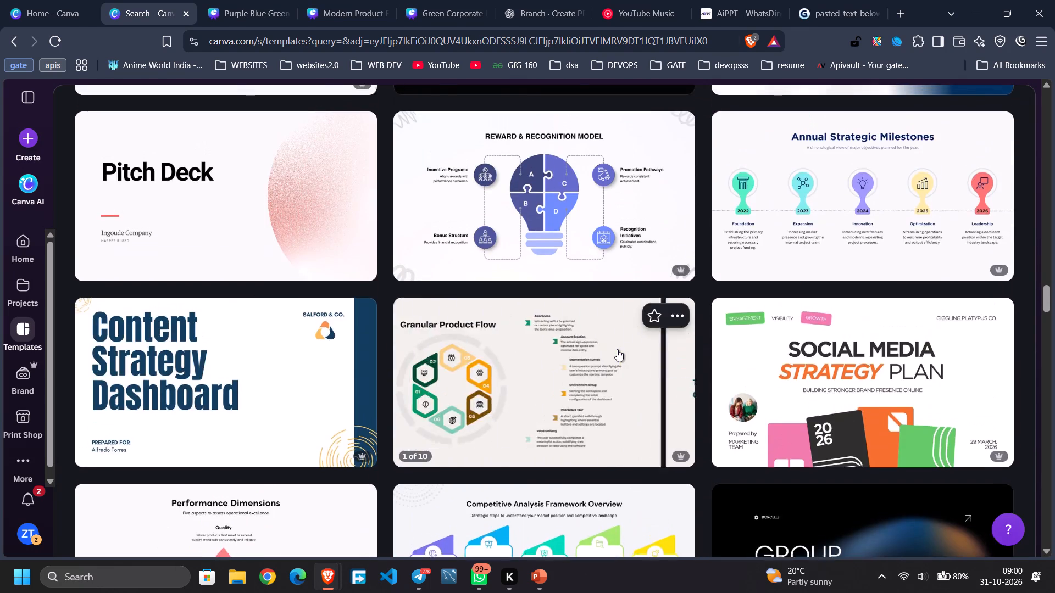
scroll(617, 349, "up", 2)
scroll(617, 349, "down", 8)
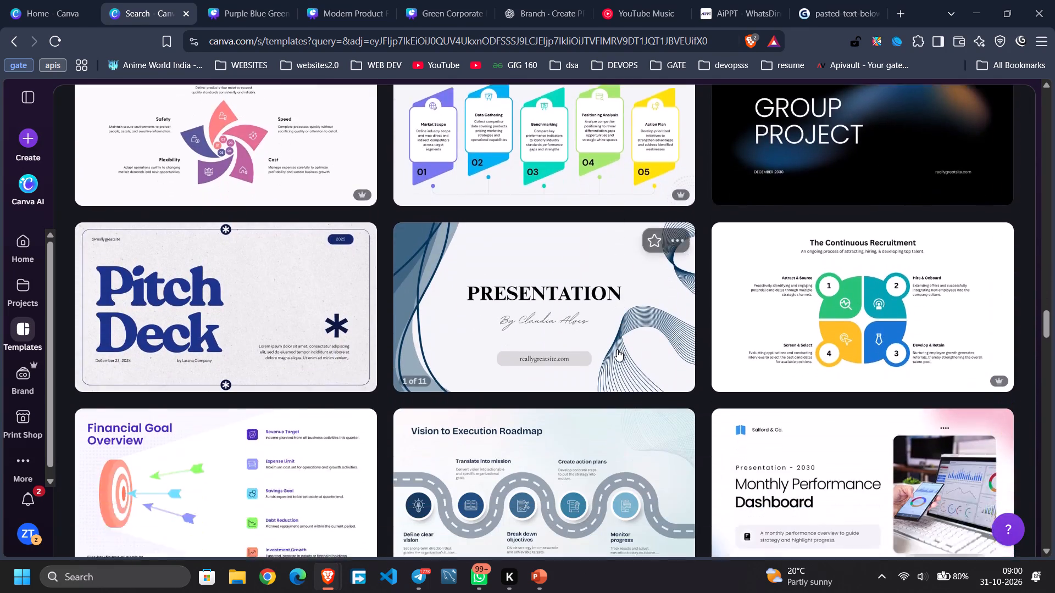
scroll(617, 349, "down", 3)
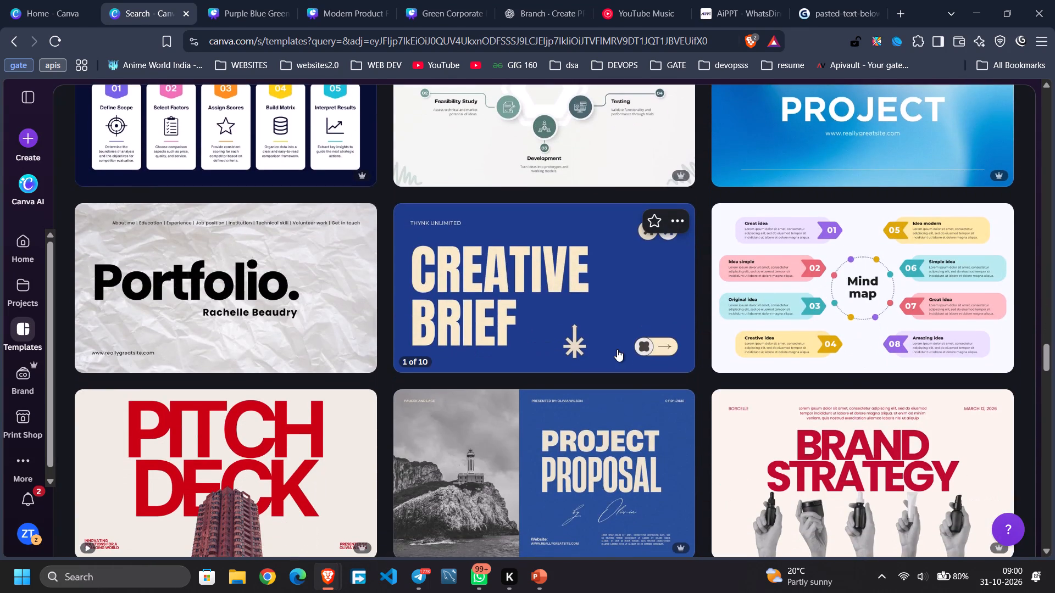
scroll(617, 349, "down", 4)
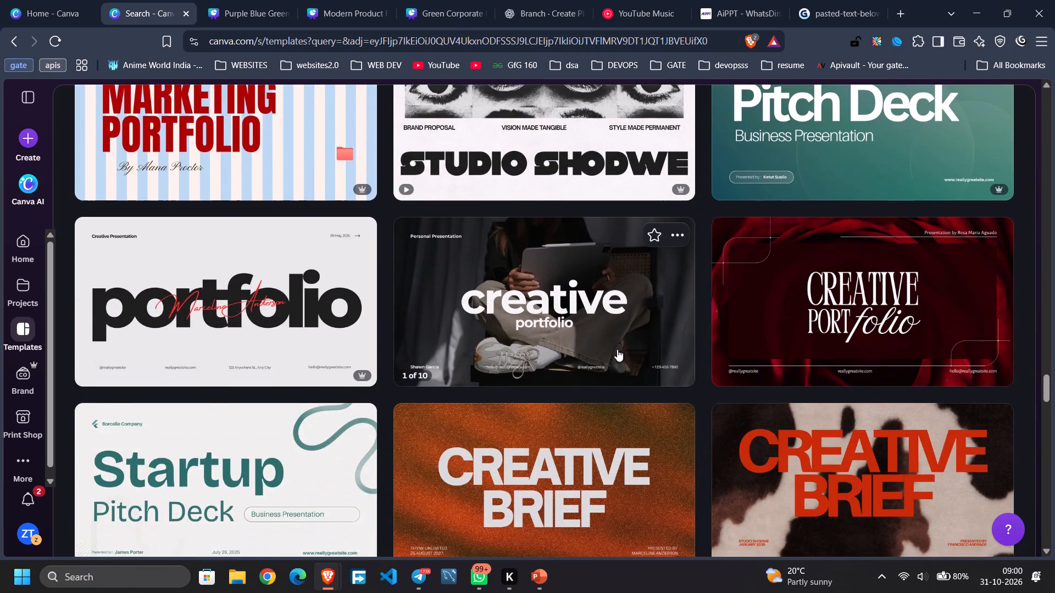
scroll(617, 349, "up", 1)
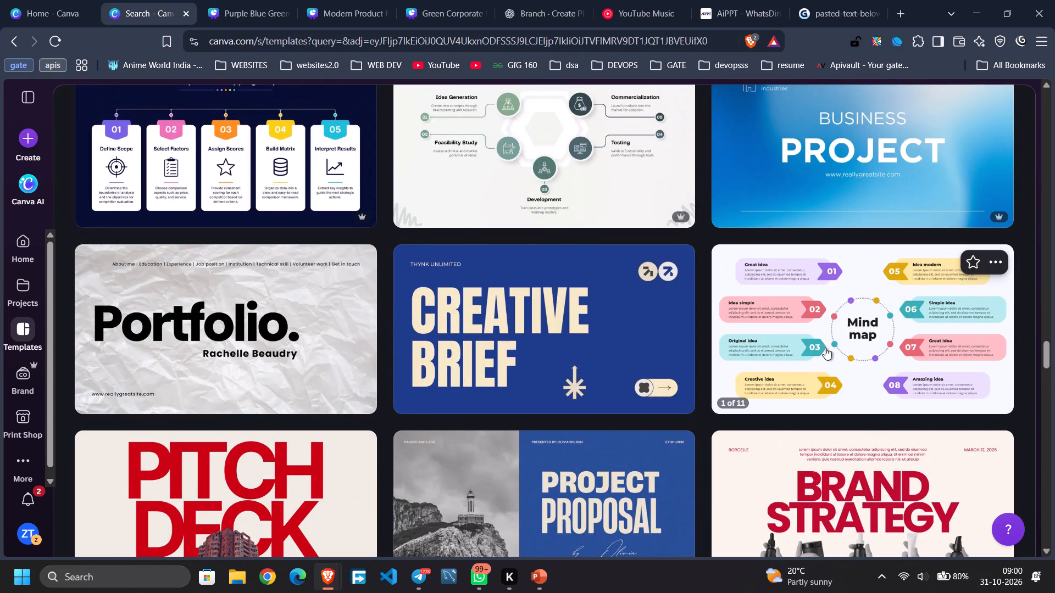
left_click(825, 348)
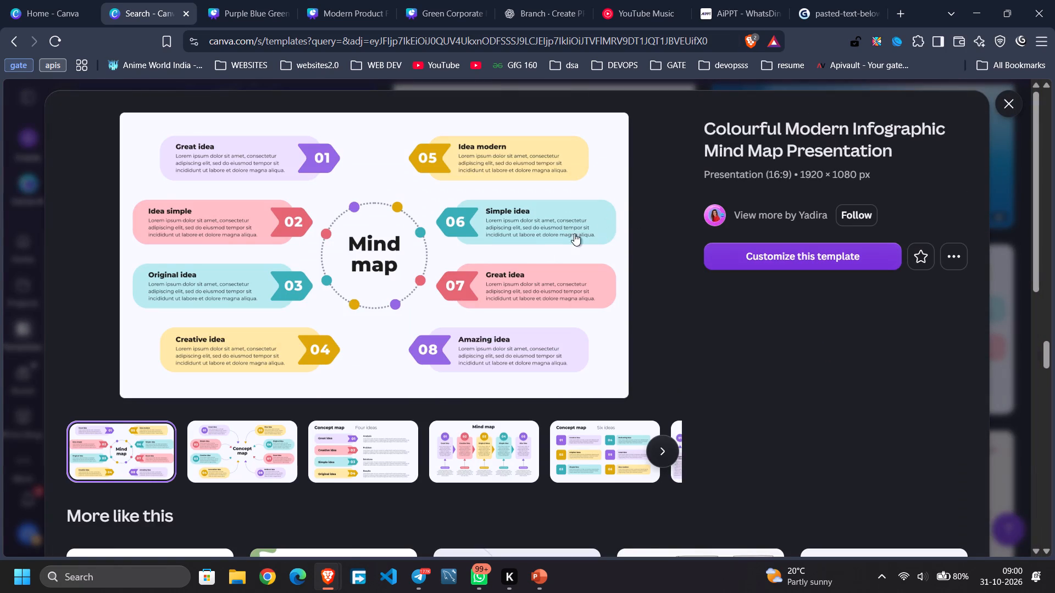
left_click(736, 256)
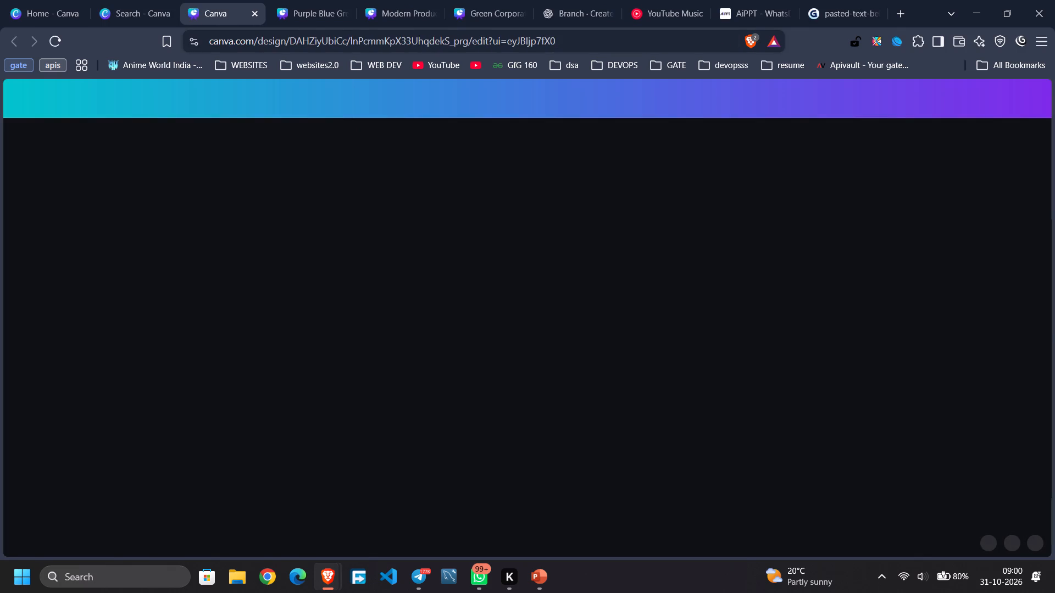
On page 1 of the Purple Blue Green Yellow template, delete the five slanted coloured shapes behind the cards.
left_click(397, 13)
left_click(481, 9)
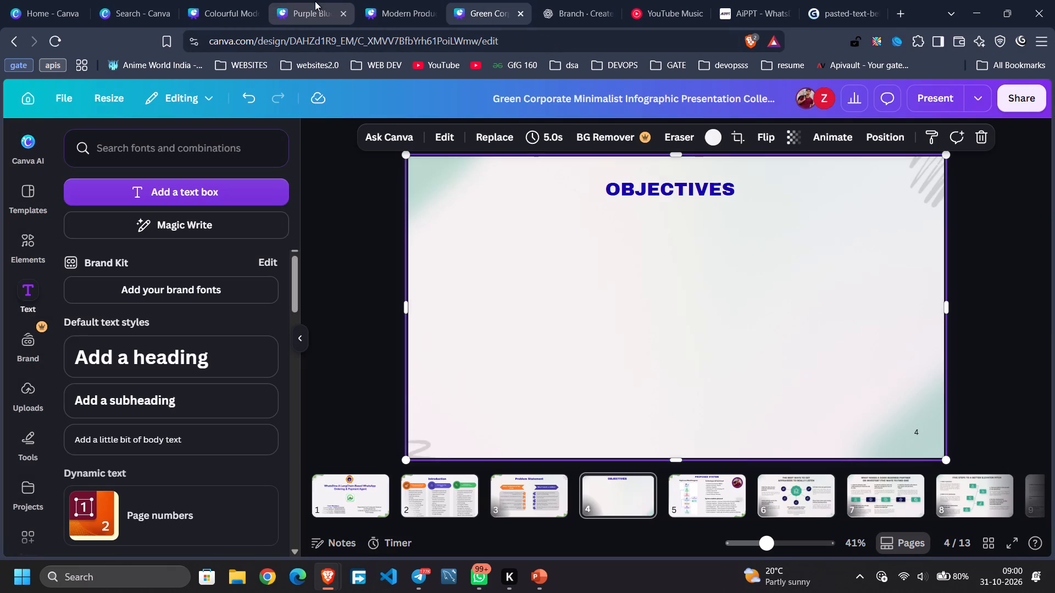
left_click(379, 8)
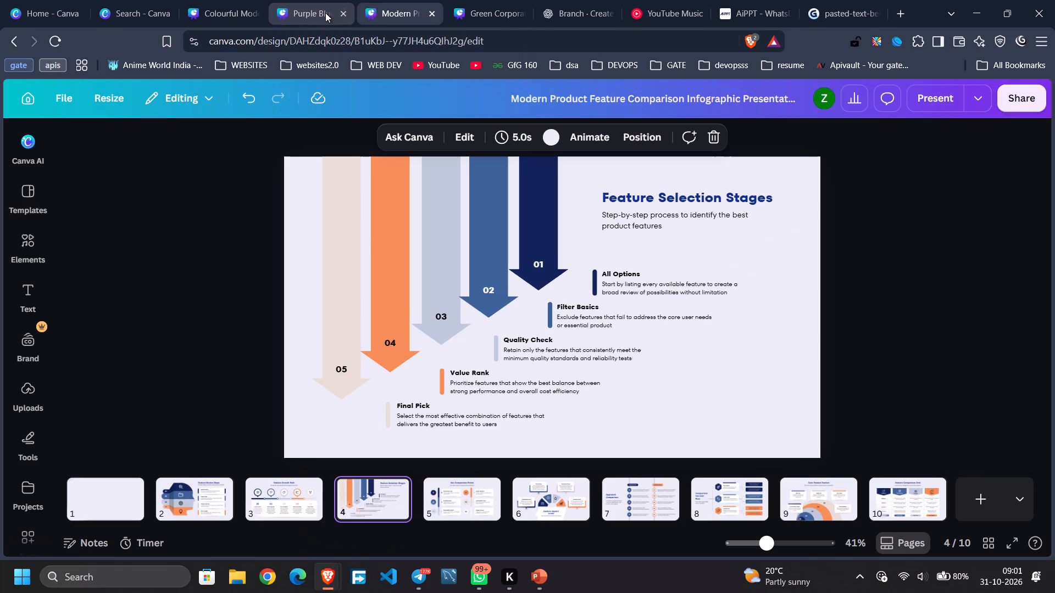
left_click(315, 13)
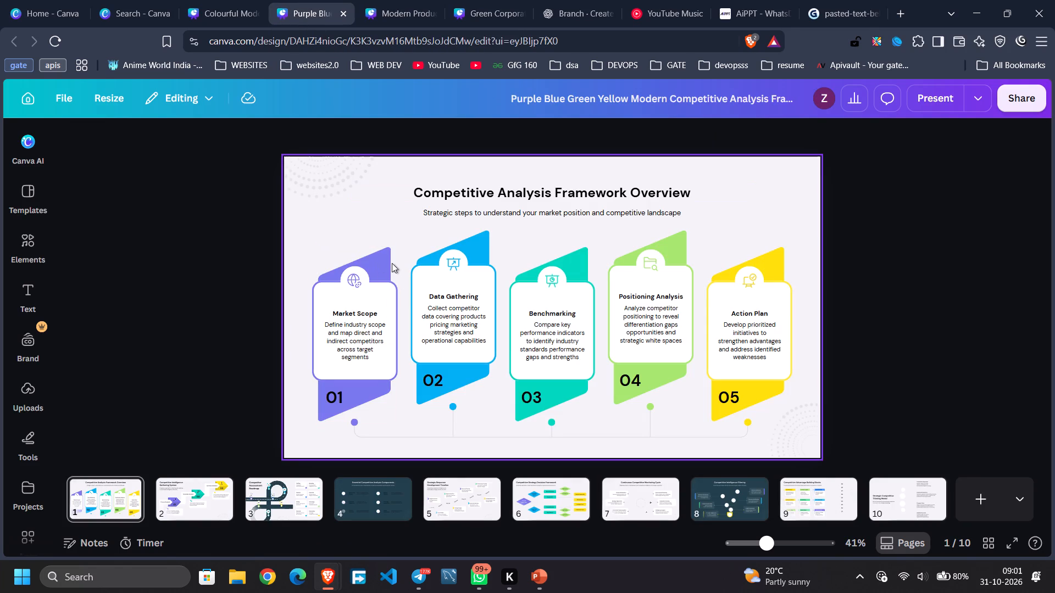
left_click(379, 261)
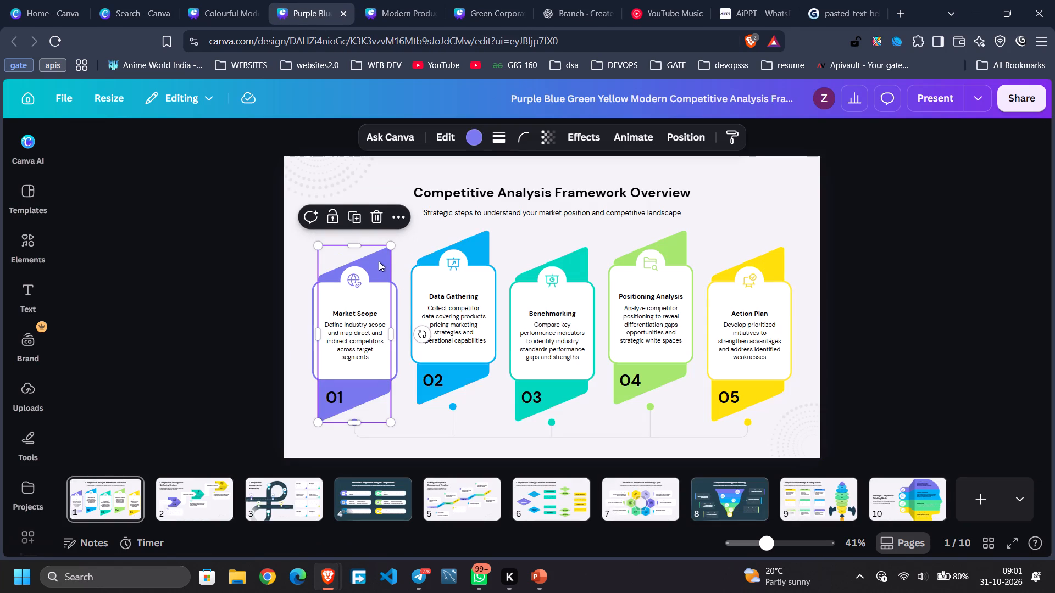
left_click(478, 236, "shift")
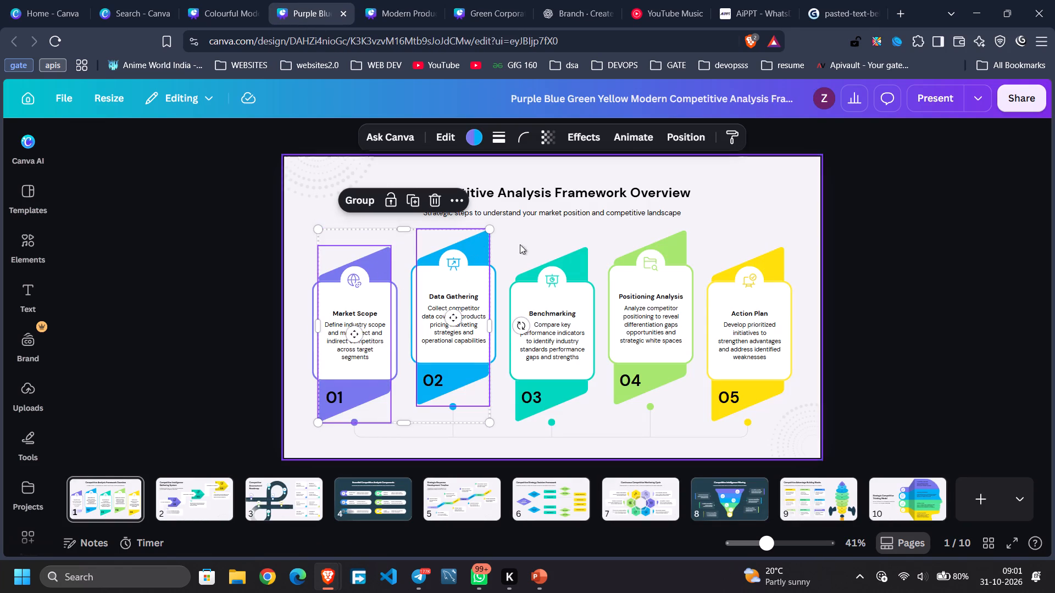
left_click(581, 253, "shift")
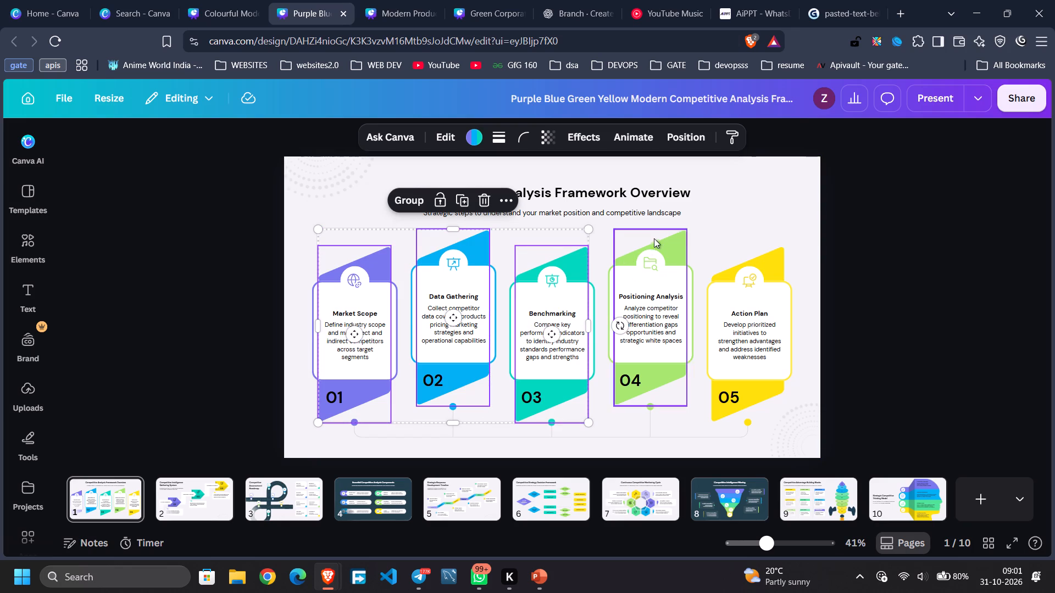
left_click(686, 240, "shift")
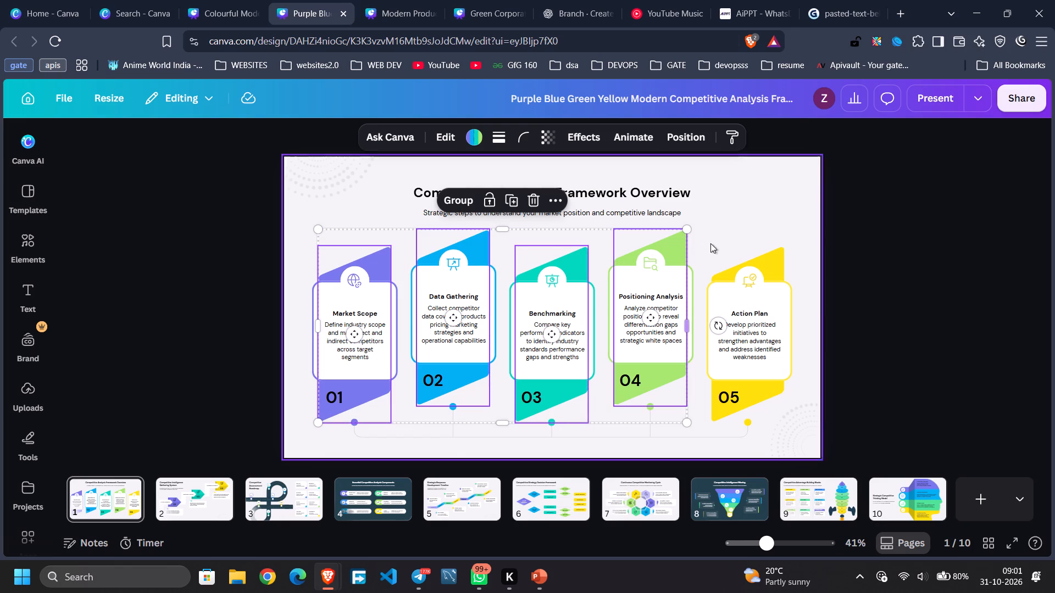
left_click(774, 255, "shift")
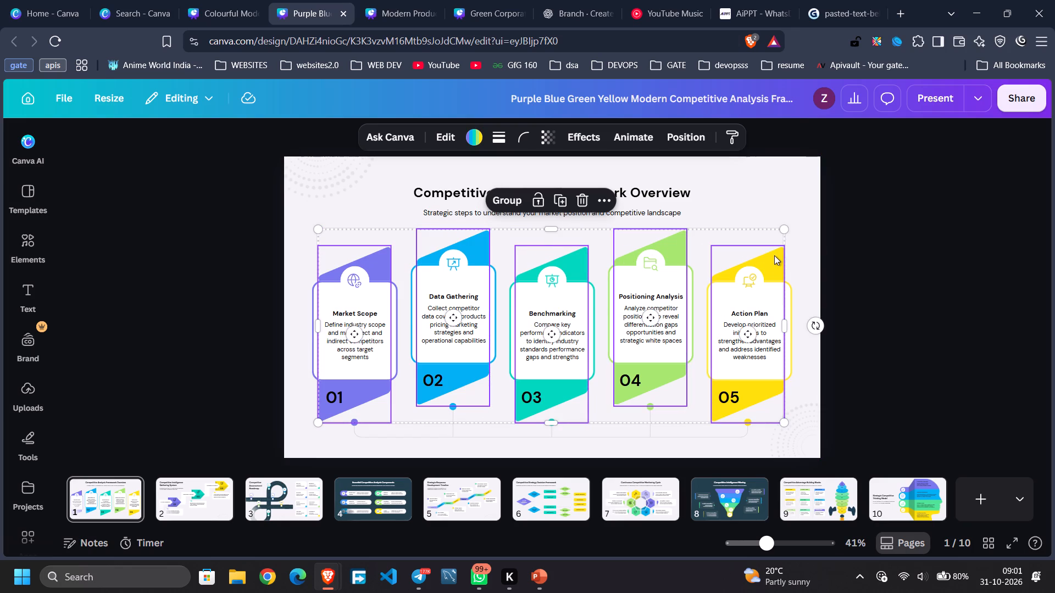
left_click(585, 200)
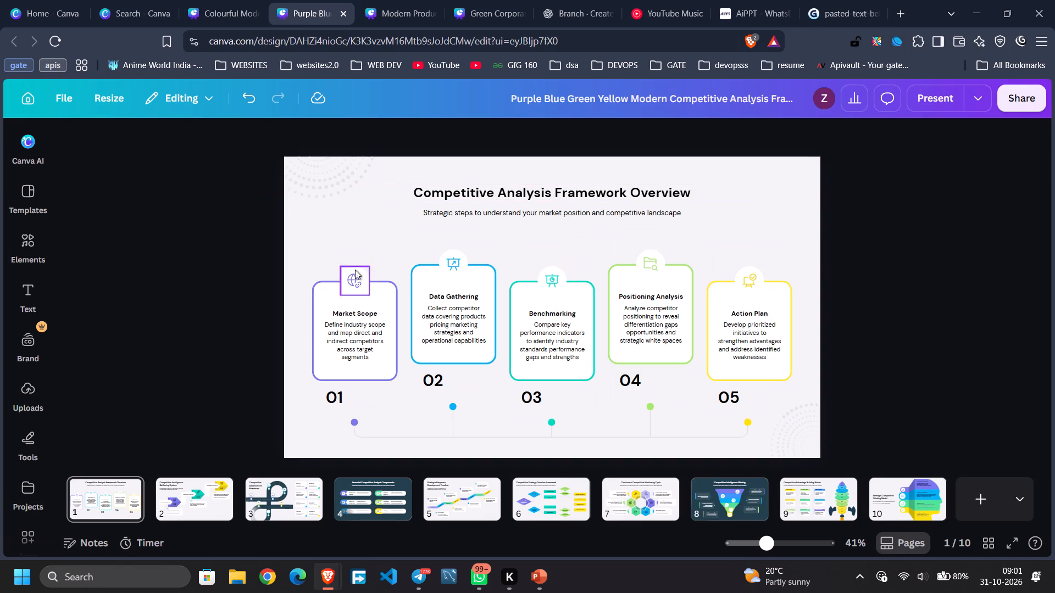
Select the five circular icons on the cards' top edges together and move them up, clear of the cards.
left_click_drag(377, 268, 364, 272)
left_click_drag(364, 272, 337, 276)
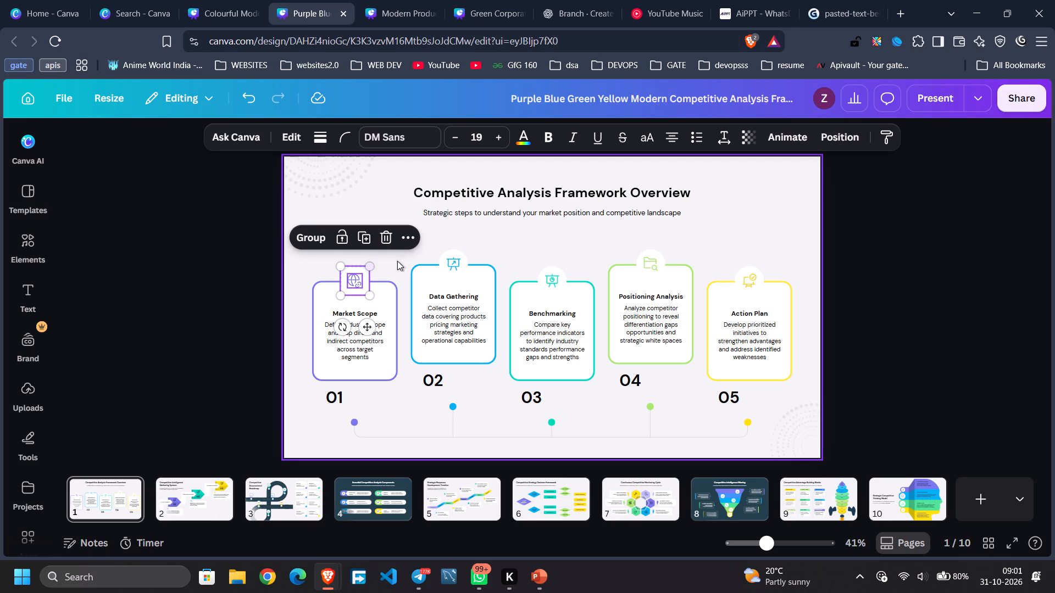
left_click_drag(427, 253, 474, 260, "shift")
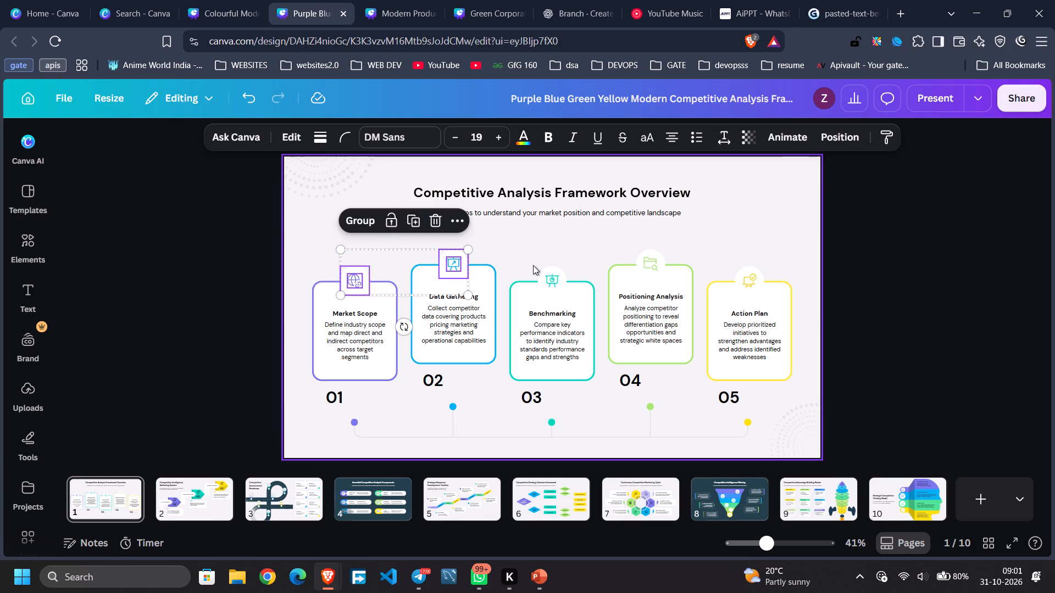
left_click_drag(533, 265, 573, 276, "shift")
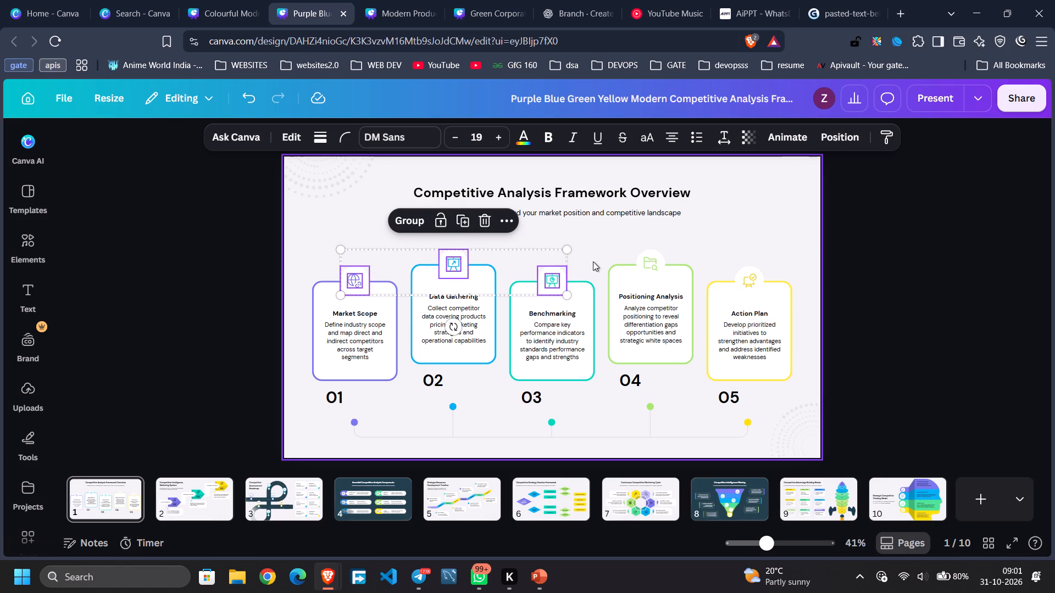
left_click_drag(625, 243, 692, 264, "shift")
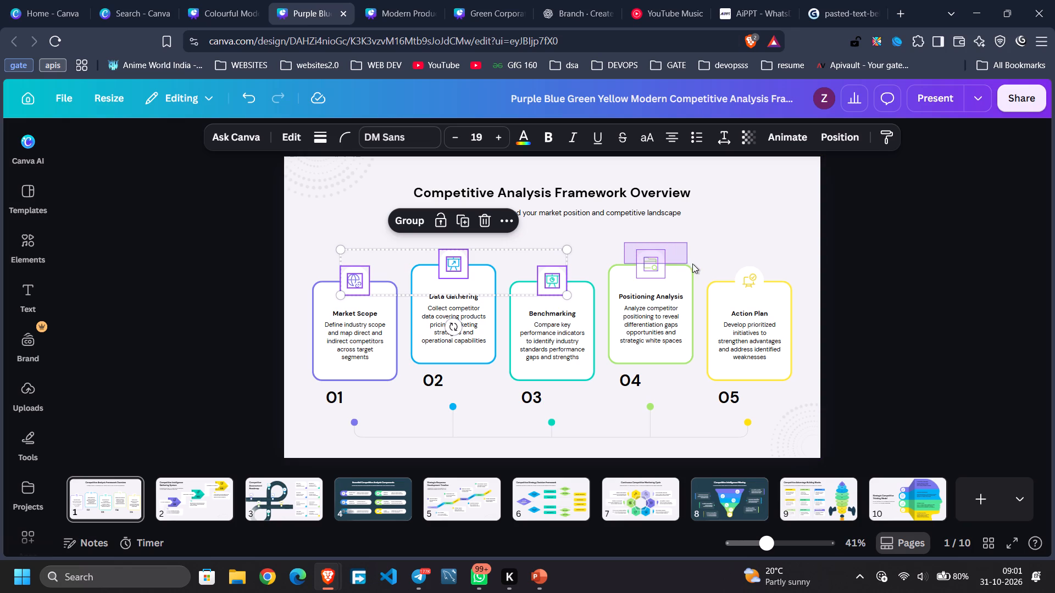
left_click_drag(692, 264, 696, 262, "shift")
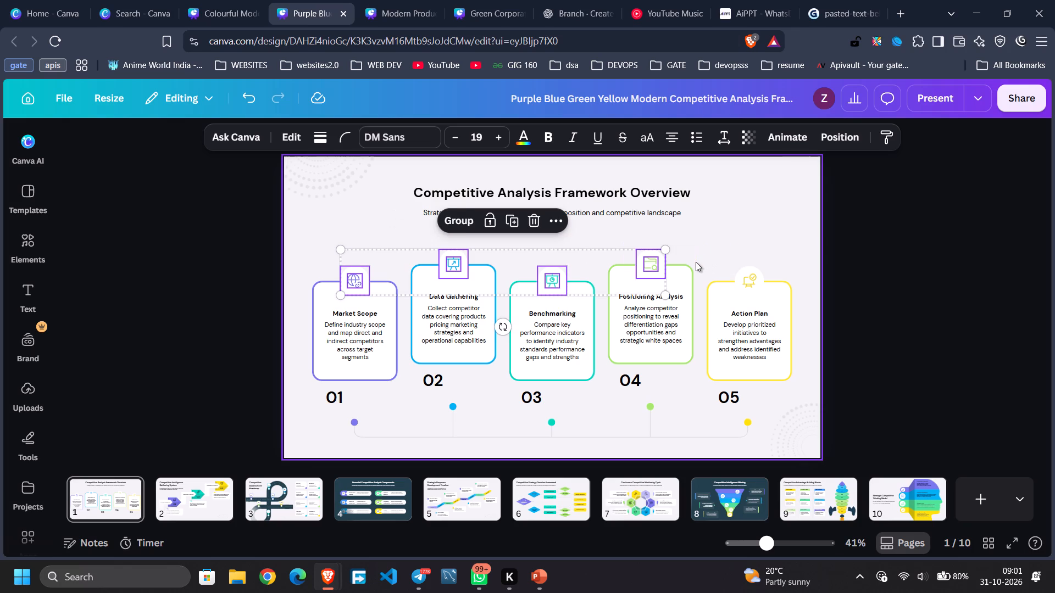
left_click_drag(727, 264, 763, 274, "shift")
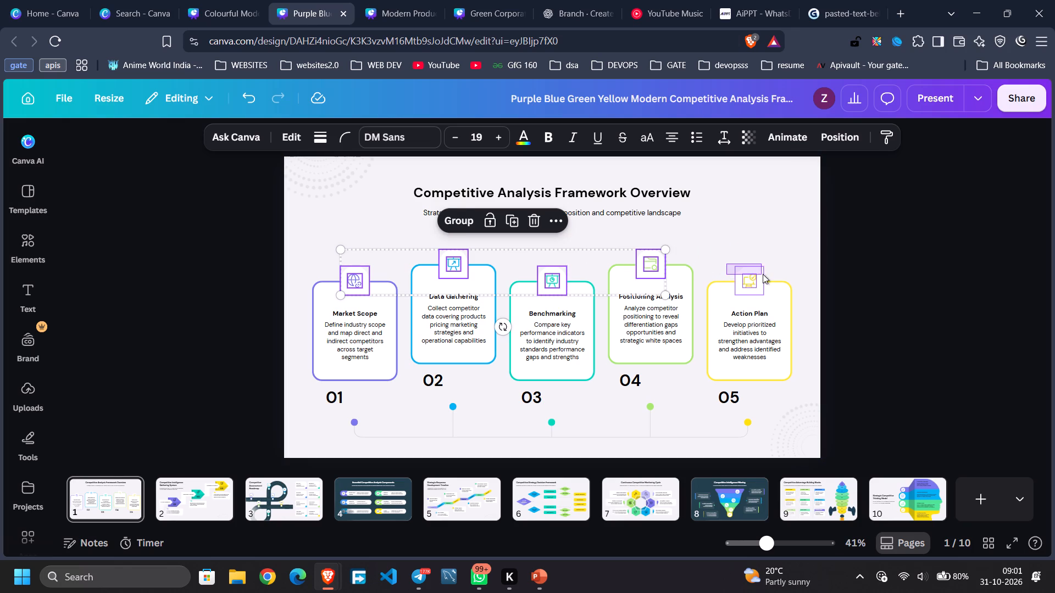
left_click_drag(763, 274, 770, 277, "shift")
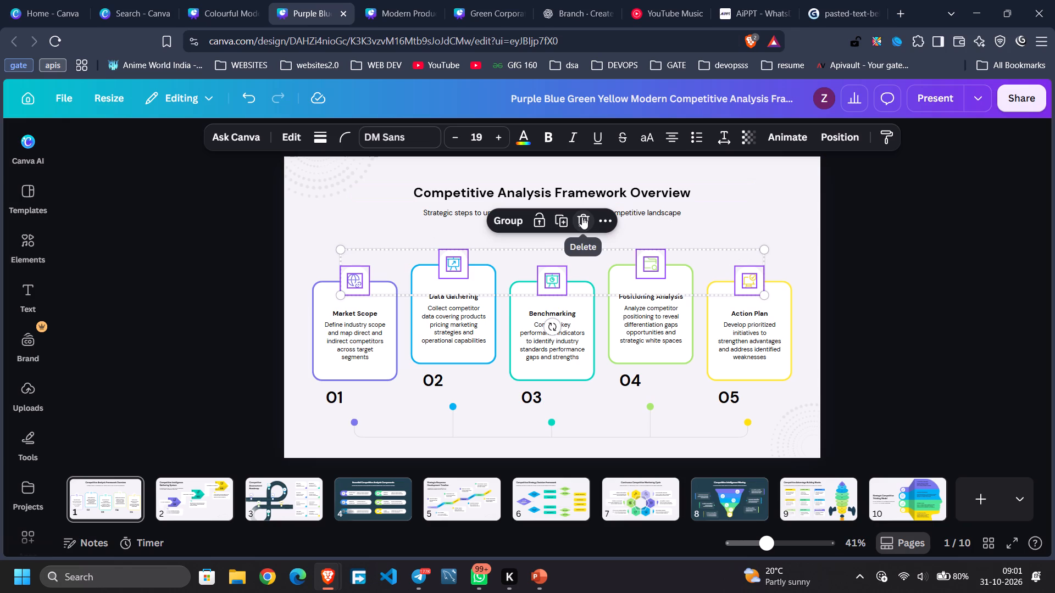
left_click_drag(593, 256, 587, 205)
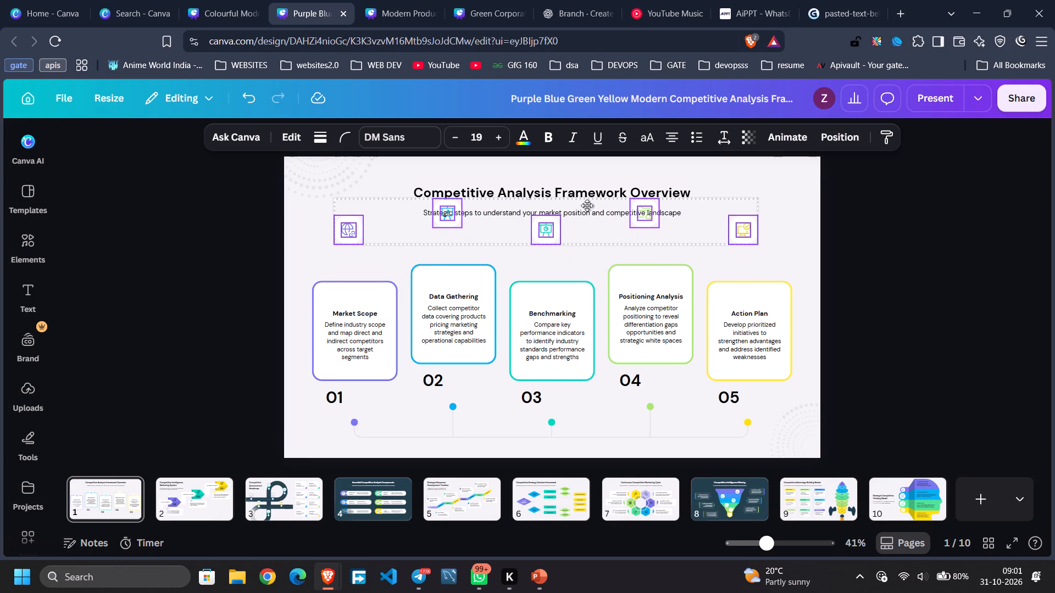
left_click_drag(587, 205, 581, 174)
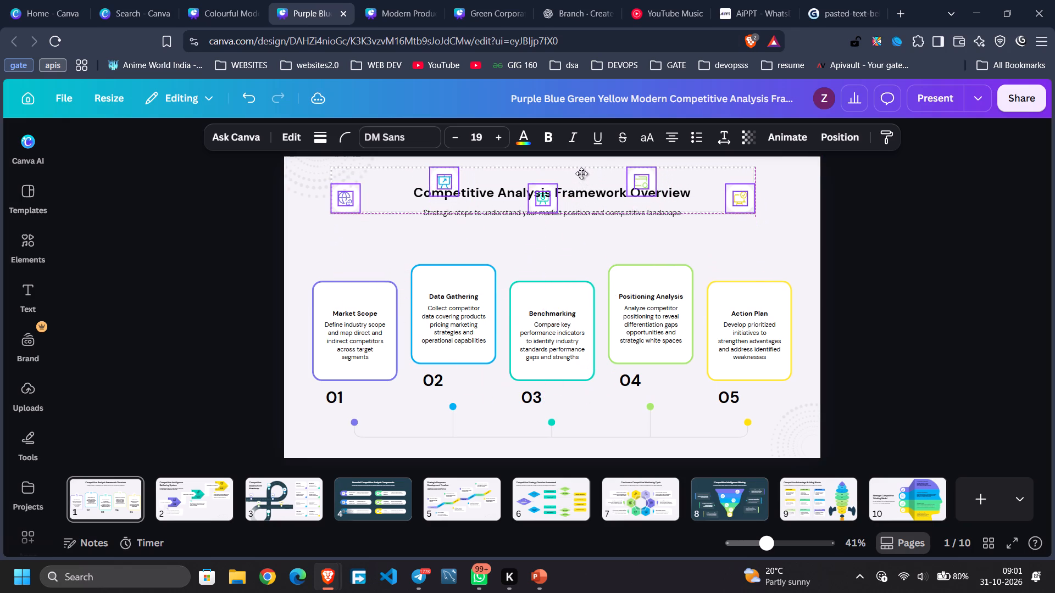
left_click_drag(581, 174, 574, 217)
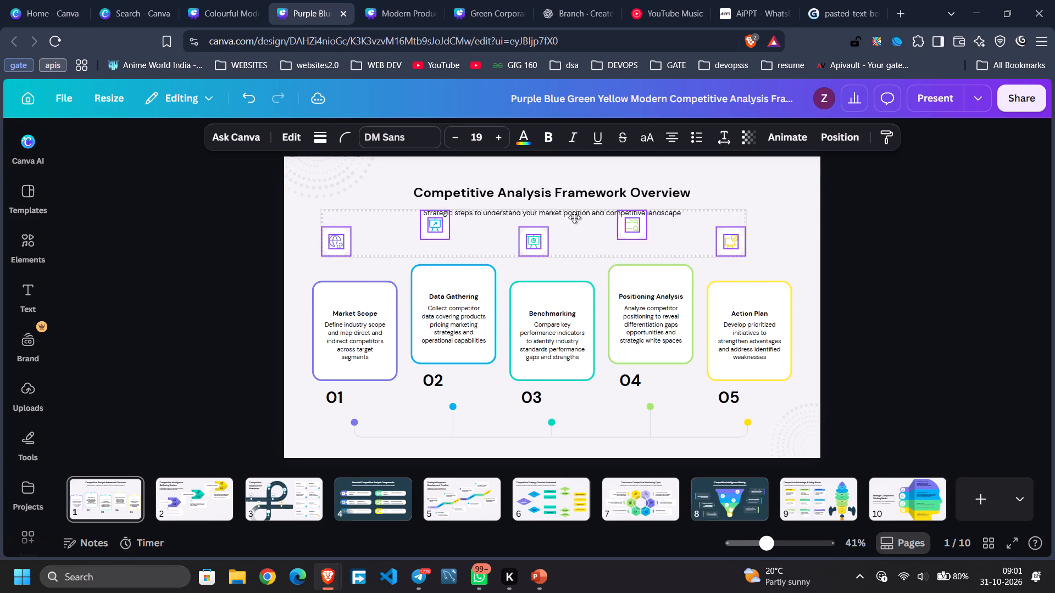
left_click_drag(574, 217, 579, 223)
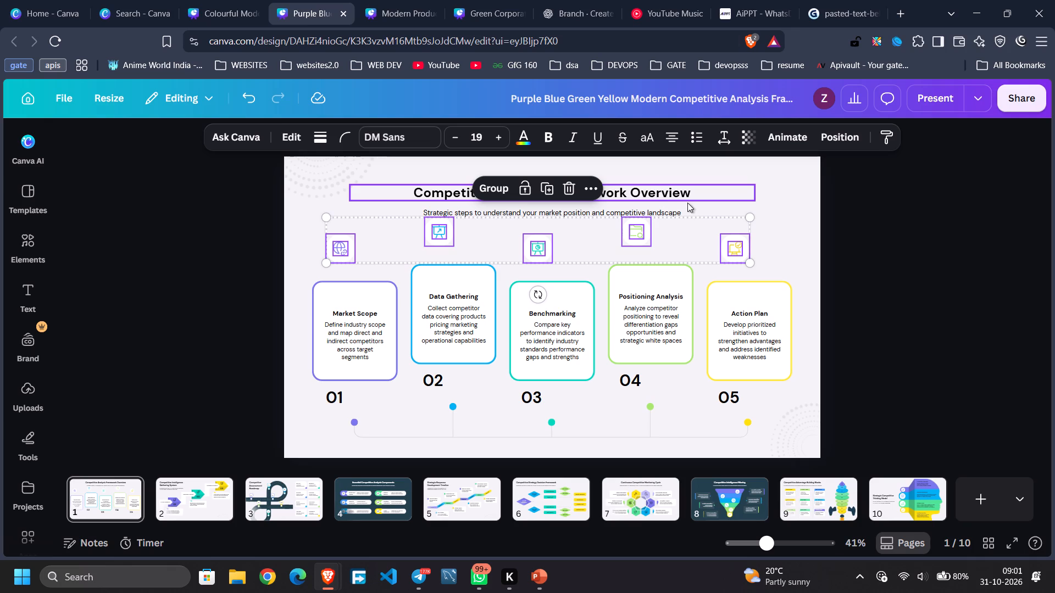
Delete the Competitive Analysis Framework Overview title and its subtitle from the page.
left_click_drag(695, 209, 696, 190)
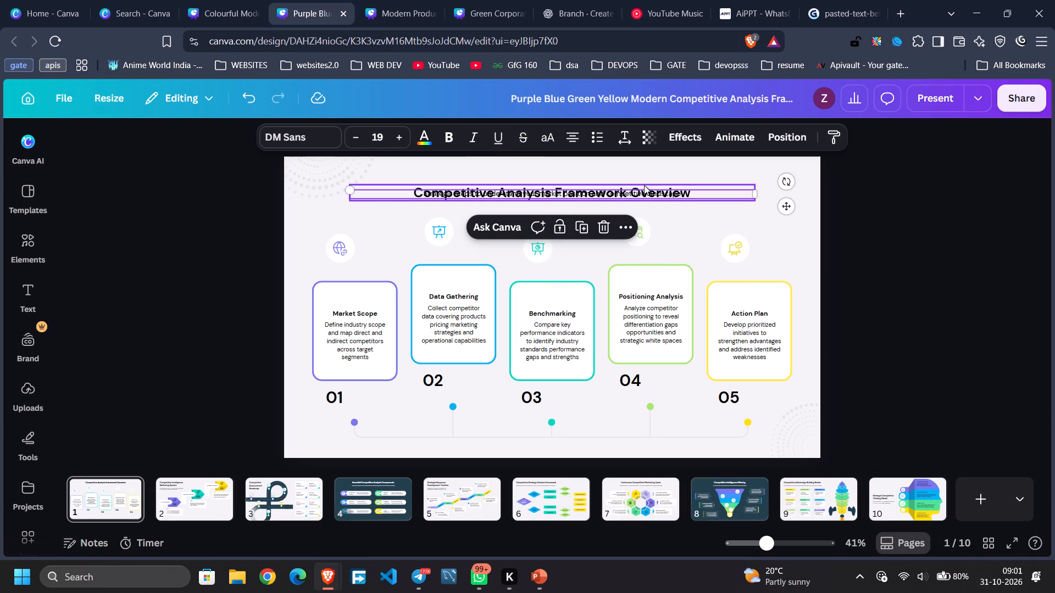
left_click_drag(685, 170, 510, 214)
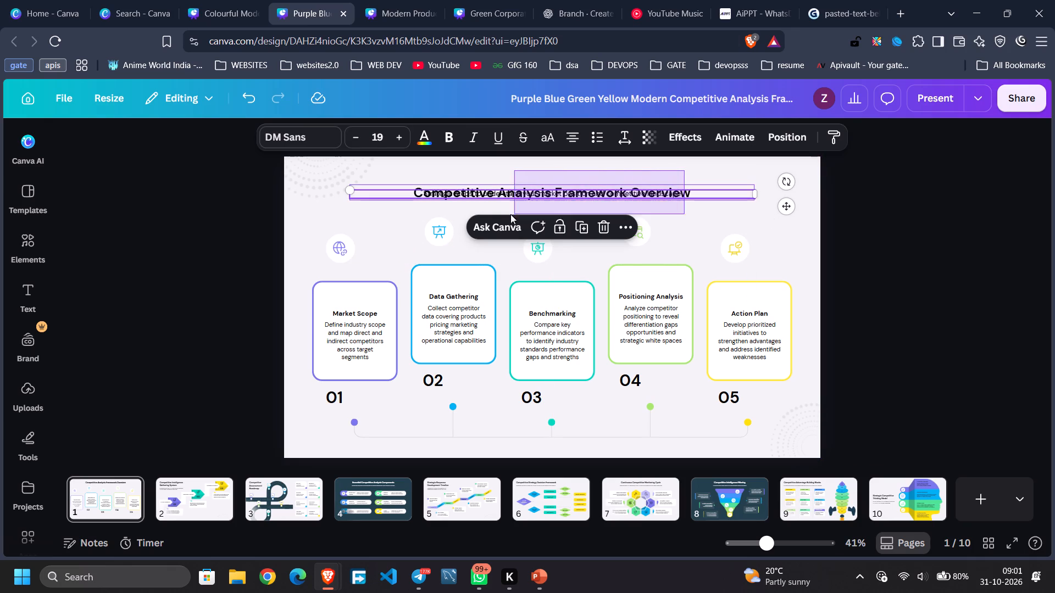
left_click_drag(510, 214, 410, 208)
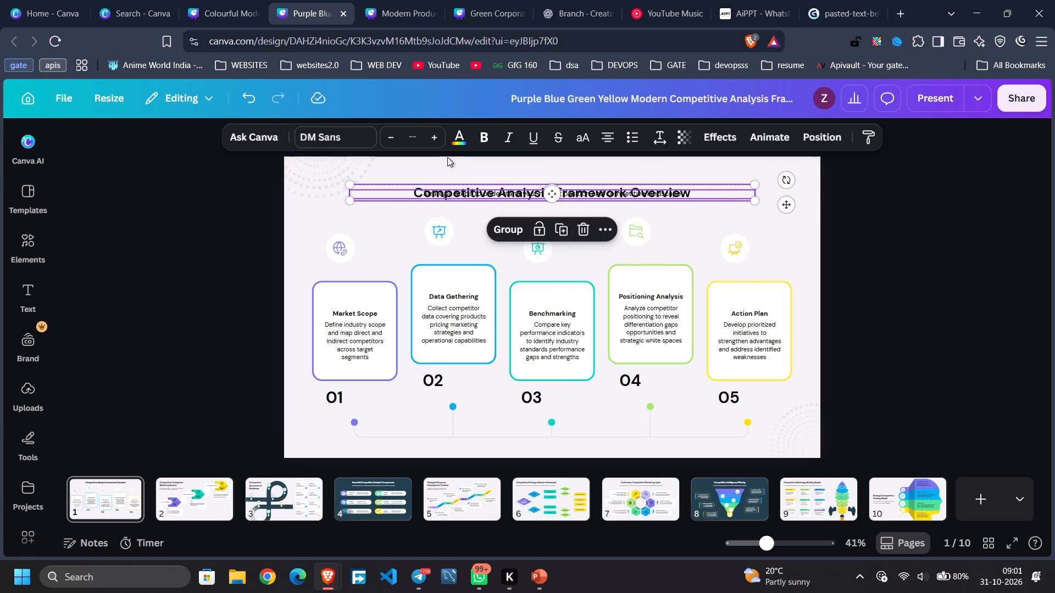
left_click(582, 231)
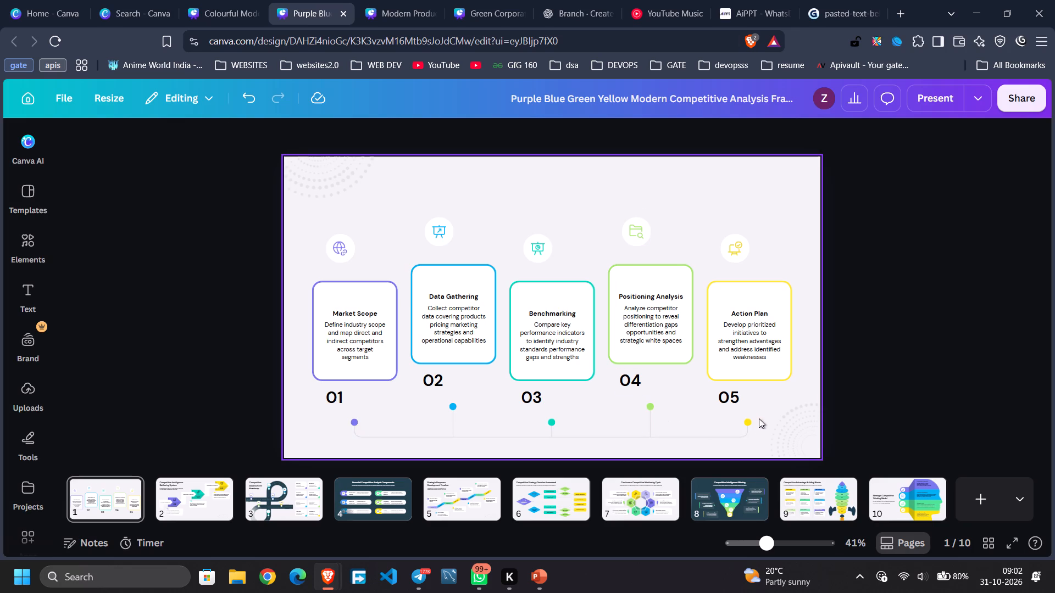
Move the connector line with its five coloured dots from below the cards to the space above the icons.
left_click_drag(761, 409, 351, 444)
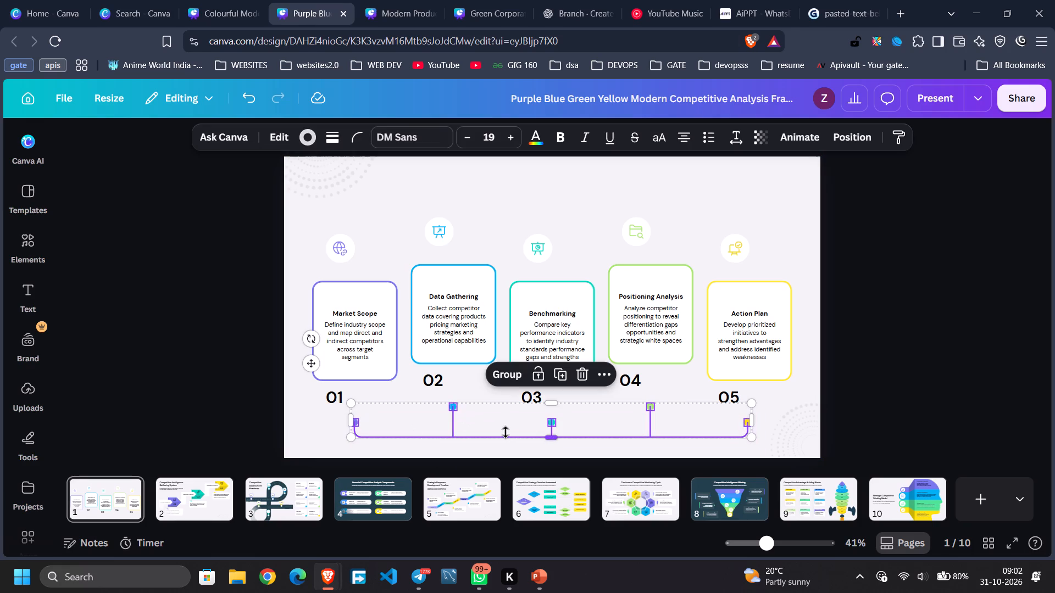
left_click_drag(506, 432, 504, 440)
left_click_drag(513, 434, 487, 215)
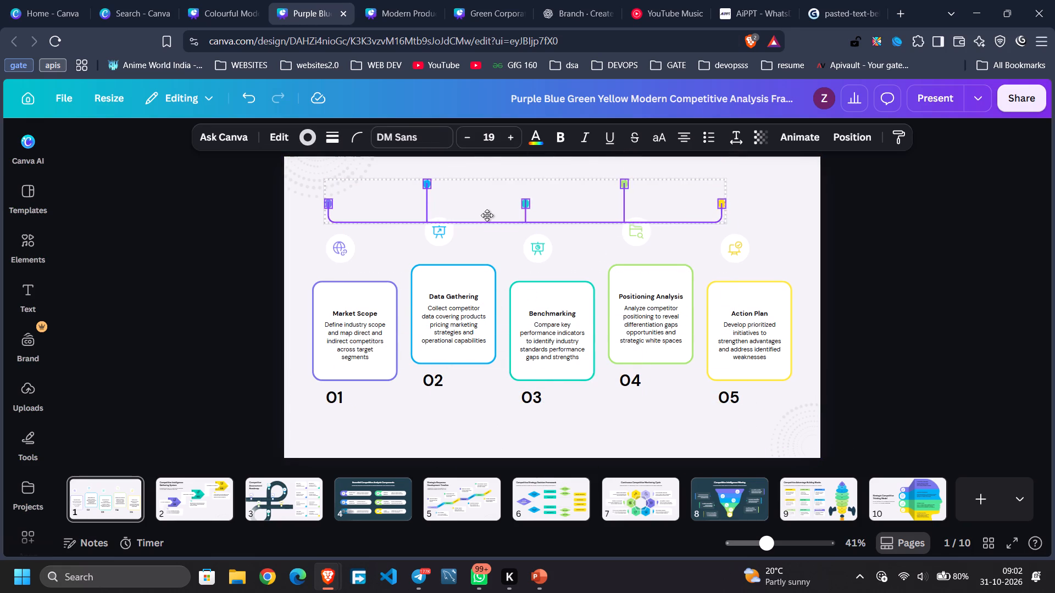
left_click_drag(487, 215, 498, 218)
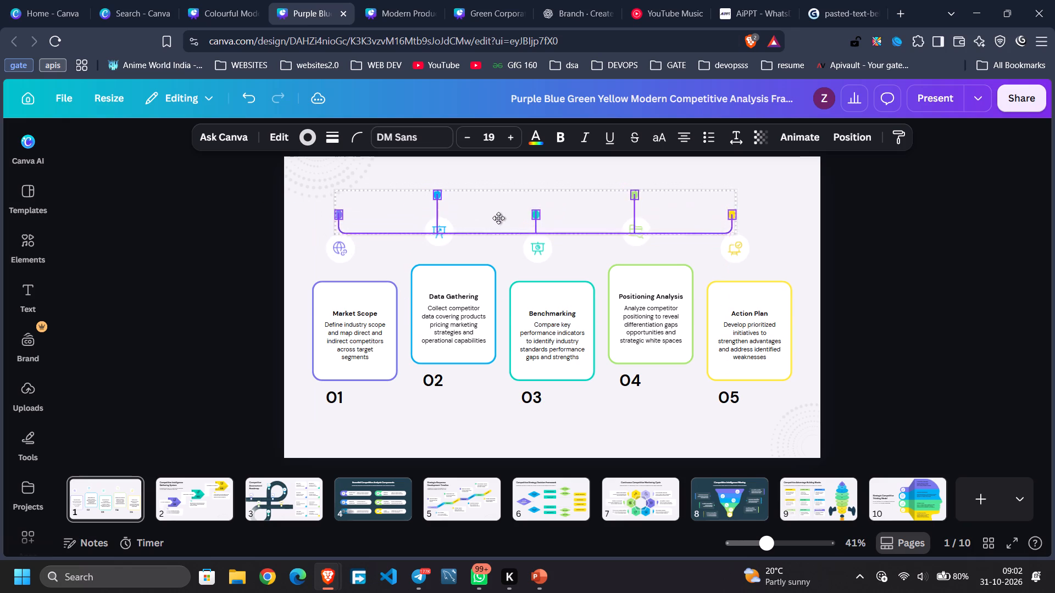
left_click_drag(498, 218, 492, 200)
left_click(386, 242)
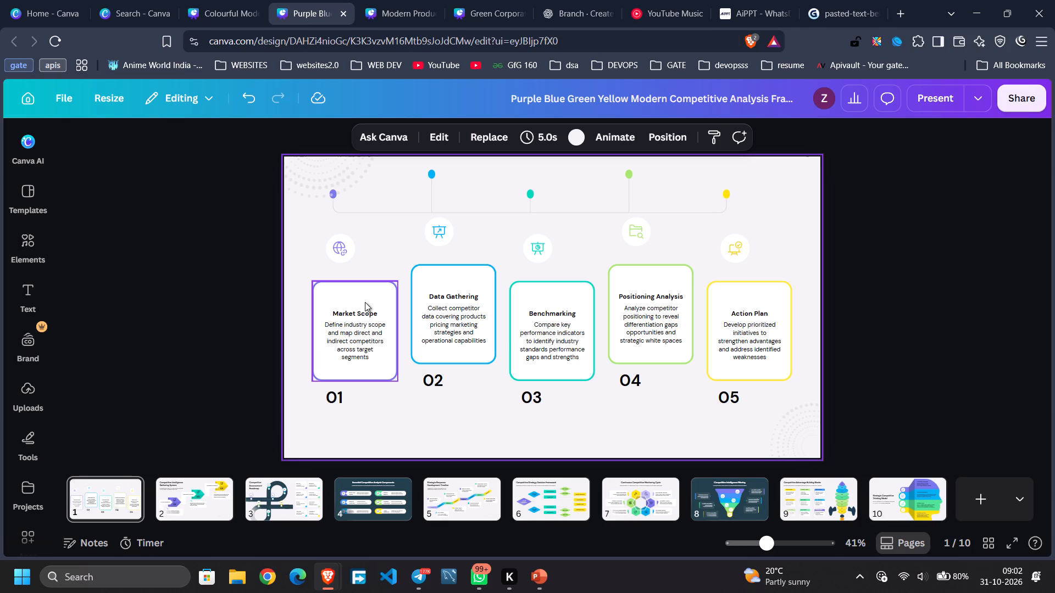
Copy the five cards with their texts and numbers 01 to 05 from the template page onto Objectives slide 4.
left_click_drag(306, 294, 649, 376)
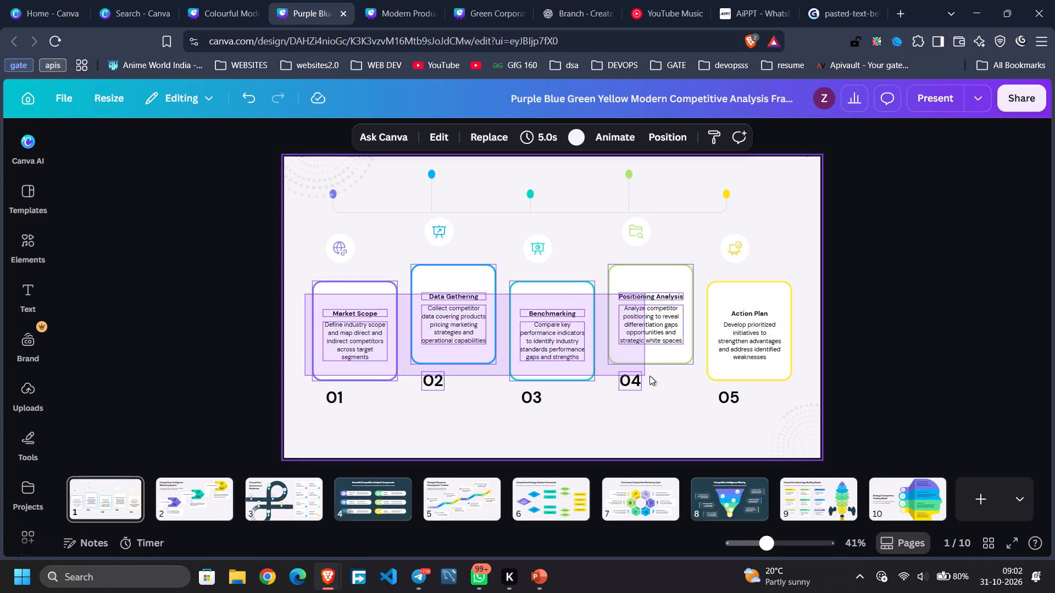
left_click_drag(649, 376, 831, 402)
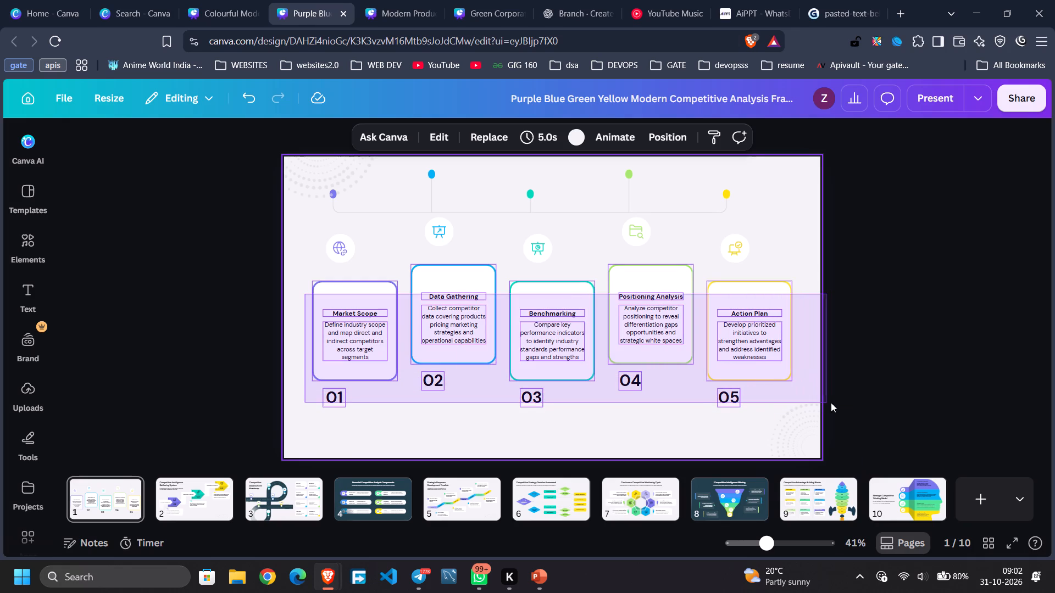
left_click_drag(831, 402, 793, 394)
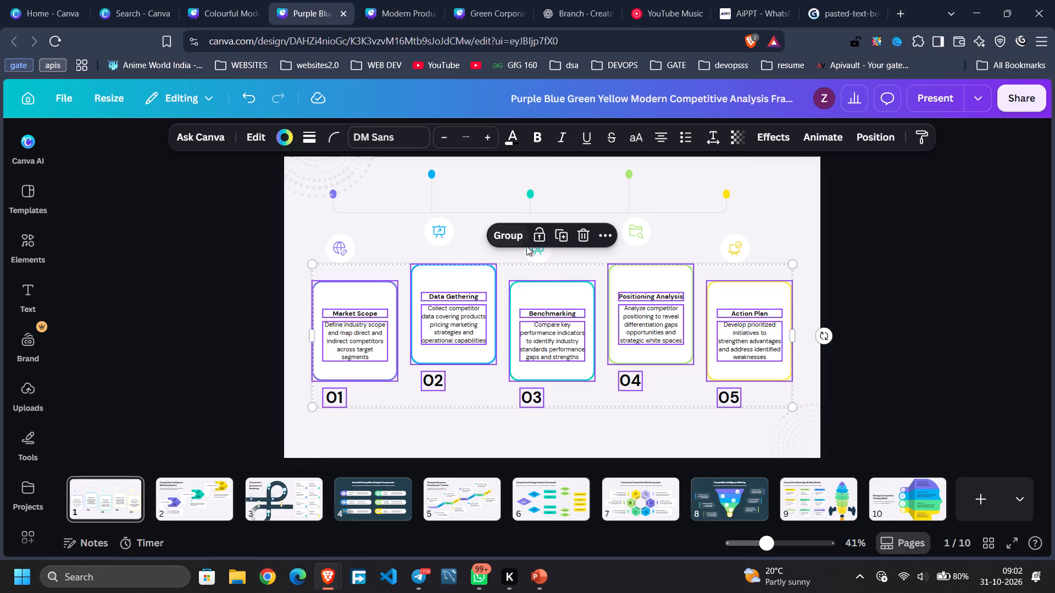
key("ctrl+c")
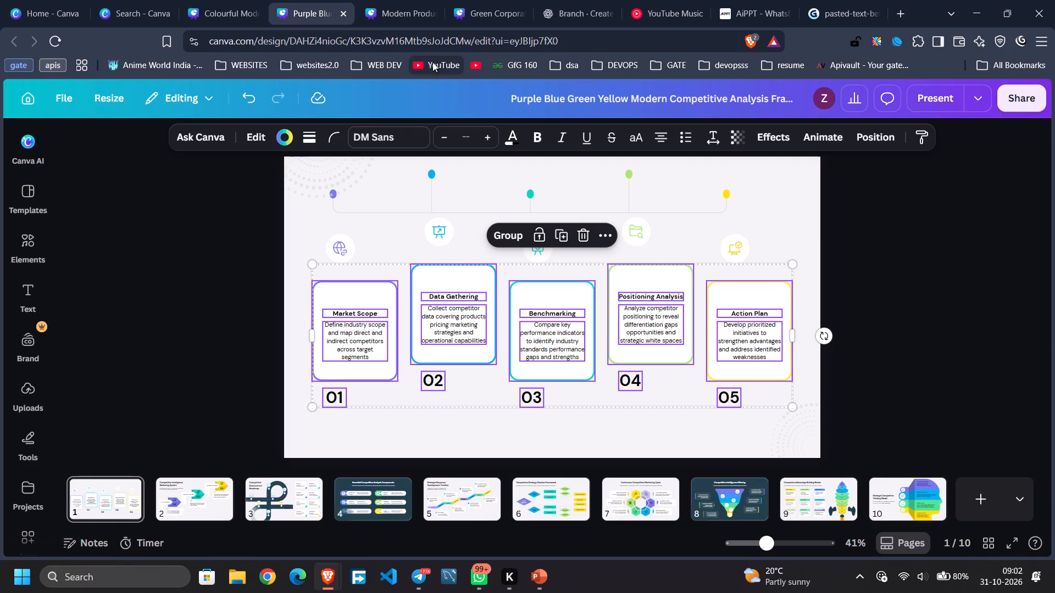
left_click(407, 18)
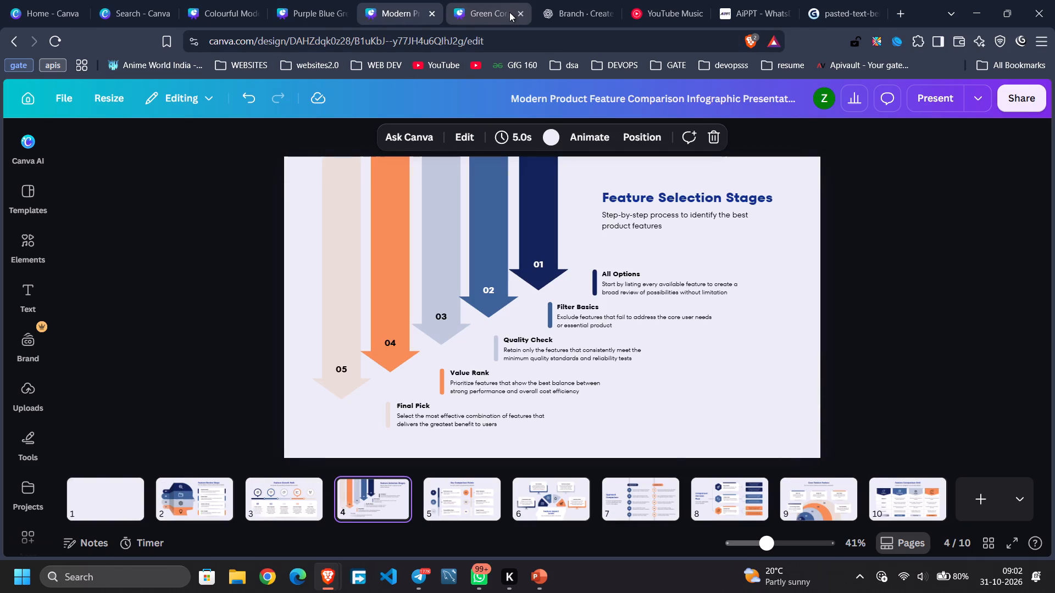
left_click(477, 10)
left_click(584, 256)
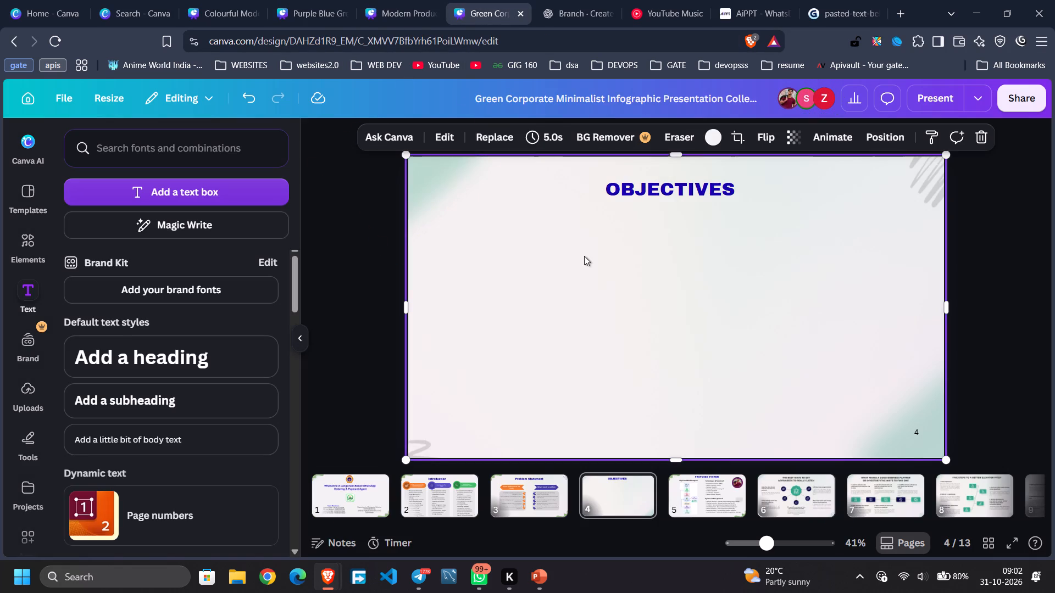
key("ctrl+v")
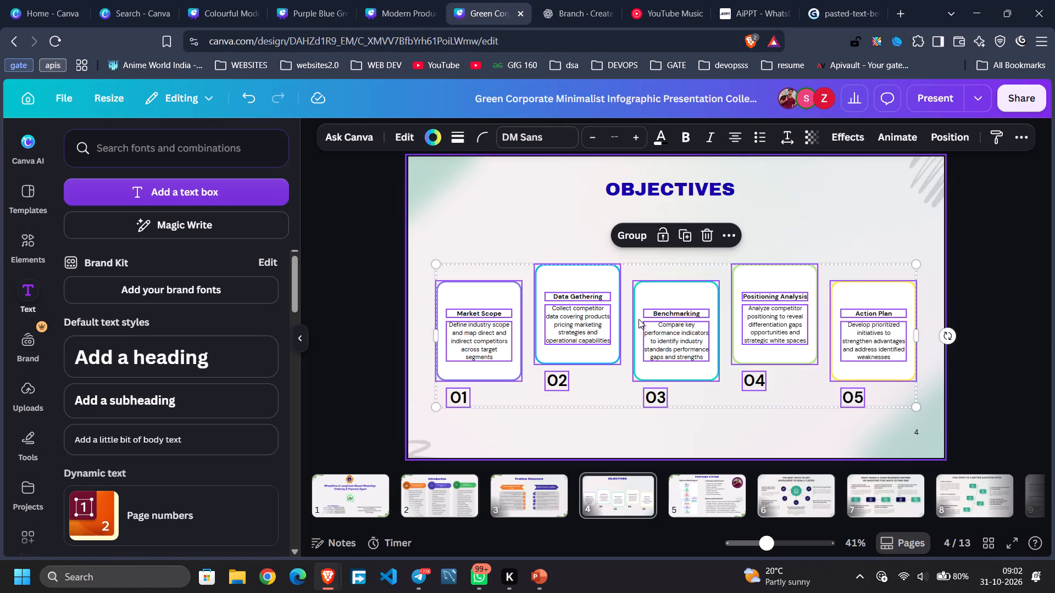
Move the pasted five cards and their numbers up together so they sit just below the OBJECTIVES title.
key("Up")
key("Up")
key("Up")
key("Up")
key("Up")
key("Up")
key("Up")
key("Up")
key("Up")
key("Up")
key("Up")
key("Up")
key("Up")
key("Up")
key("Up")
key("Up")
key("Up")
key("Up")
key("Up")
key("Up")
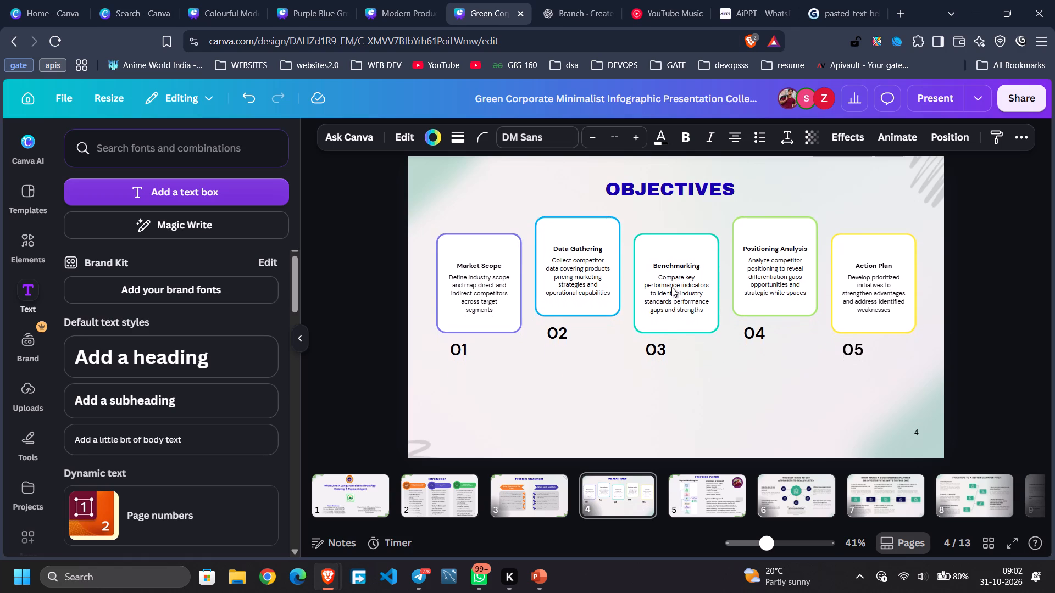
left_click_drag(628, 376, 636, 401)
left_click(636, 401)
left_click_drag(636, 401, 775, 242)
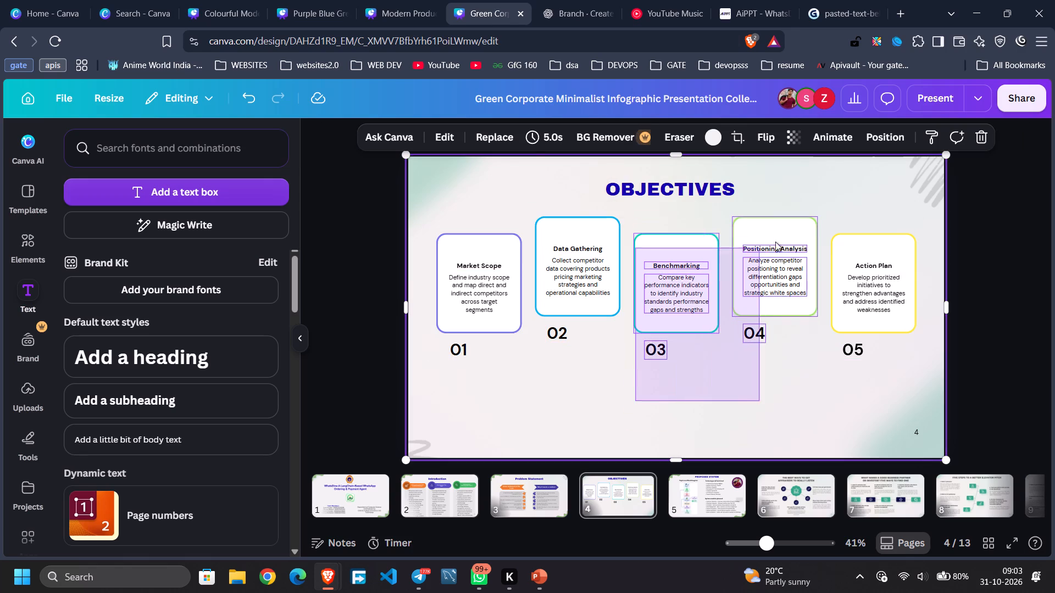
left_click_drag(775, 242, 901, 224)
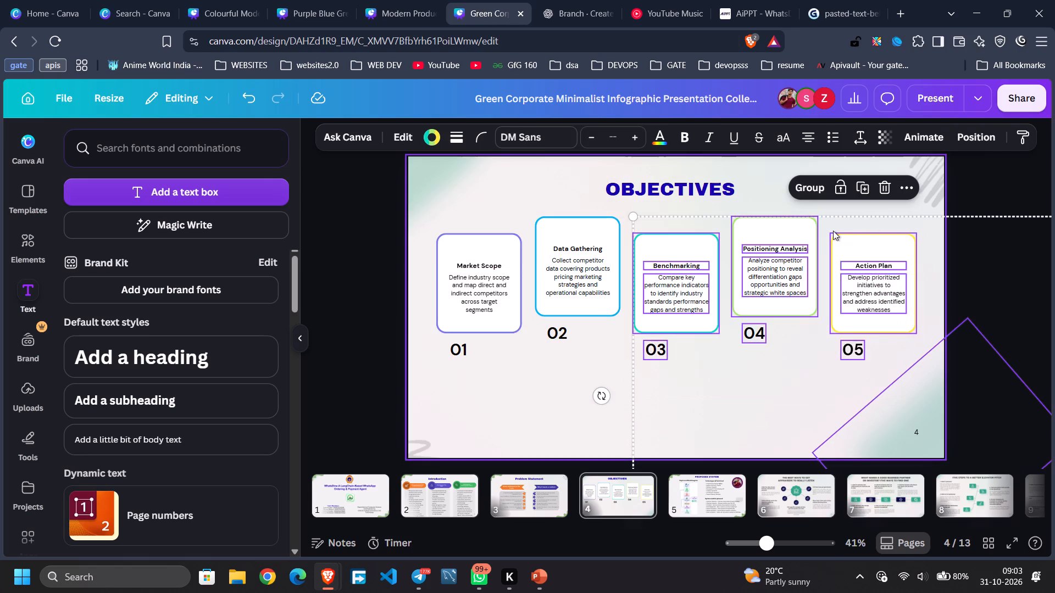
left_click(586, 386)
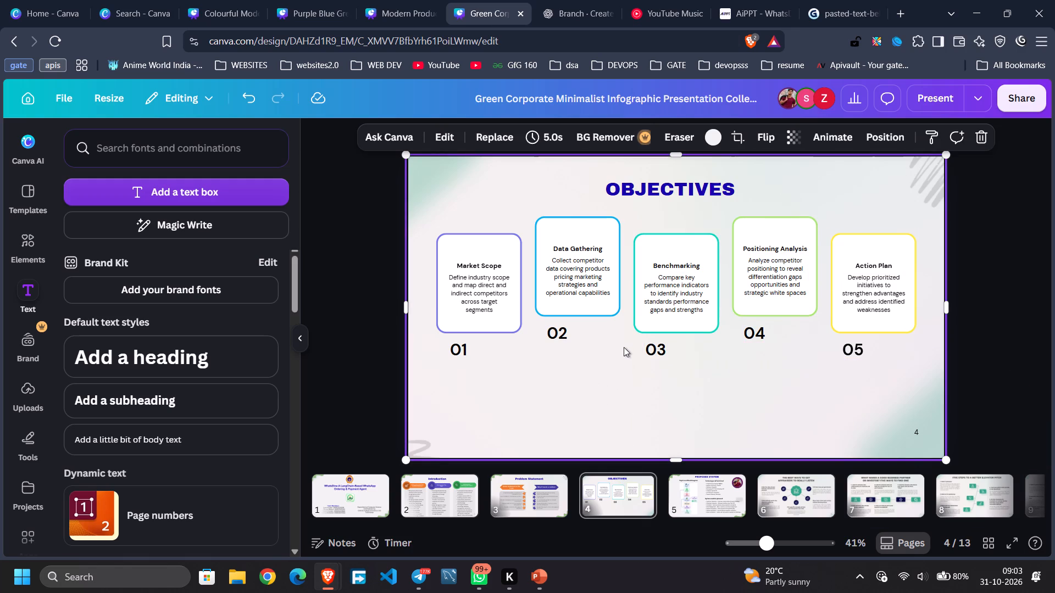
Move the Benchmarking, Positioning Analysis and Action Plan cards with their numbers into a second row, starting beneath the Market Scope card.
left_click_drag(625, 362, 790, 258)
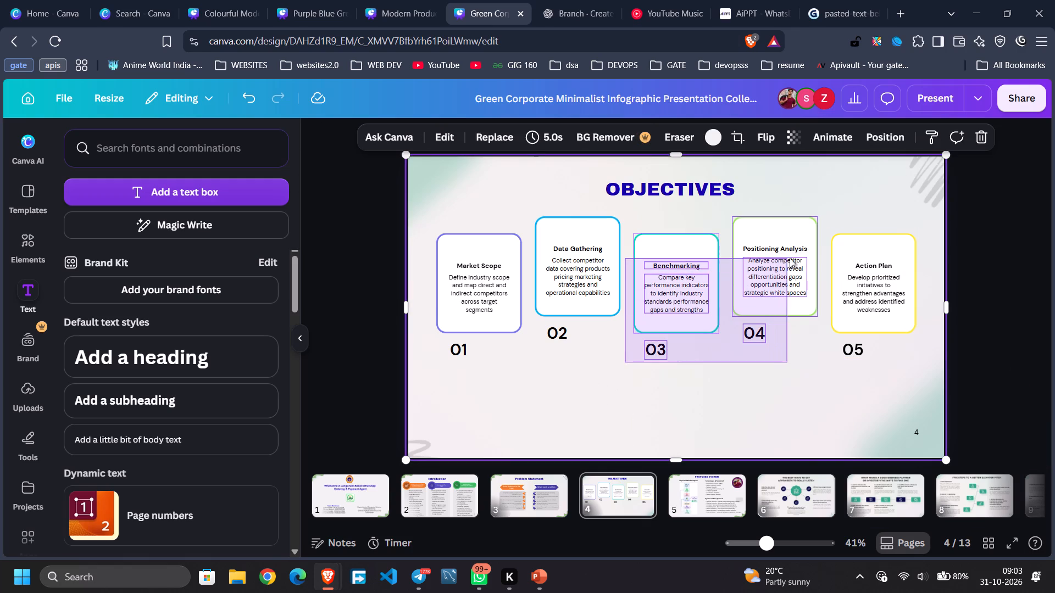
left_click_drag(790, 258, 935, 232)
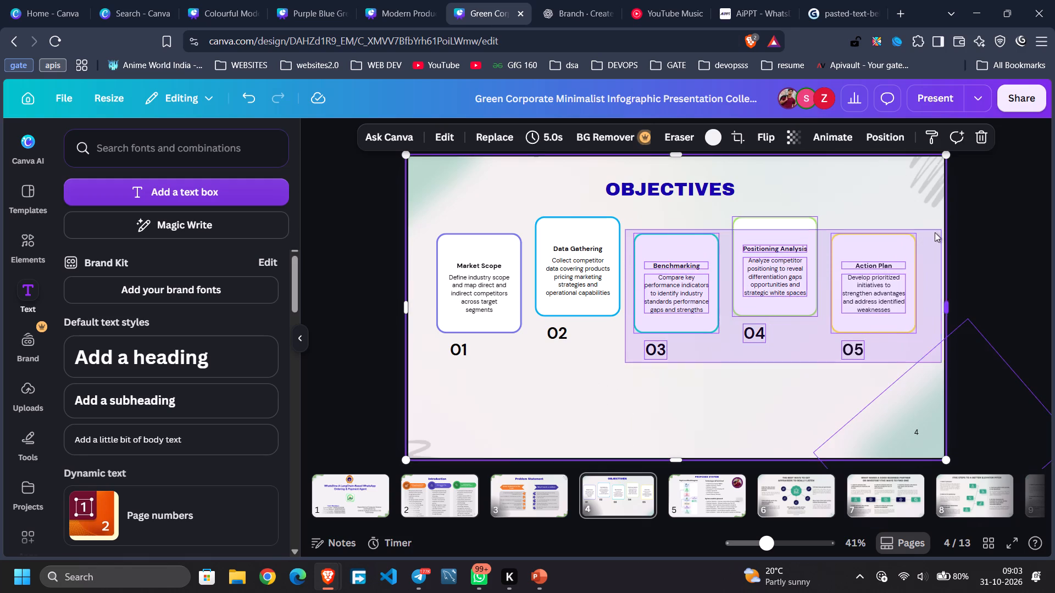
left_click_drag(935, 232, 916, 226)
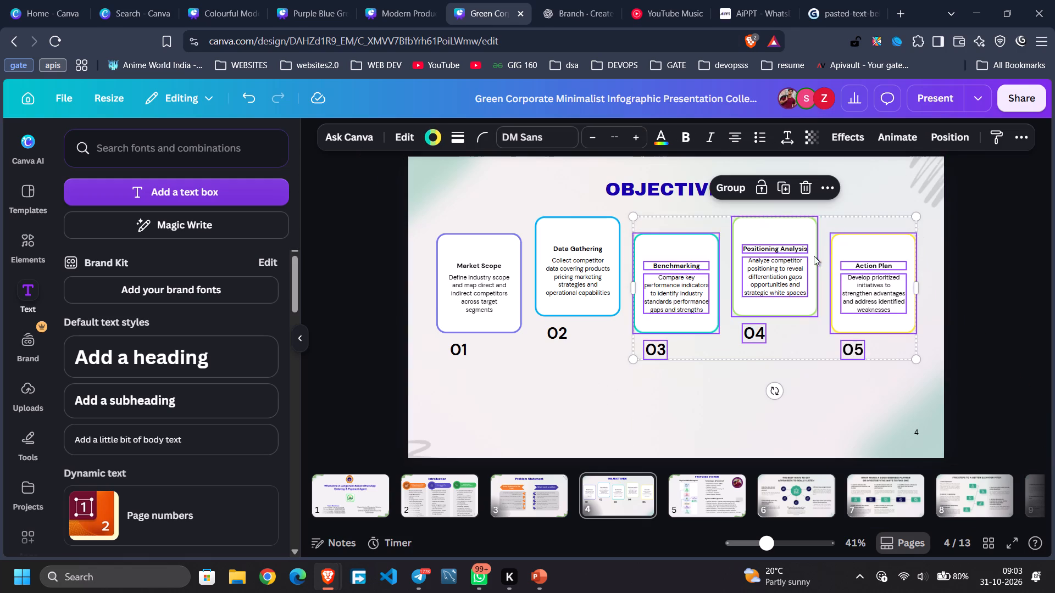
left_click_drag(798, 268, 612, 373)
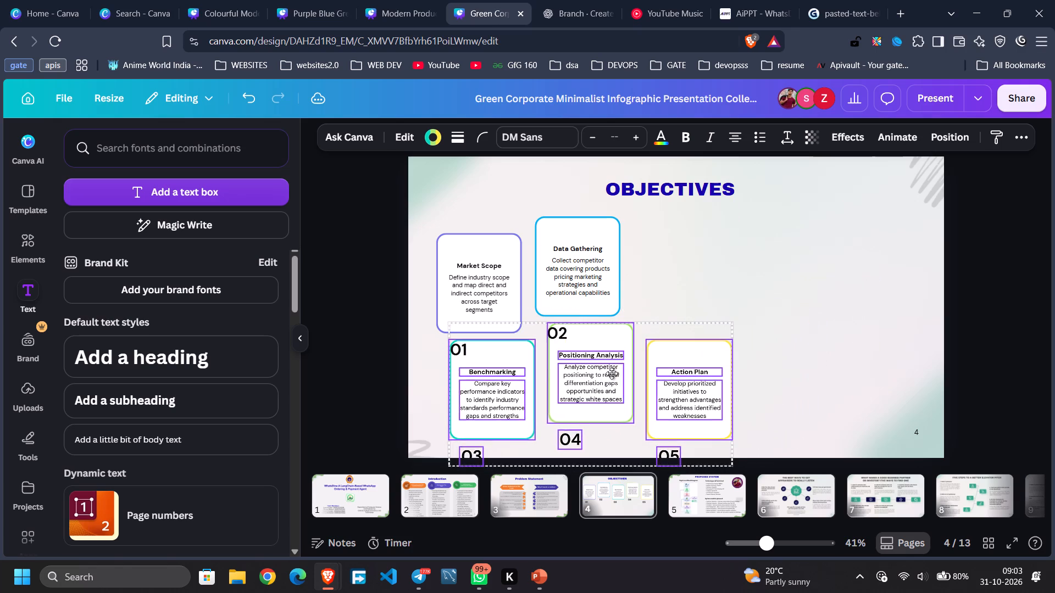
left_click_drag(612, 373, 604, 372)
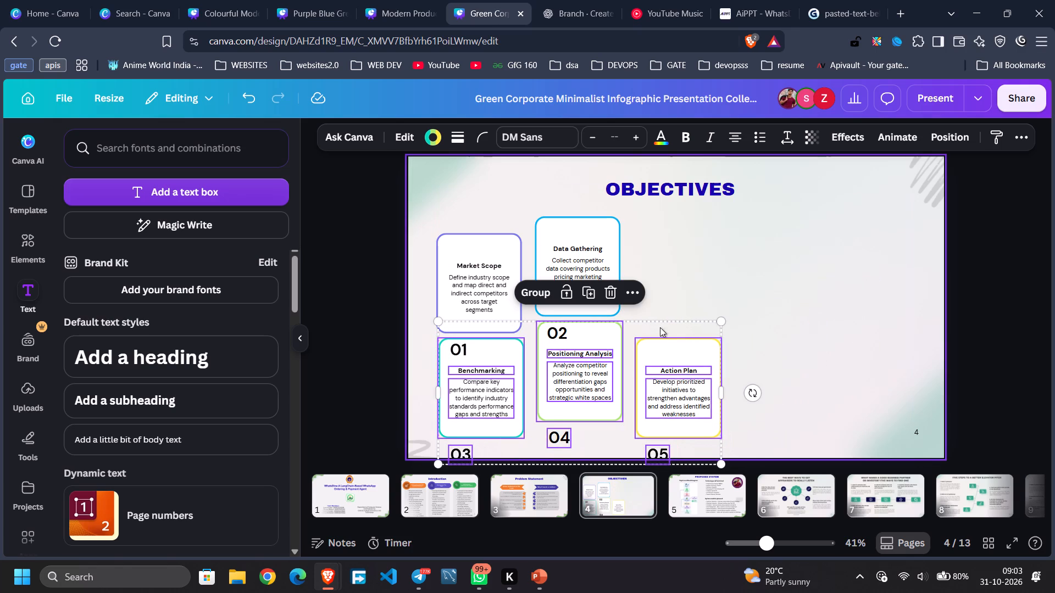
left_click(675, 276)
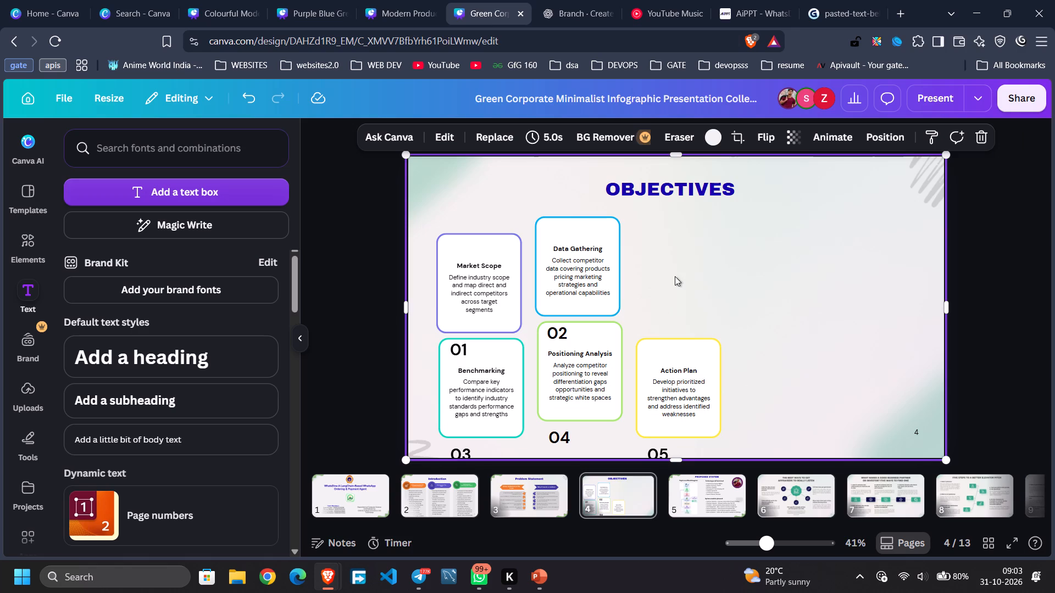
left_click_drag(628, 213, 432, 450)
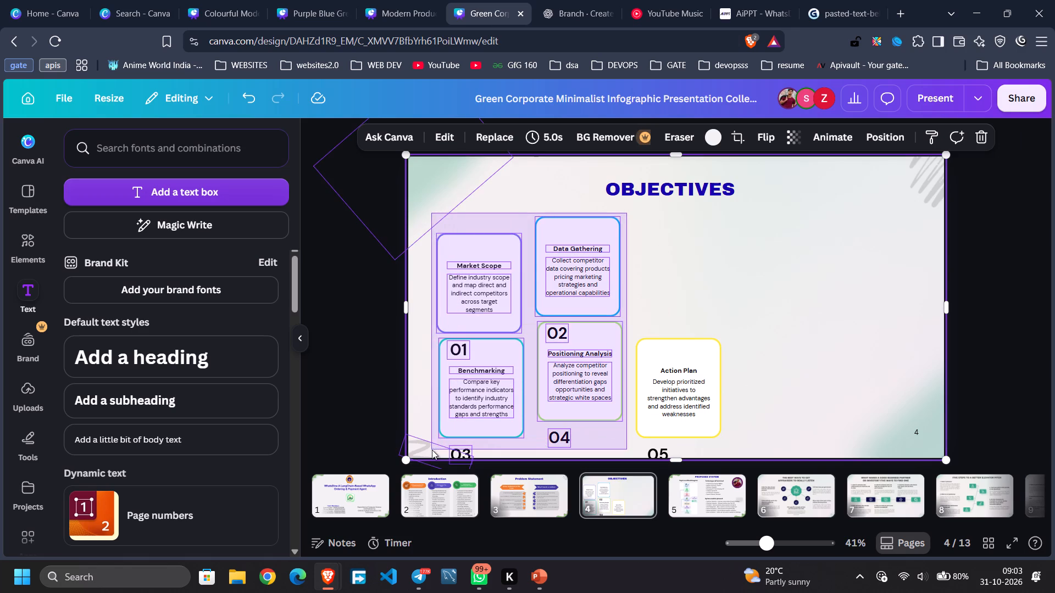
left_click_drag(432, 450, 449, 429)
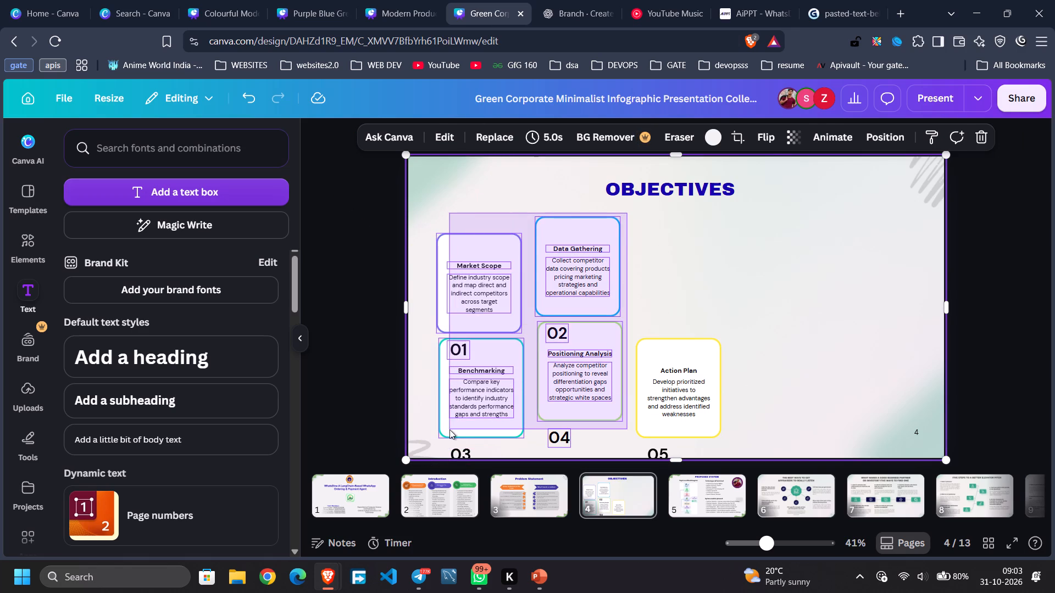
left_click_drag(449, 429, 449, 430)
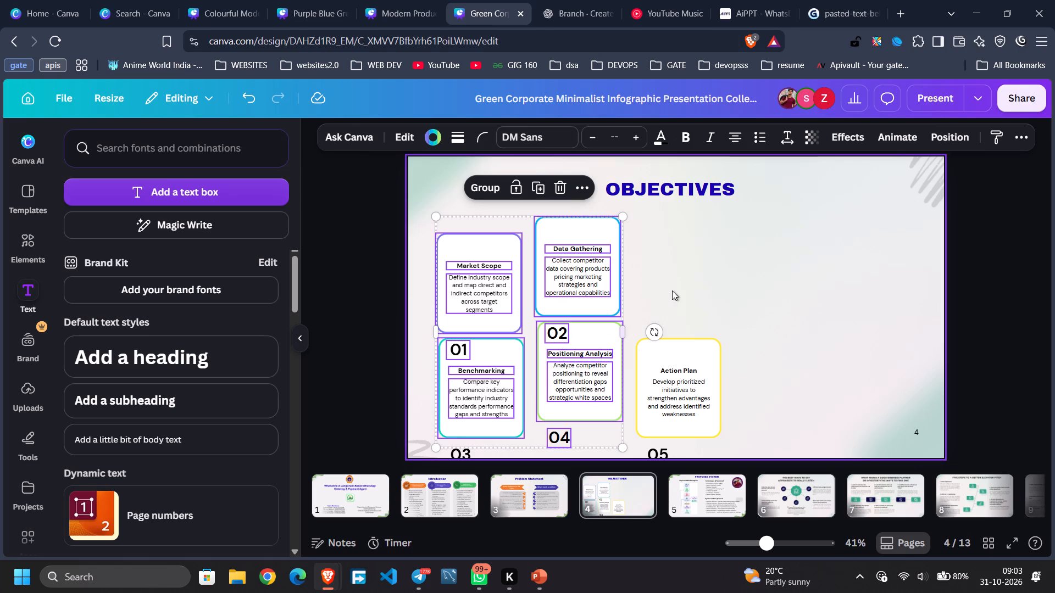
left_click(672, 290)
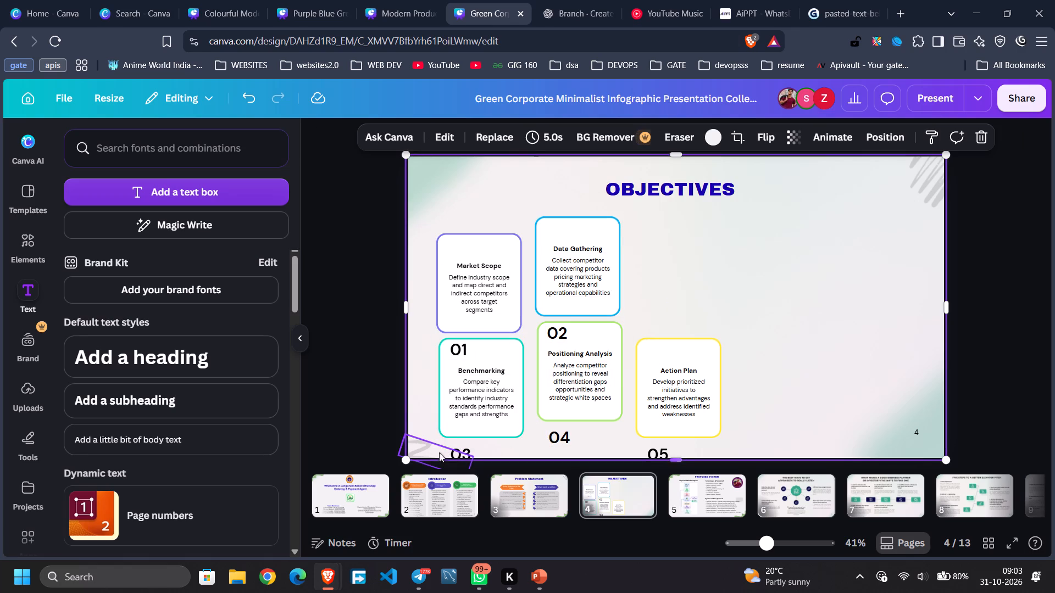
Delete the grey scribble decoration from the slide's bottom-left corner.
left_click(423, 447)
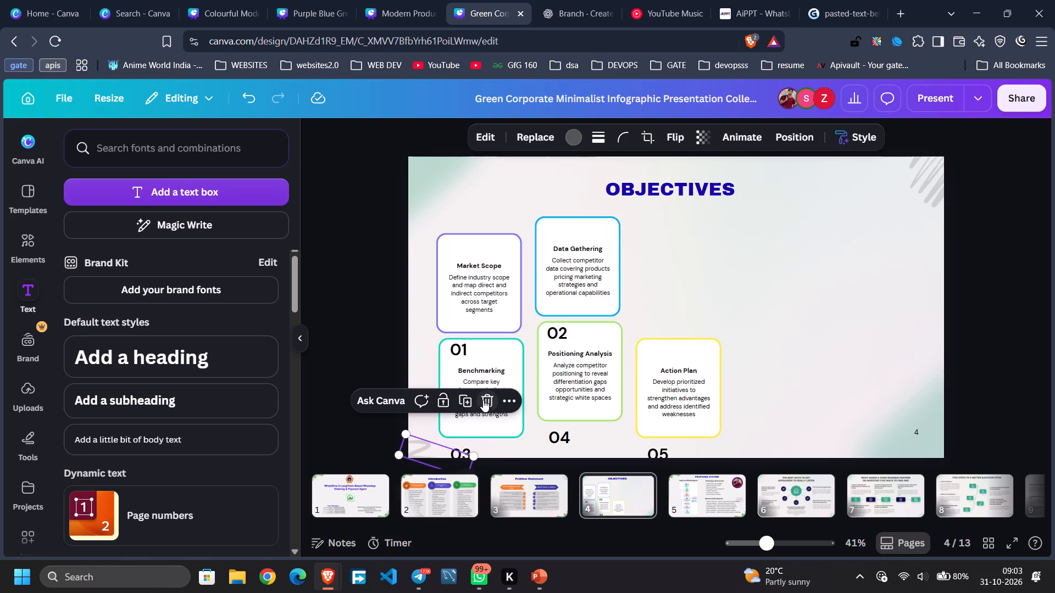
left_click(484, 399)
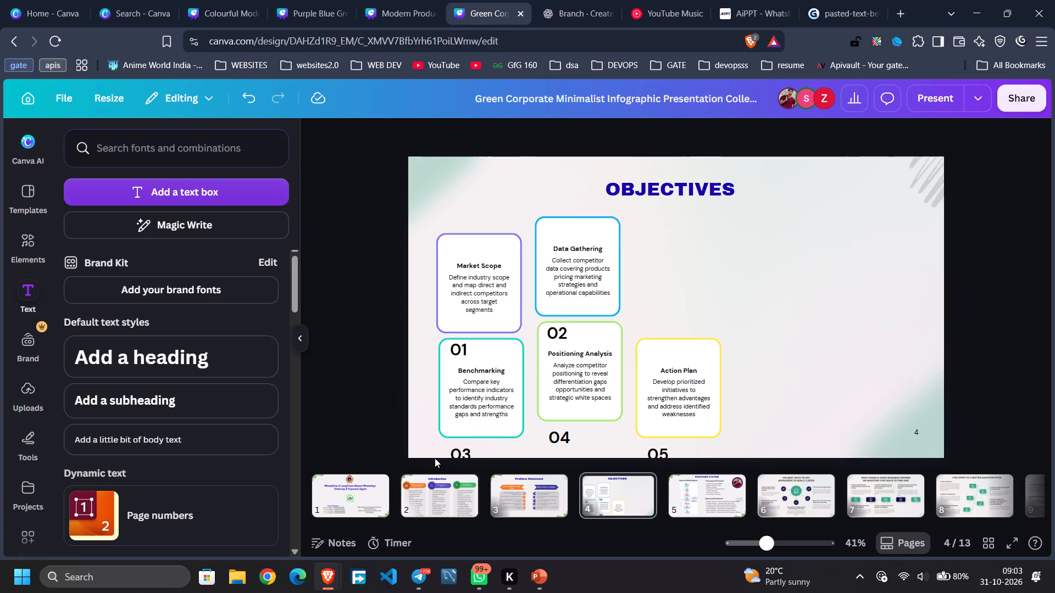
left_click_drag(434, 457, 589, 260)
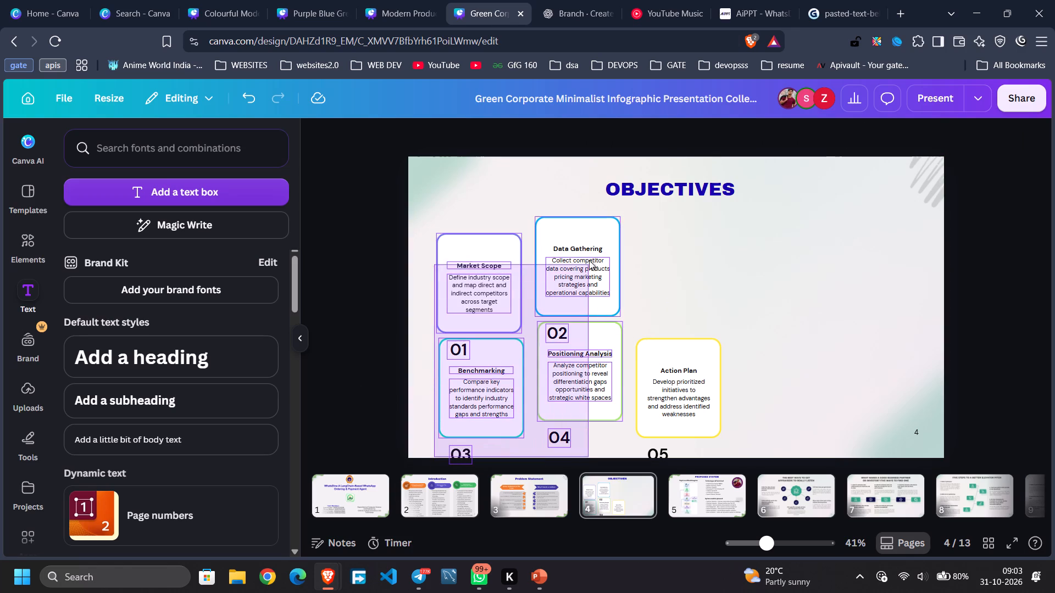
left_click_drag(589, 260, 618, 244)
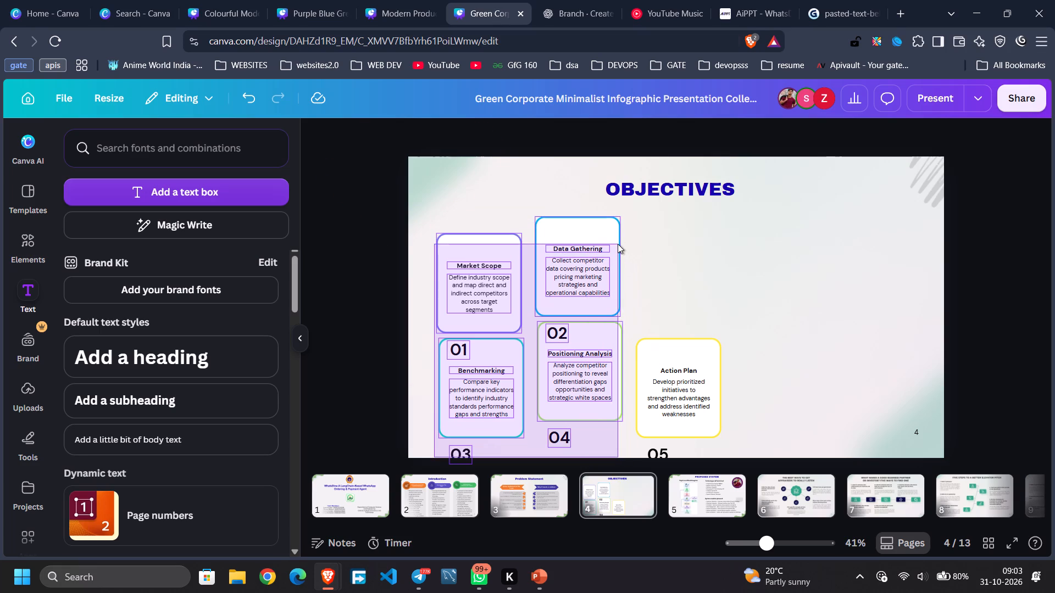
left_click_drag(618, 244, 621, 239)
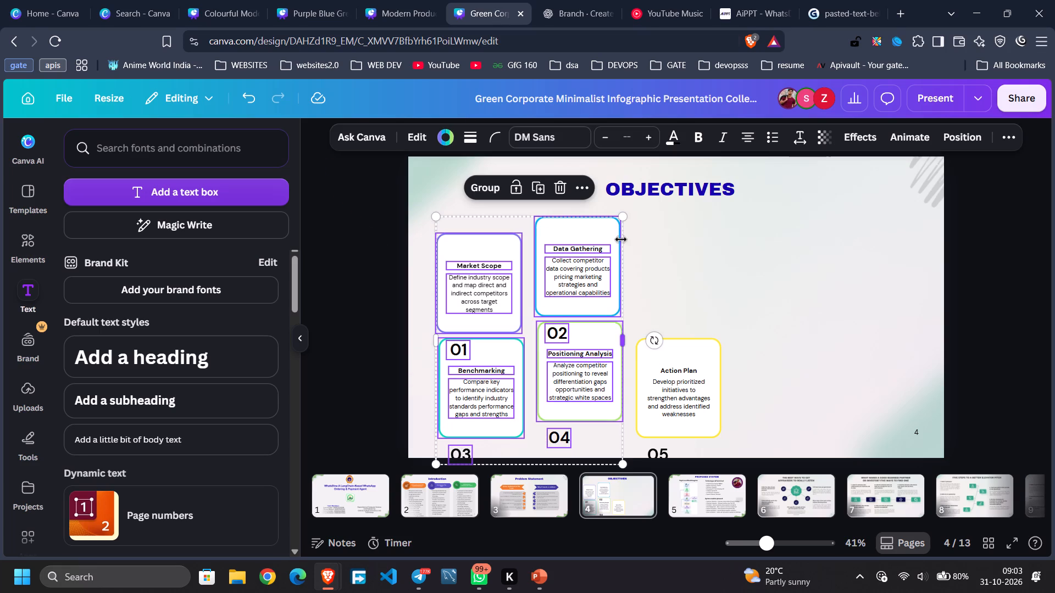
key("Up")
key("Up")
key("Up")
key("Up")
key("Up")
key("Up")
key("Up")
key("Up")
key("Up")
key("Up")
key("Up")
key("Up")
key("Up")
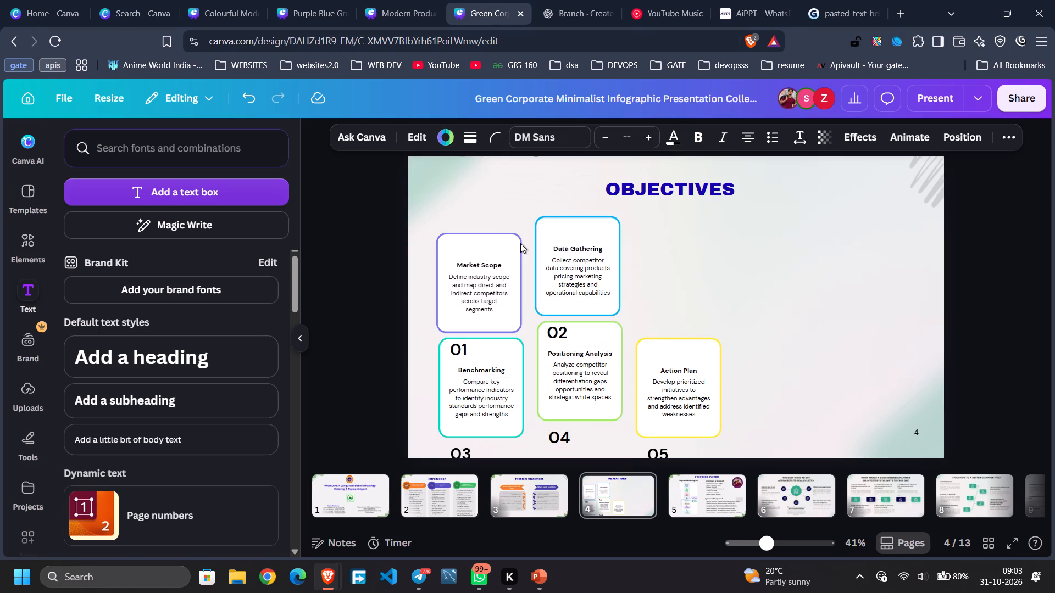
key("Up")
key("Up")
key("Up")
key("Up")
key("Up")
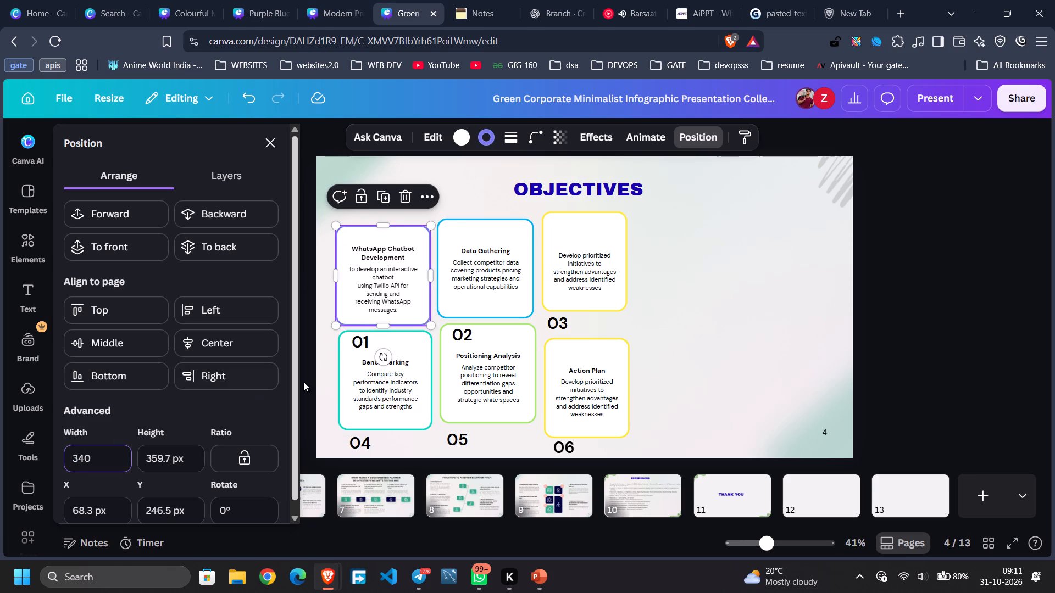
Set the Benchmarking card's width to 340 px.
left_click(327, 381)
left_click(340, 390)
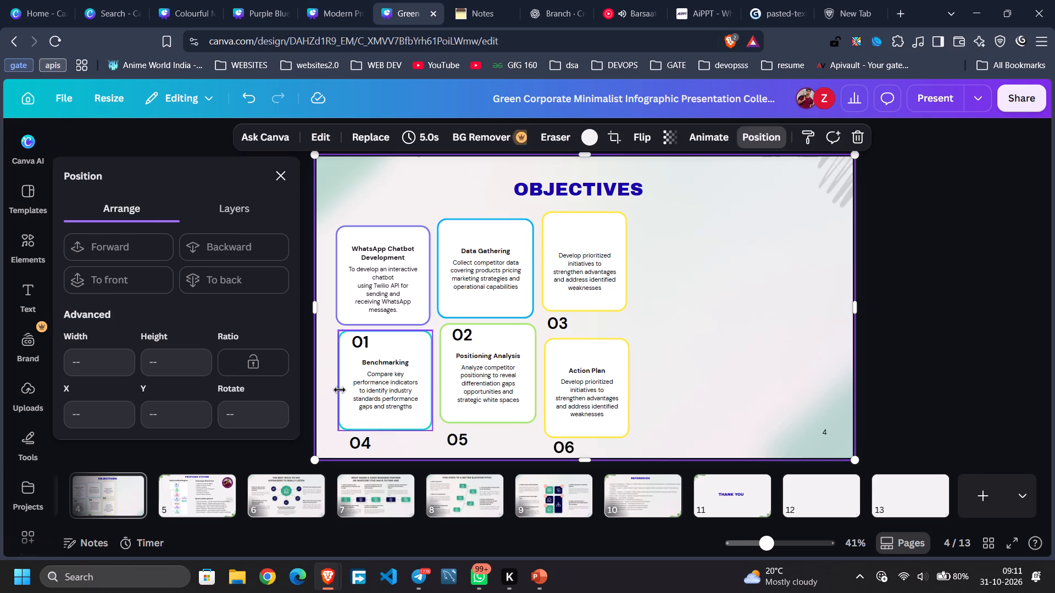
double_click(103, 457)
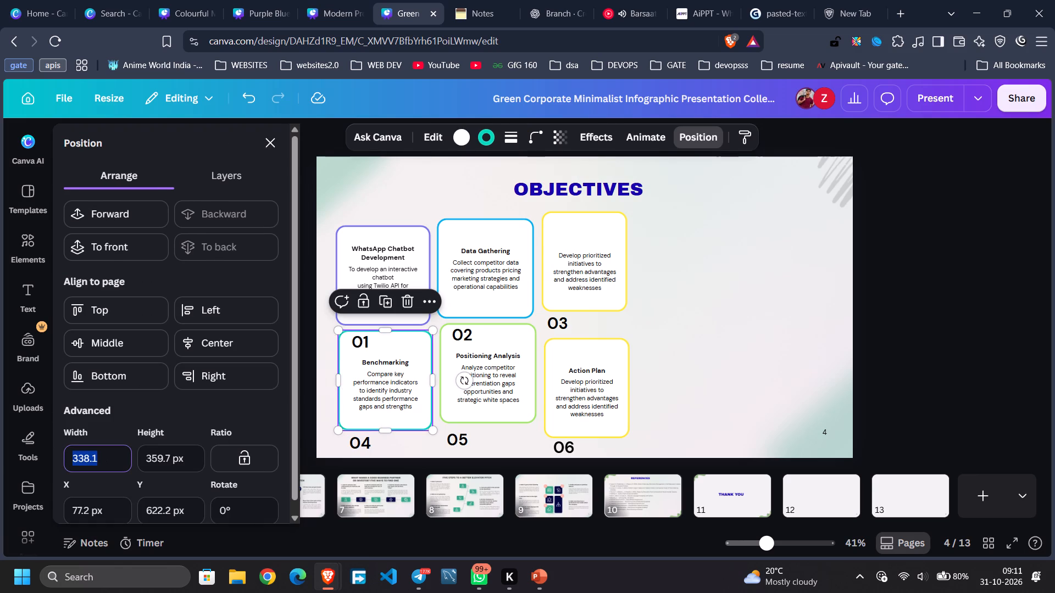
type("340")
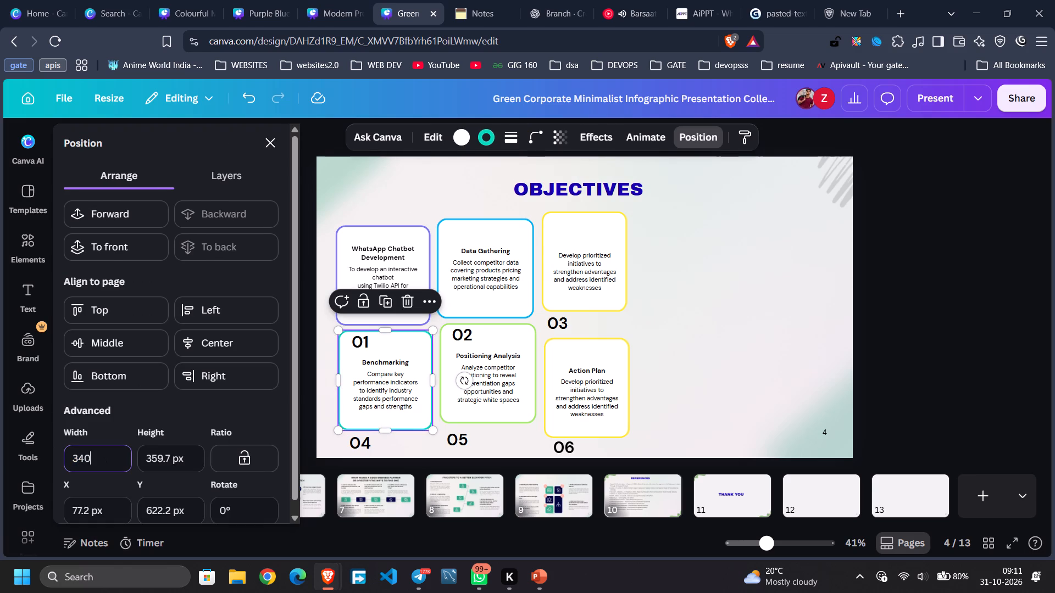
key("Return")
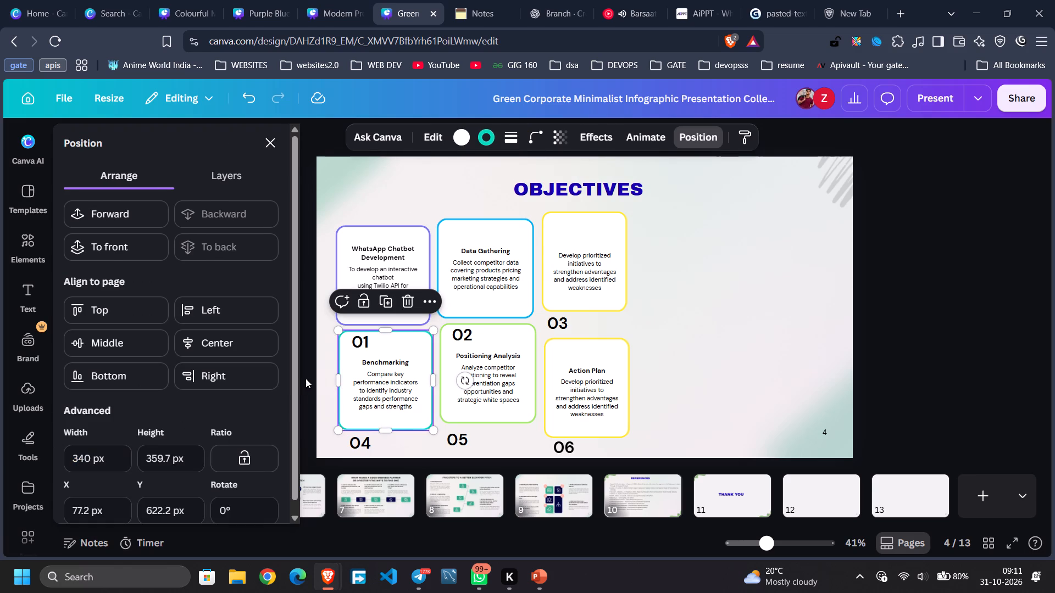
left_click(324, 378)
Check the width and position values of the Benchmarking, WhatsApp Chatbot Development and Data Gathering cards in turn.
left_click(352, 354)
left_click(349, 315)
left_click(444, 305)
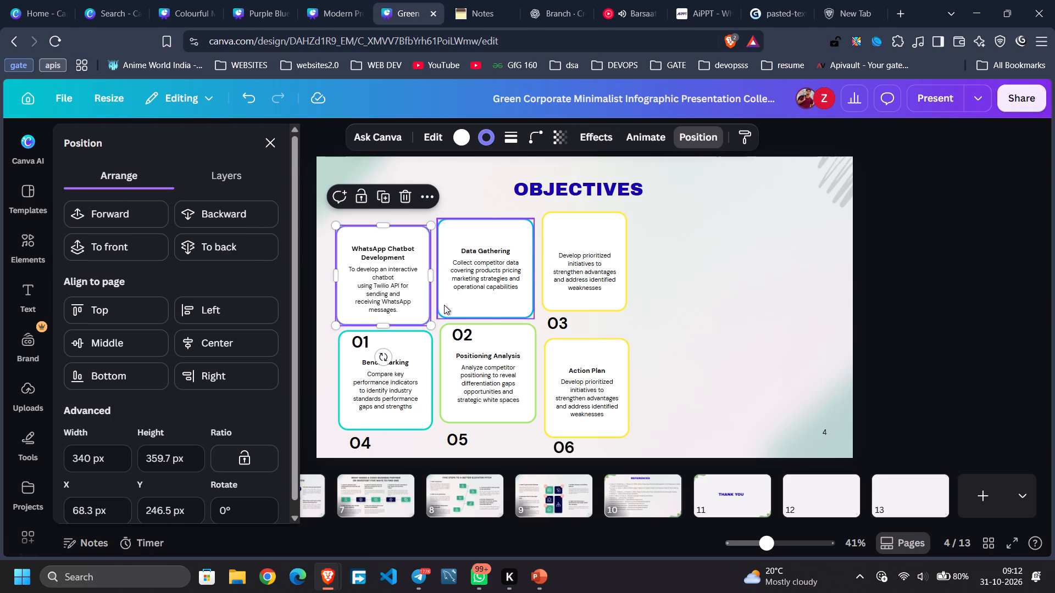
Change the Action Plan card's border colour to the custom red #C44F4F.
left_click(557, 349)
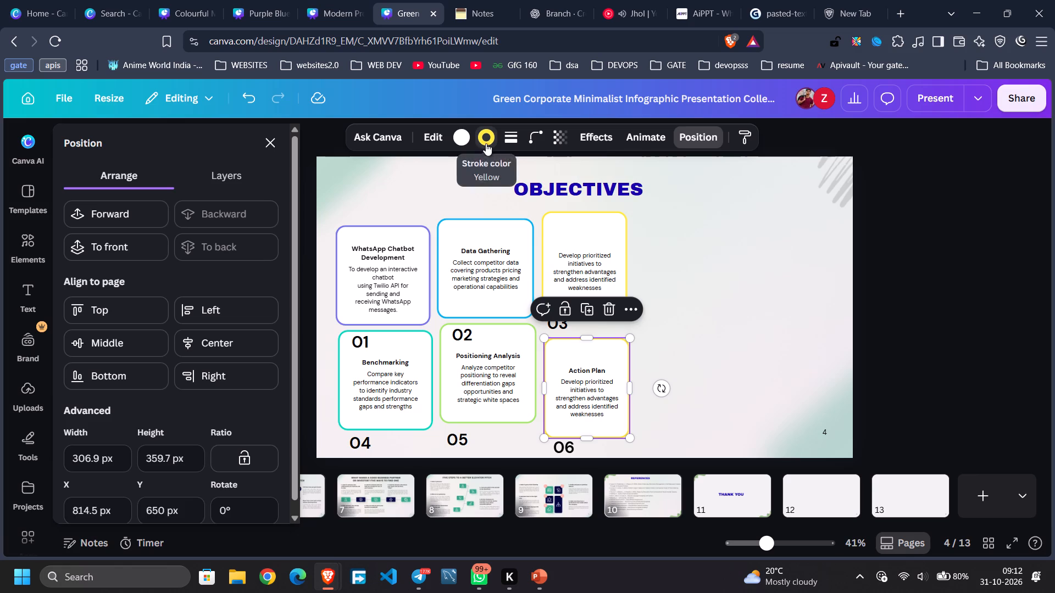
left_click(486, 143)
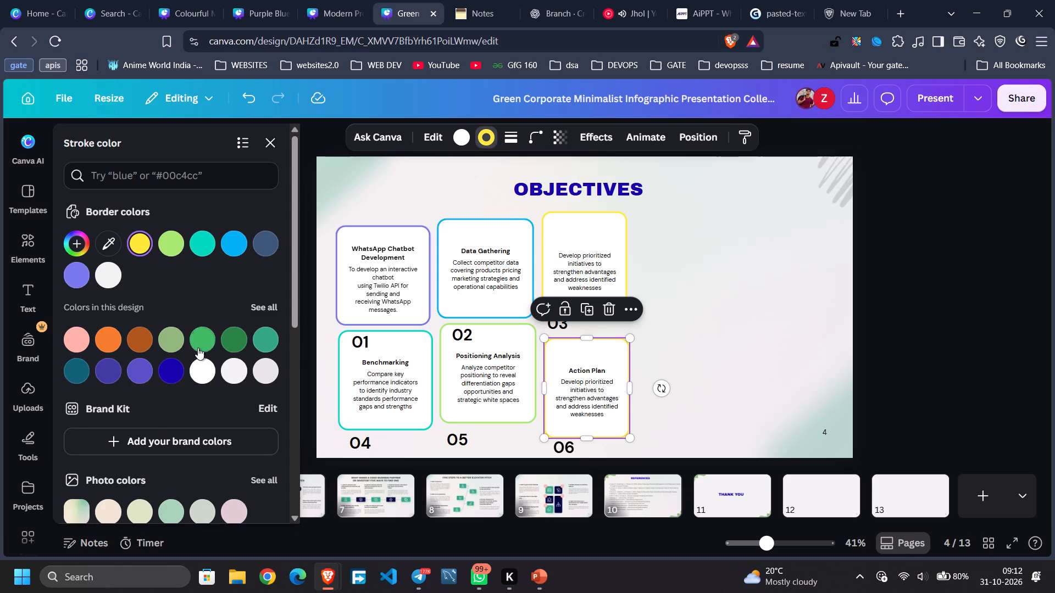
left_click(171, 371)
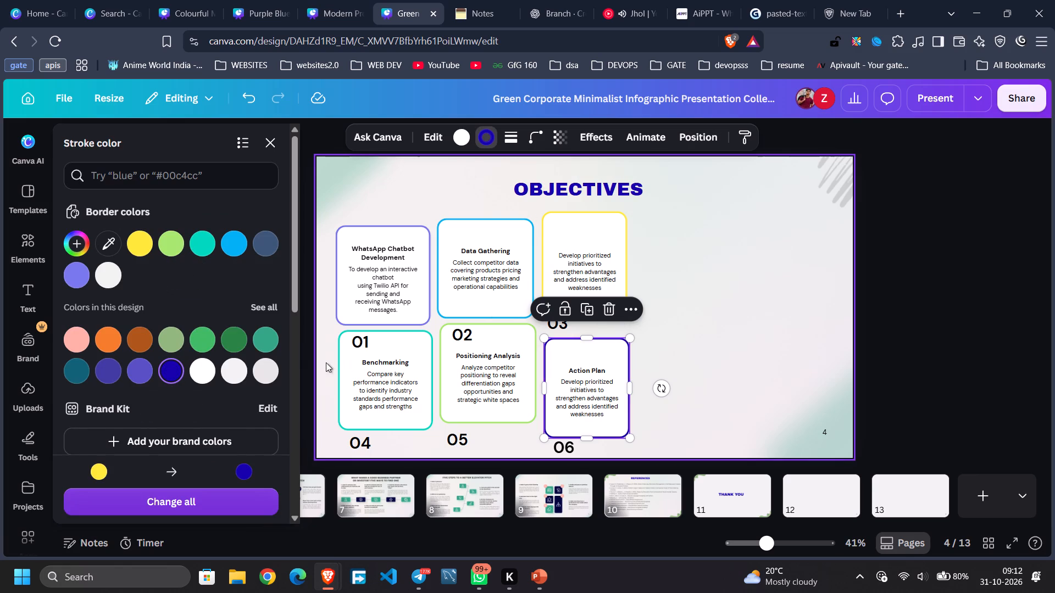
left_click(140, 375)
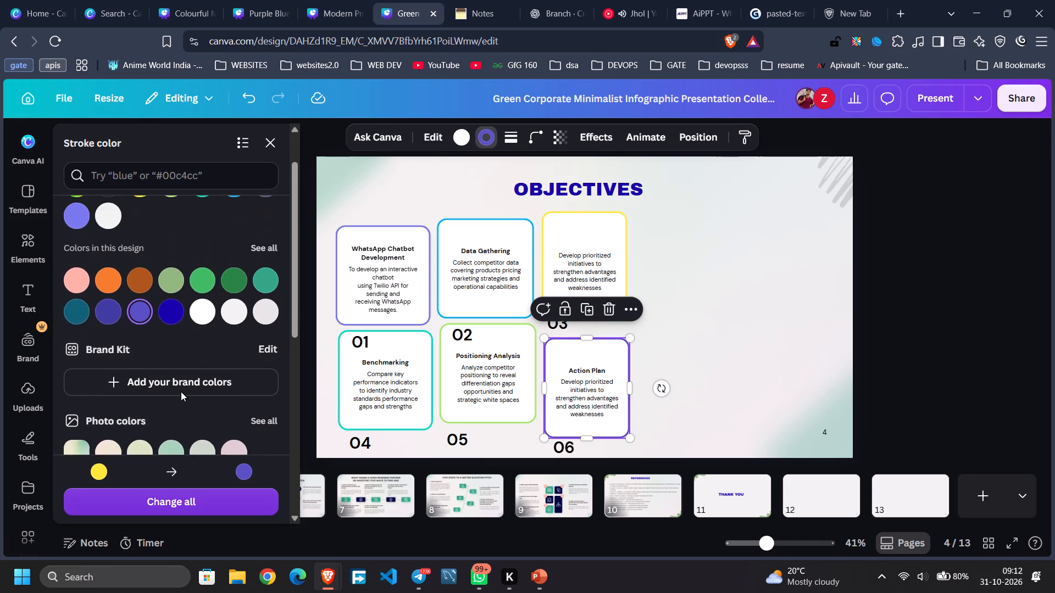
left_click(88, 240)
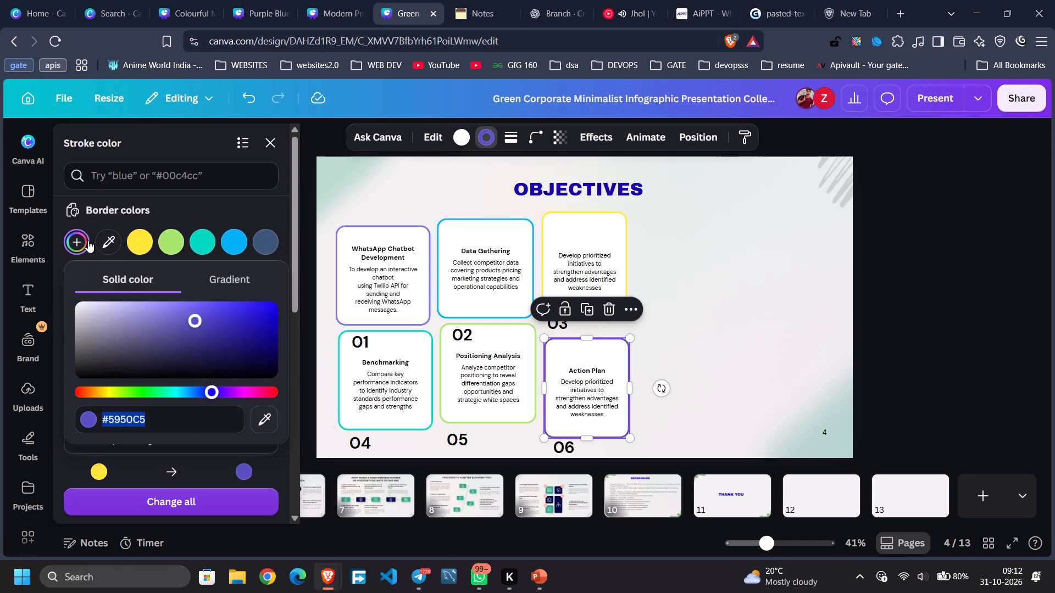
left_click_drag(200, 320, 223, 331)
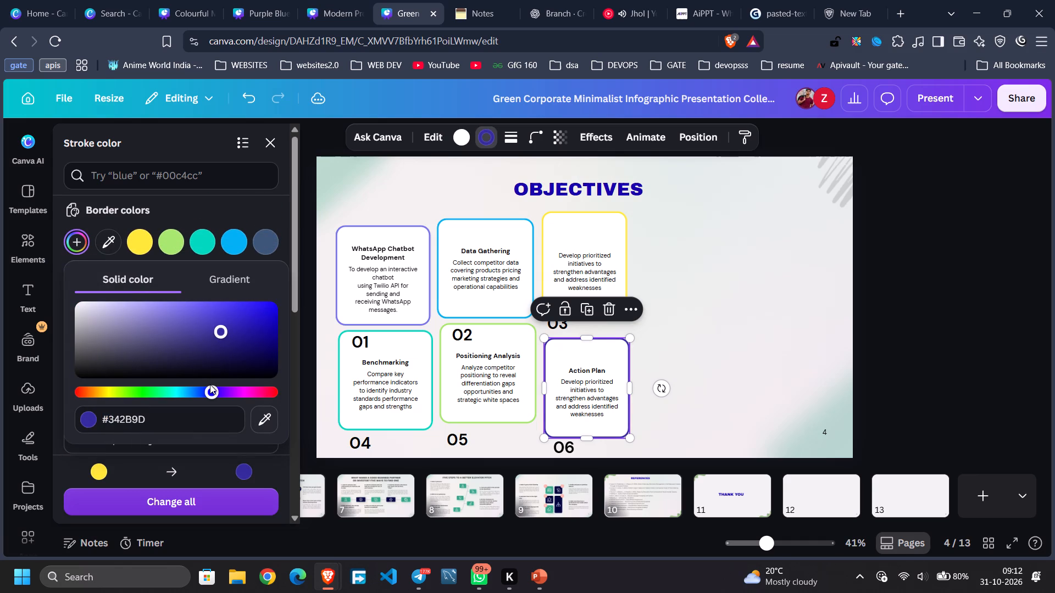
left_click_drag(210, 384, 207, 390)
left_click_drag(207, 390, 73, 396)
left_click(196, 320)
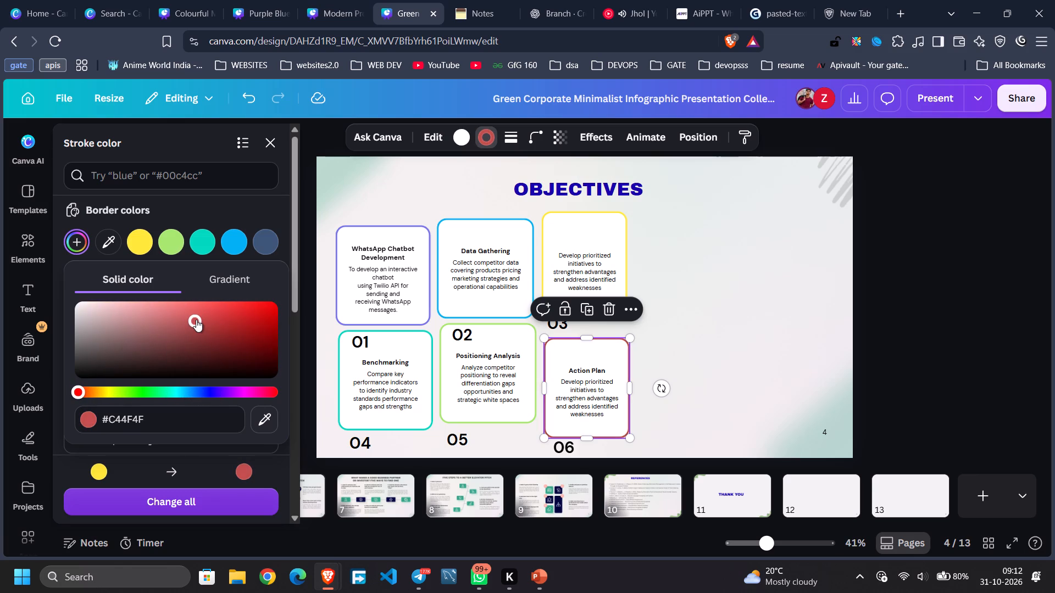
left_click(718, 413)
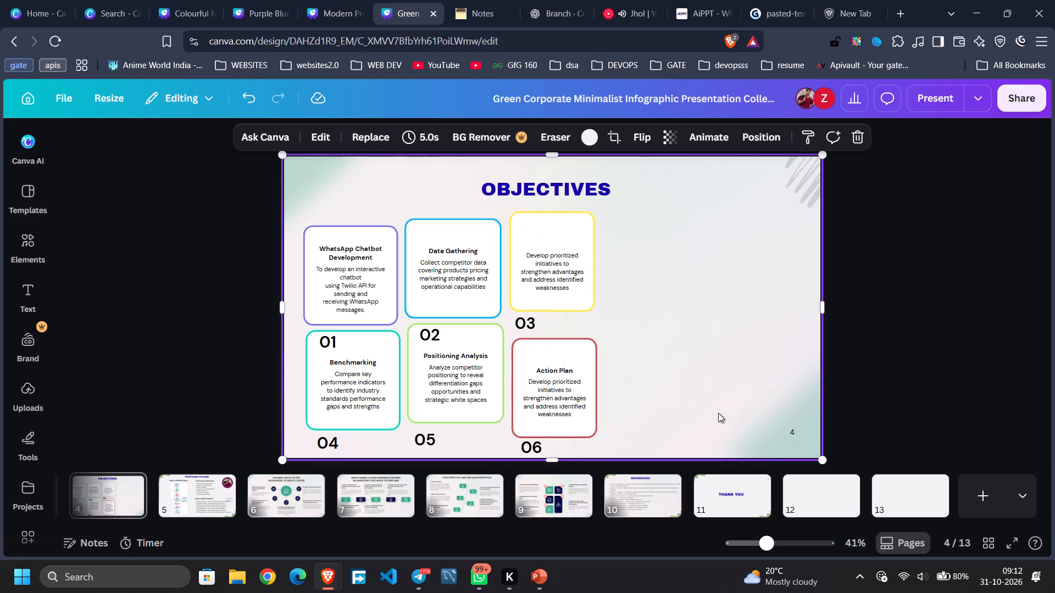
Soften the Action Plan card's border colour to the muted red #AE6E6E.
left_click(587, 368)
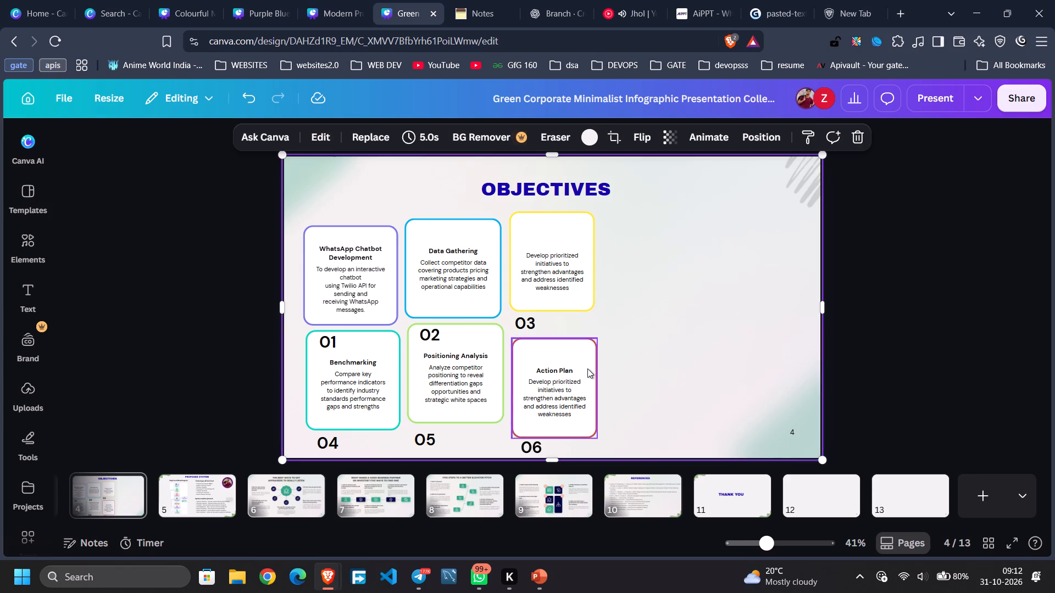
left_click(483, 137)
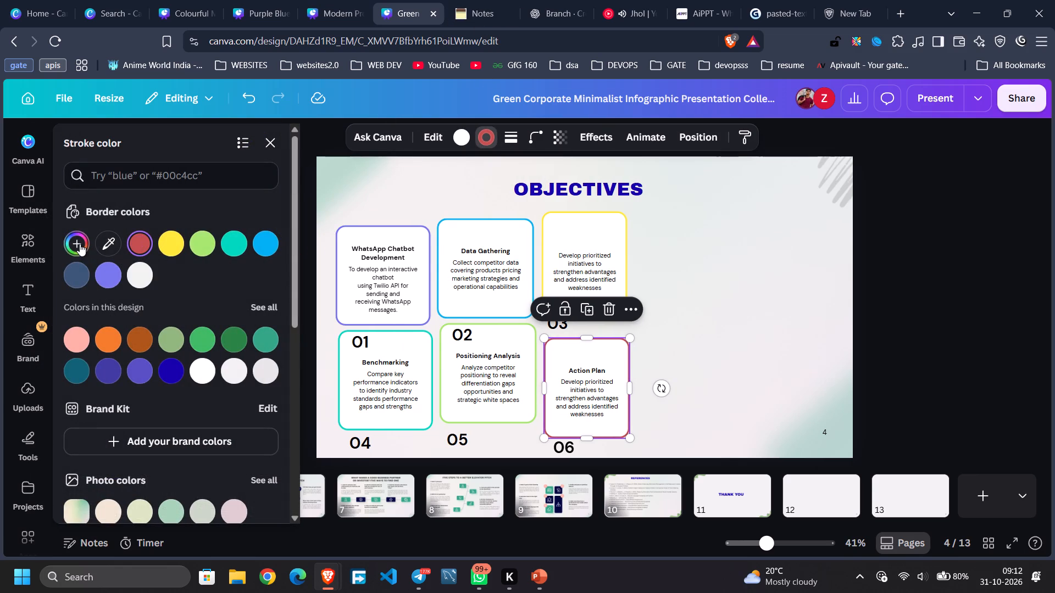
left_click(80, 244)
left_click_drag(189, 326, 161, 331)
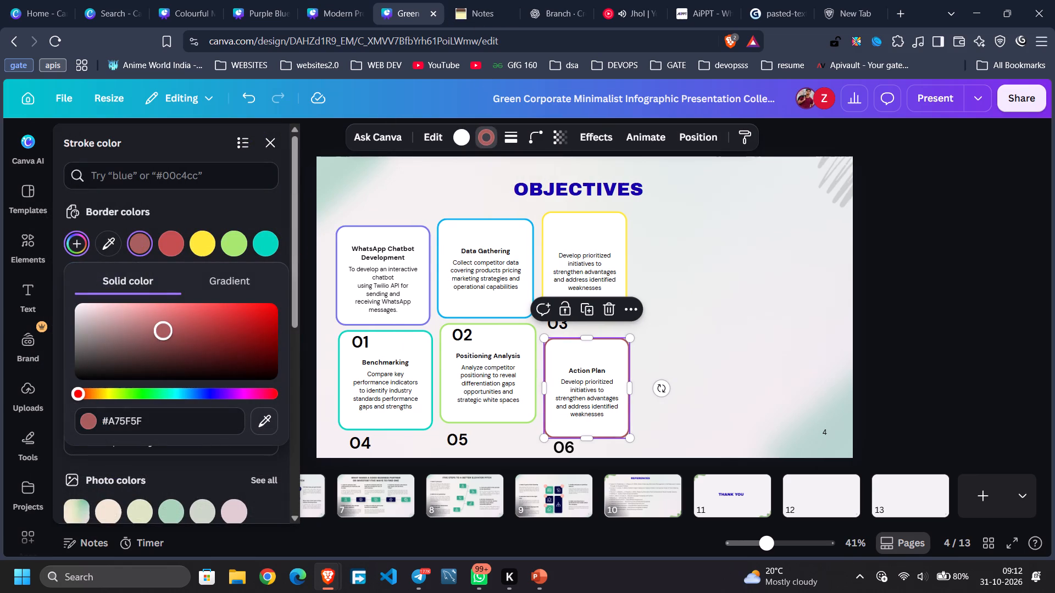
left_click_drag(161, 331, 149, 328)
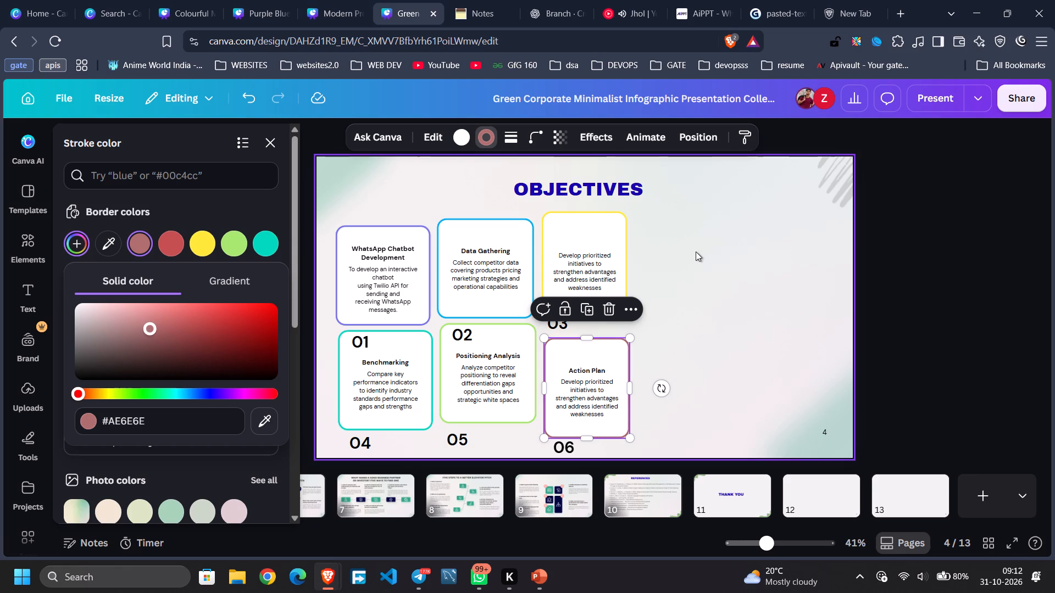
left_click(696, 251)
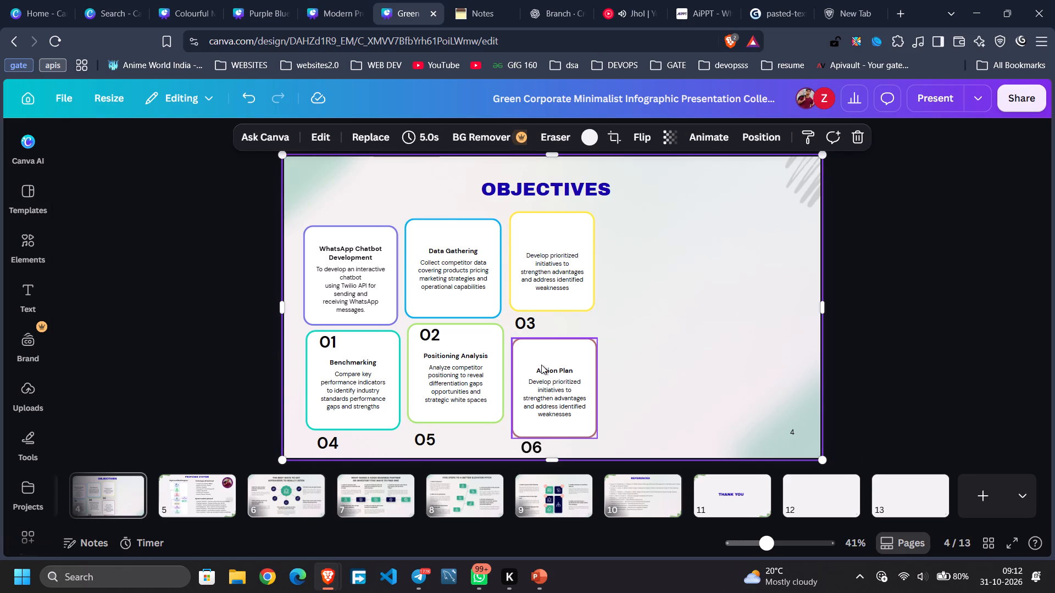
Set the Data Gathering card's width to 340 px.
left_click(489, 310)
left_click(713, 132)
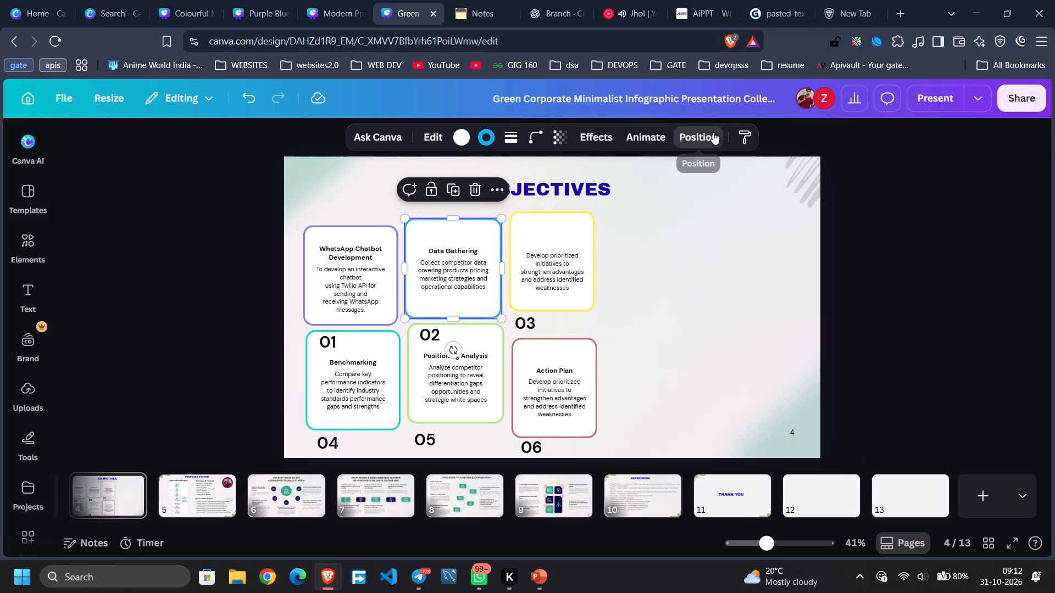
double_click(108, 455)
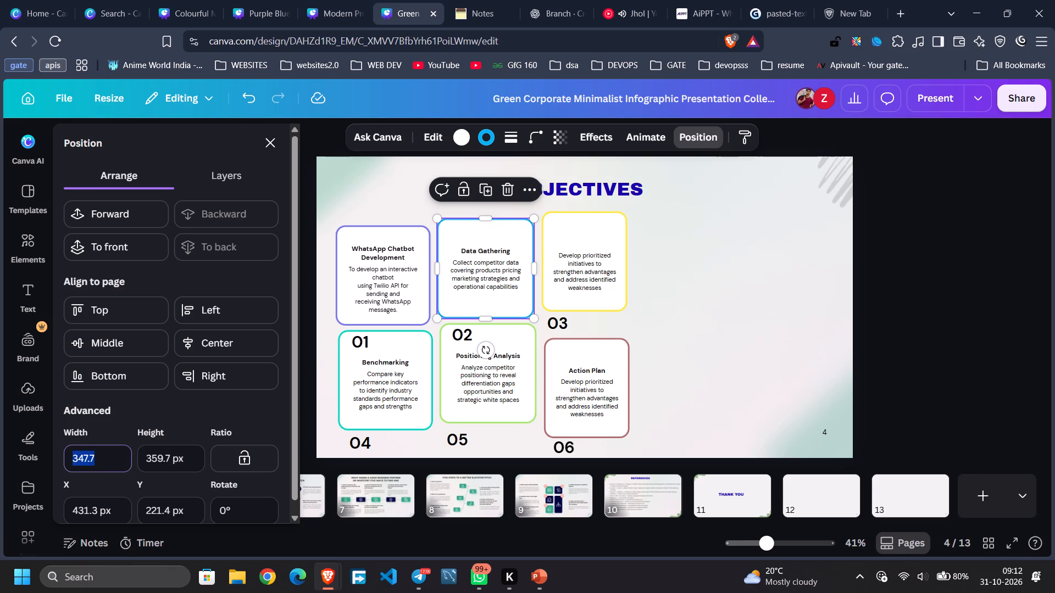
type("340")
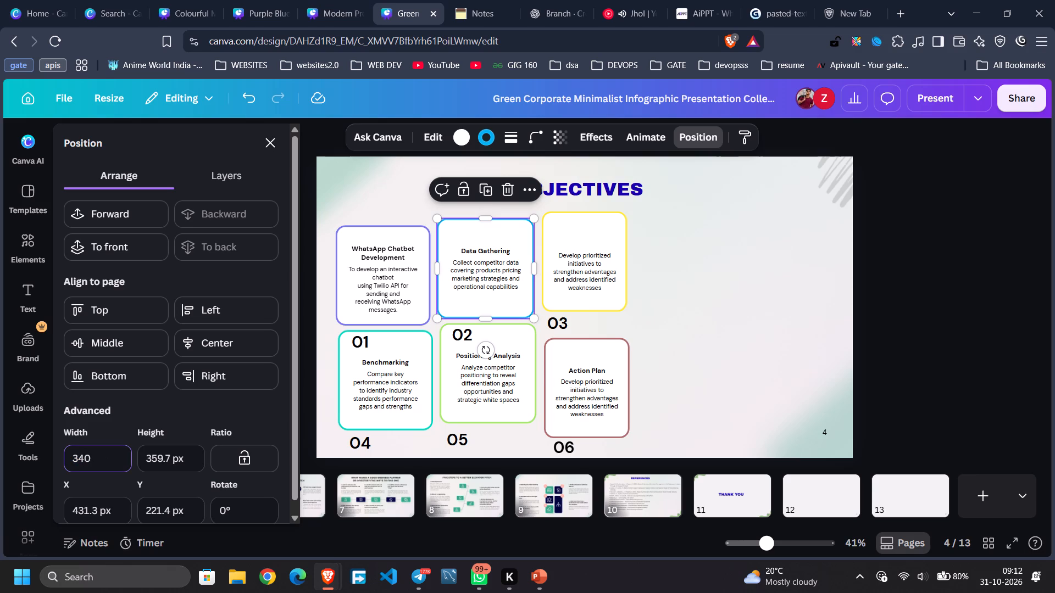
key("Return")
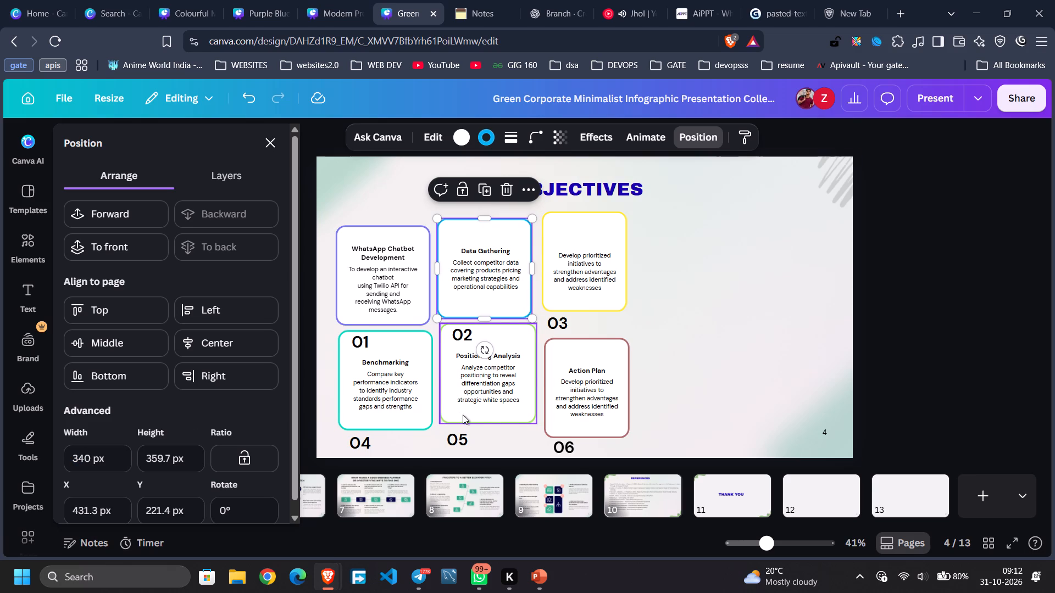
Set the Positioning Analysis card's width to 340 px.
left_click(463, 415)
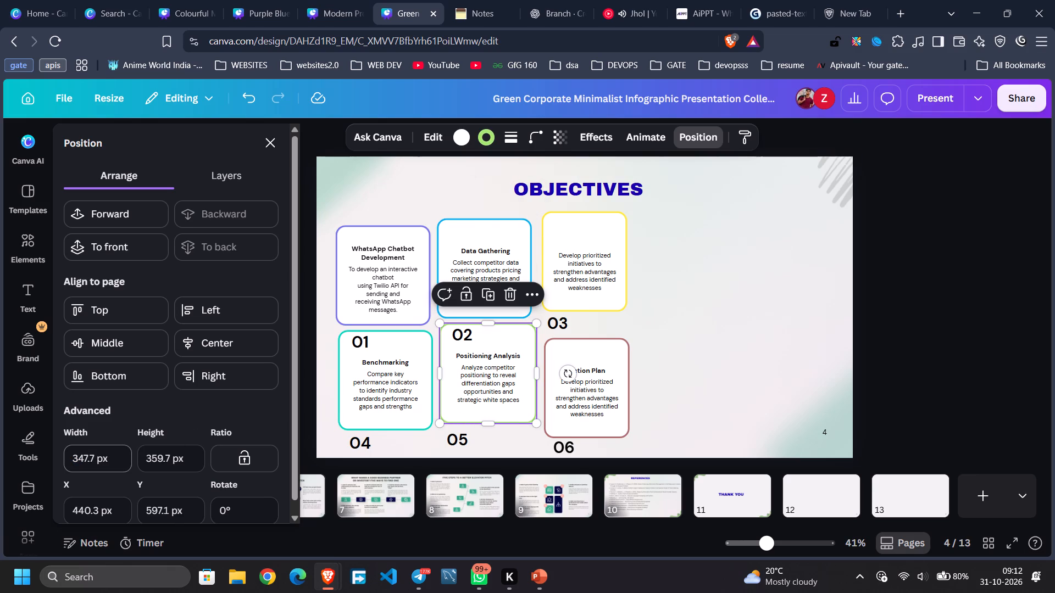
double_click(112, 465)
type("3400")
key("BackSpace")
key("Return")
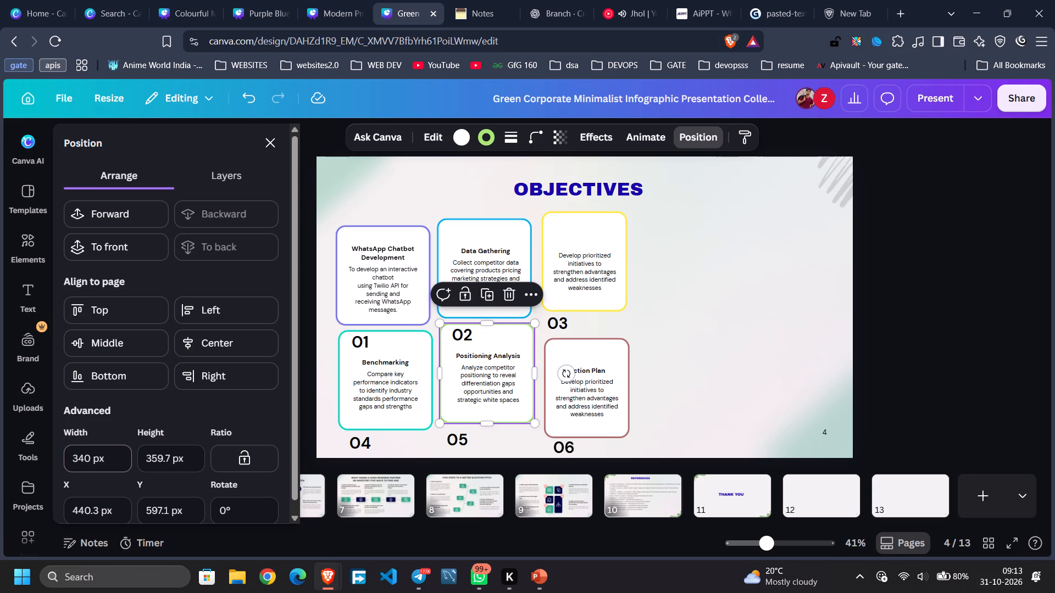
left_click(681, 398)
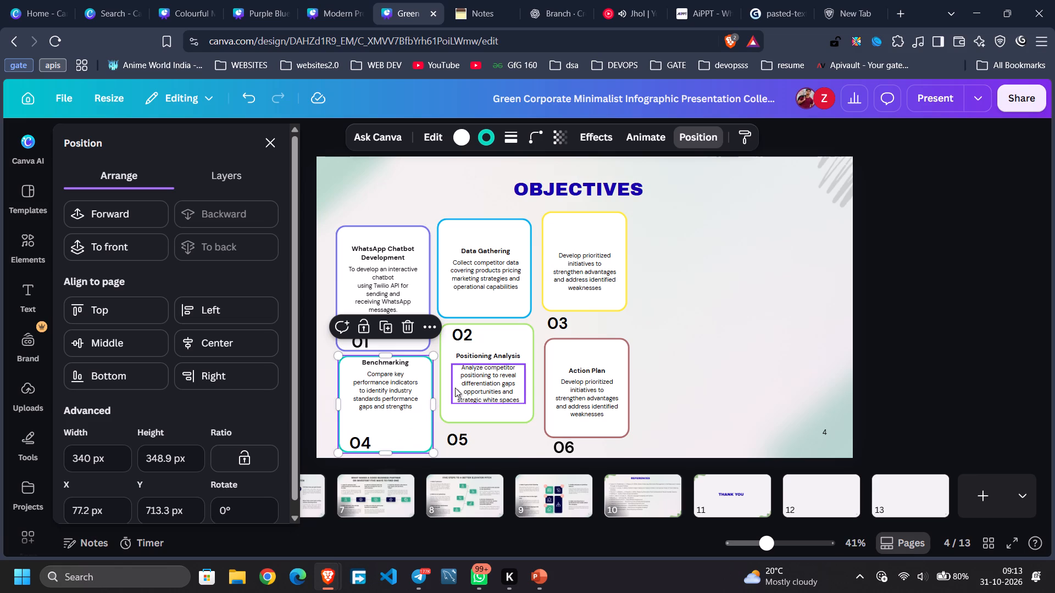
Shorten the Positioning Analysis card by lowering its top edge, making the card about 291 px high.
left_click(484, 323)
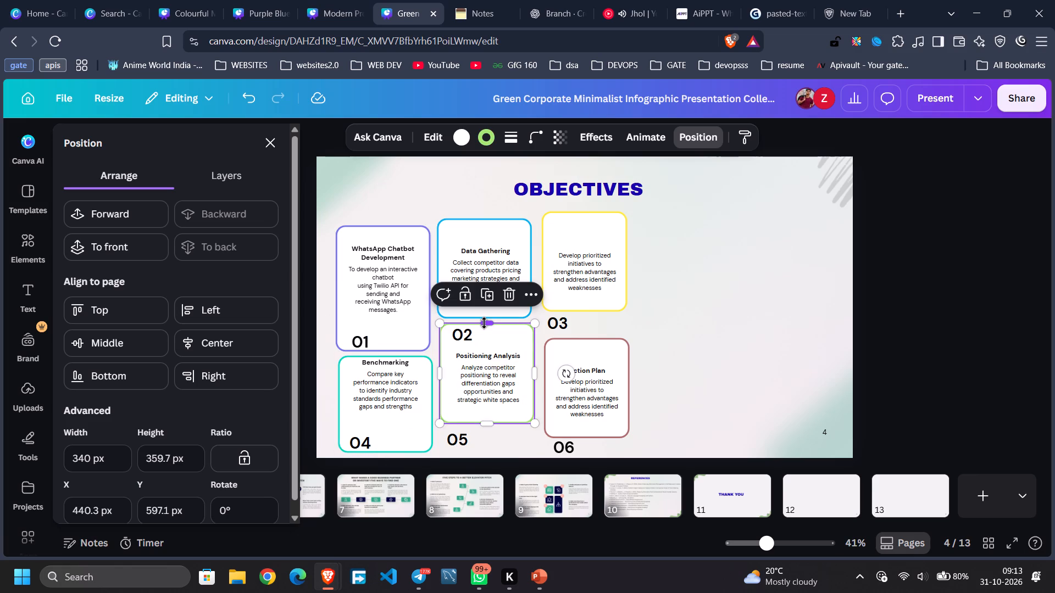
left_click_drag(484, 323, 484, 343)
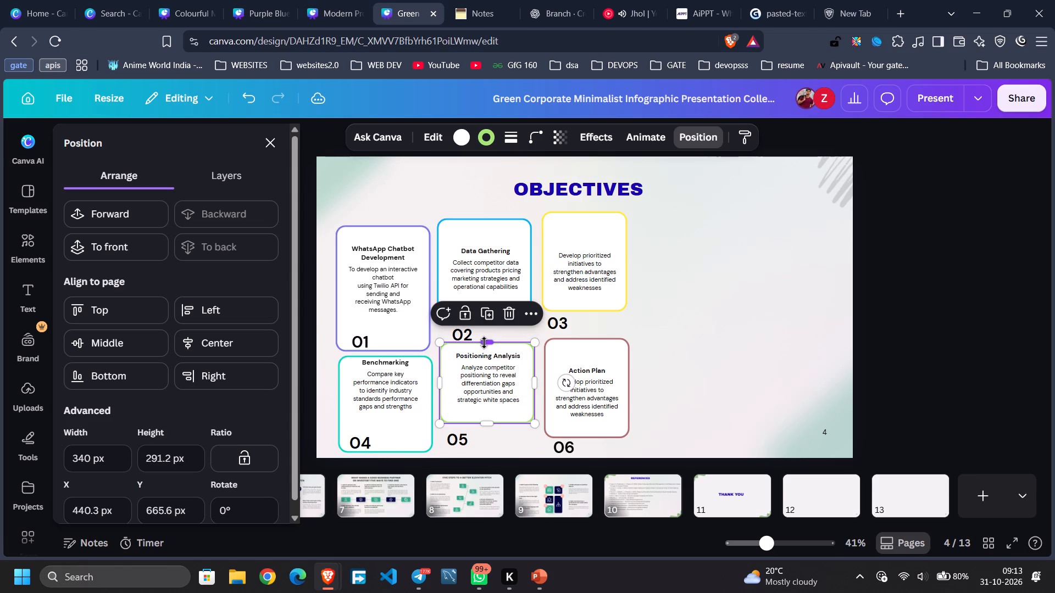
Extend the Data Gathering card's bottom edge downward so the card encloses its number 02.
left_click(438, 328)
left_click(475, 315)
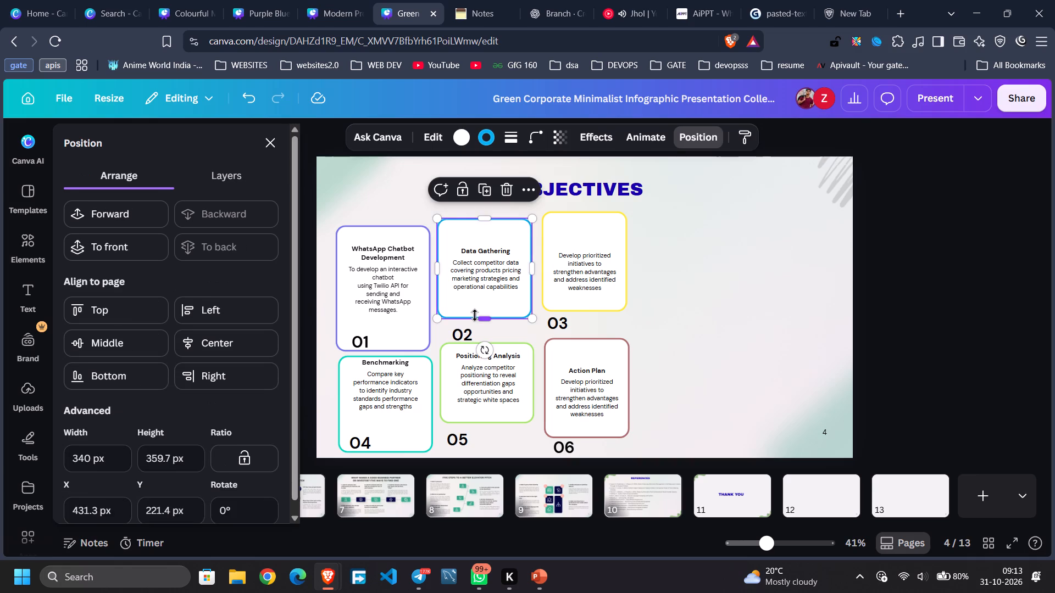
left_click_drag(484, 318, 486, 341)
Shift the Positioning Analysis card's outline down from the card above and resize its height to 354 px, enclosing number 05.
left_click(486, 351)
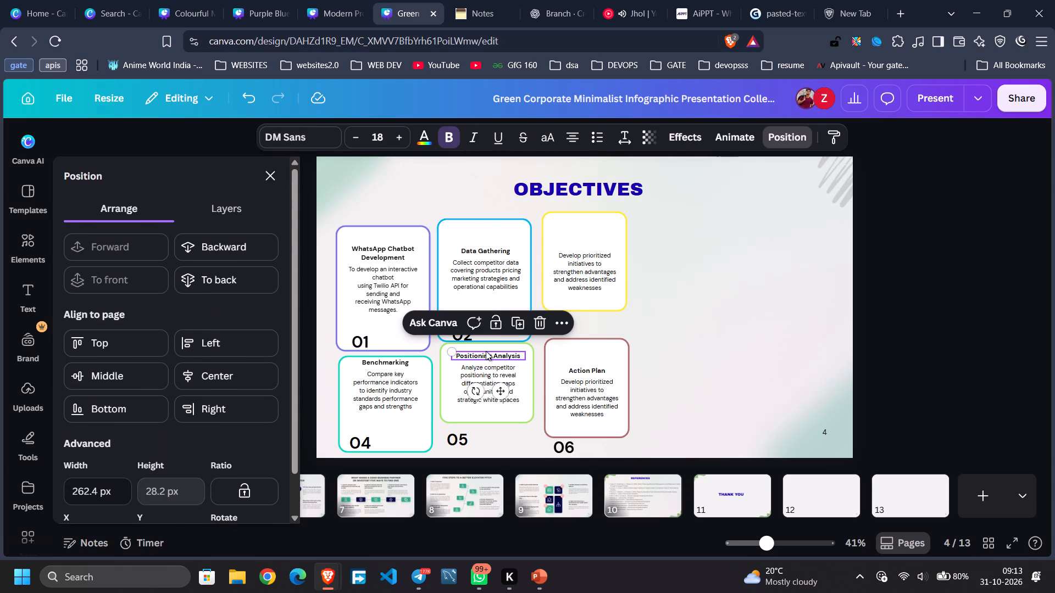
left_click(482, 346)
left_click(486, 341)
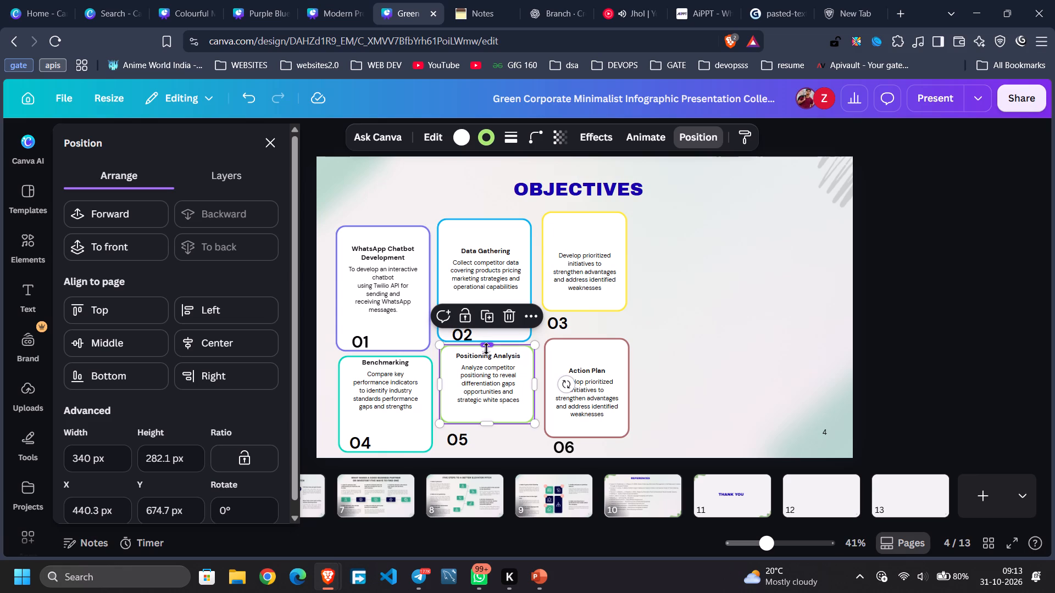
left_click(496, 407)
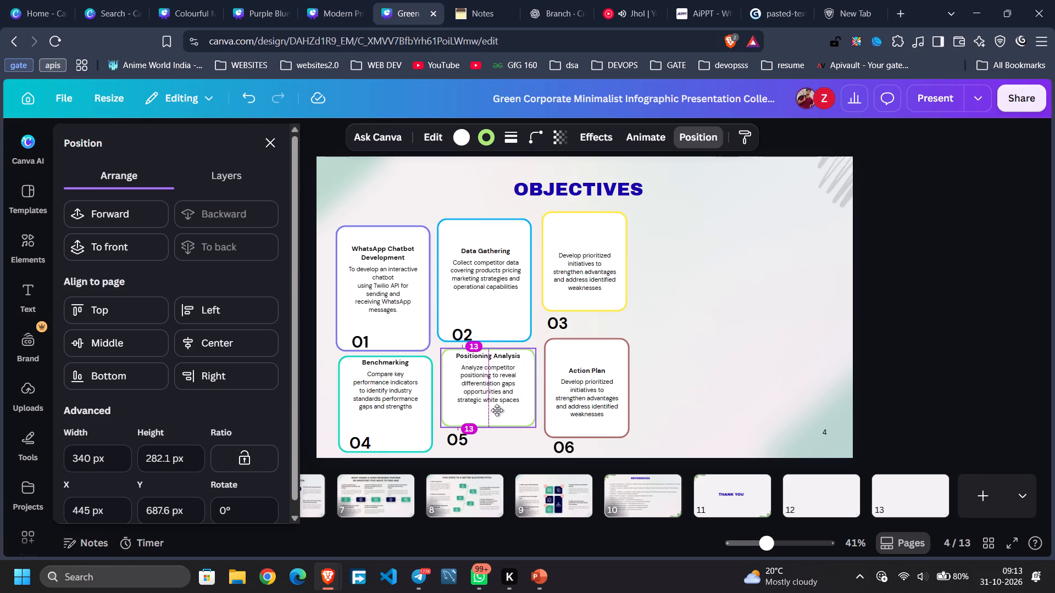
left_click_drag(489, 427, 491, 450)
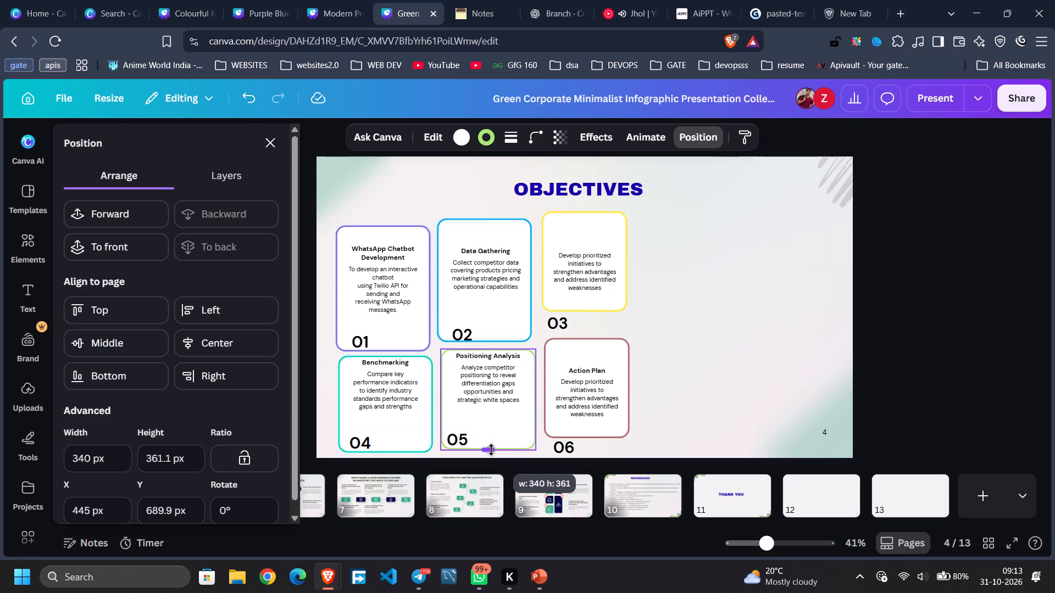
left_click_drag(491, 450, 490, 449)
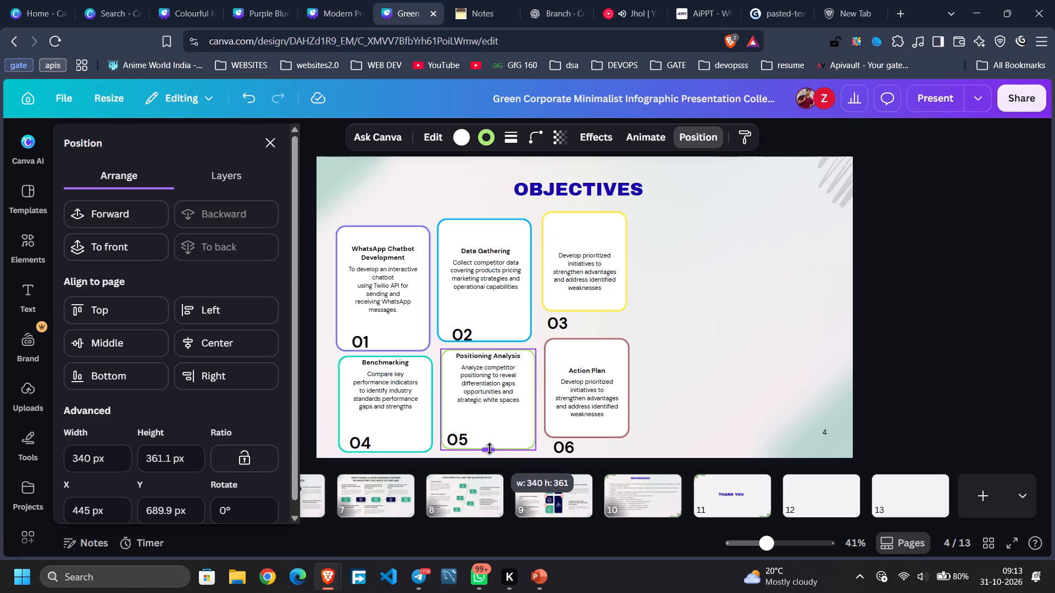
left_click_drag(490, 449, 488, 447)
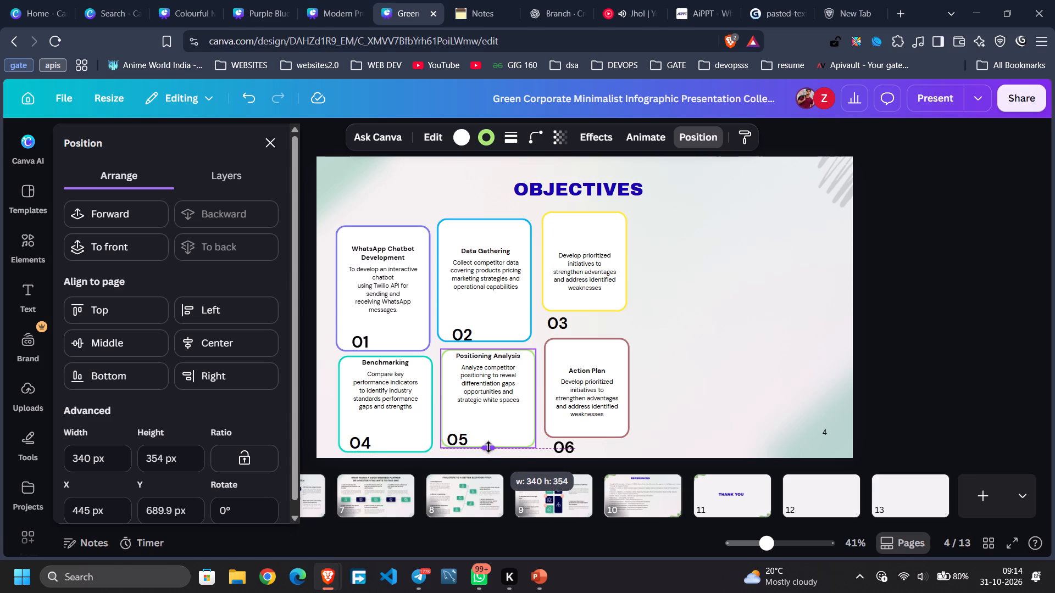
left_click_drag(488, 447, 488, 446)
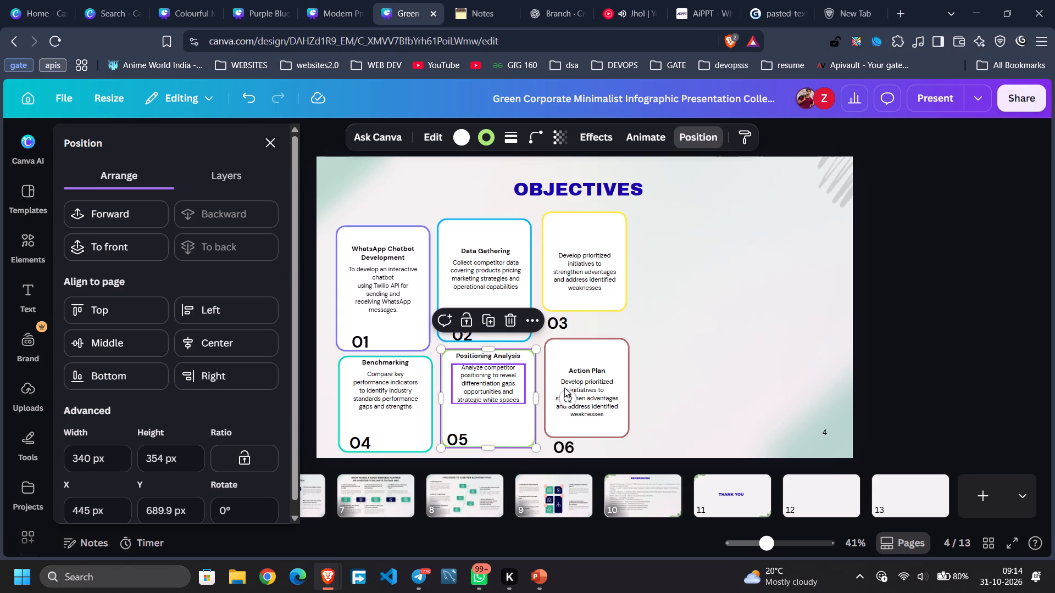
left_click(729, 286)
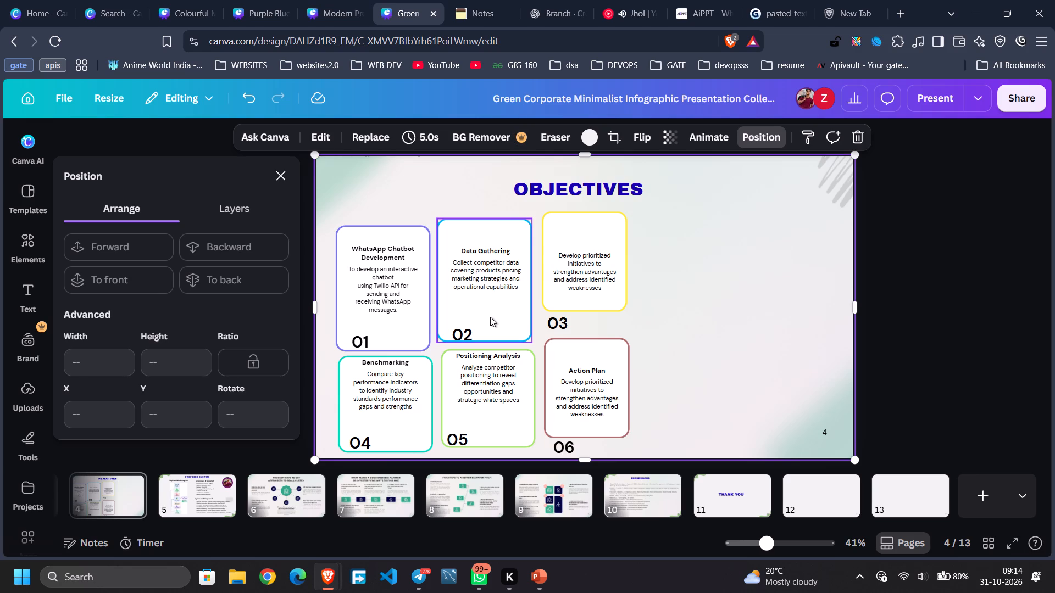
Copy the heading "Menu and Ordering" from the notes.io page and replace card 02's "Data Gathering" title on the Canva Objectives slide with it.
scroll(408, 486, "right", 3)
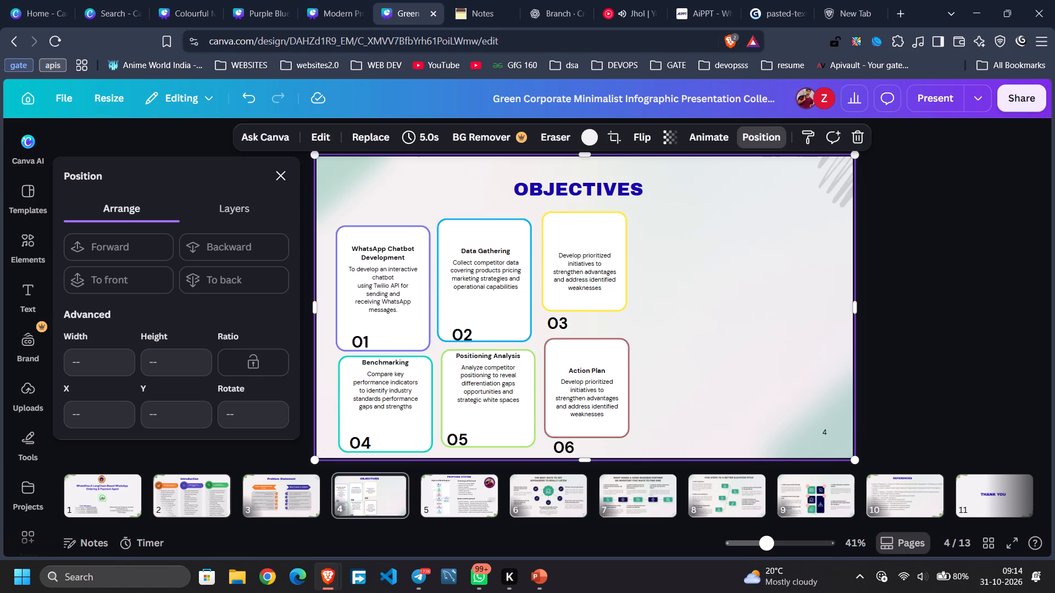
left_click(485, 8)
left_click(202, 327)
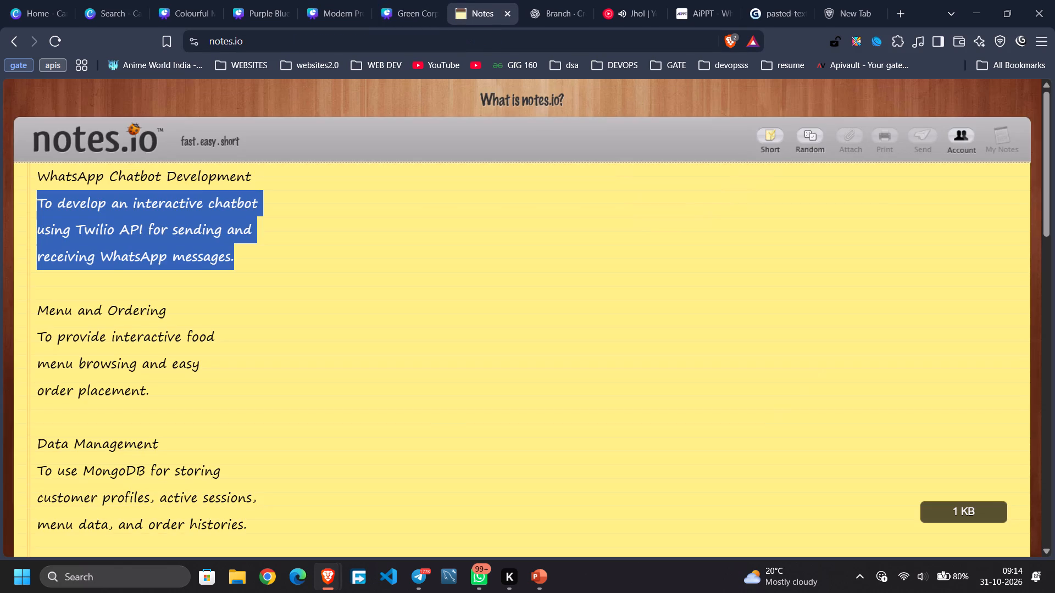
left_click_drag(179, 315, 35, 311)
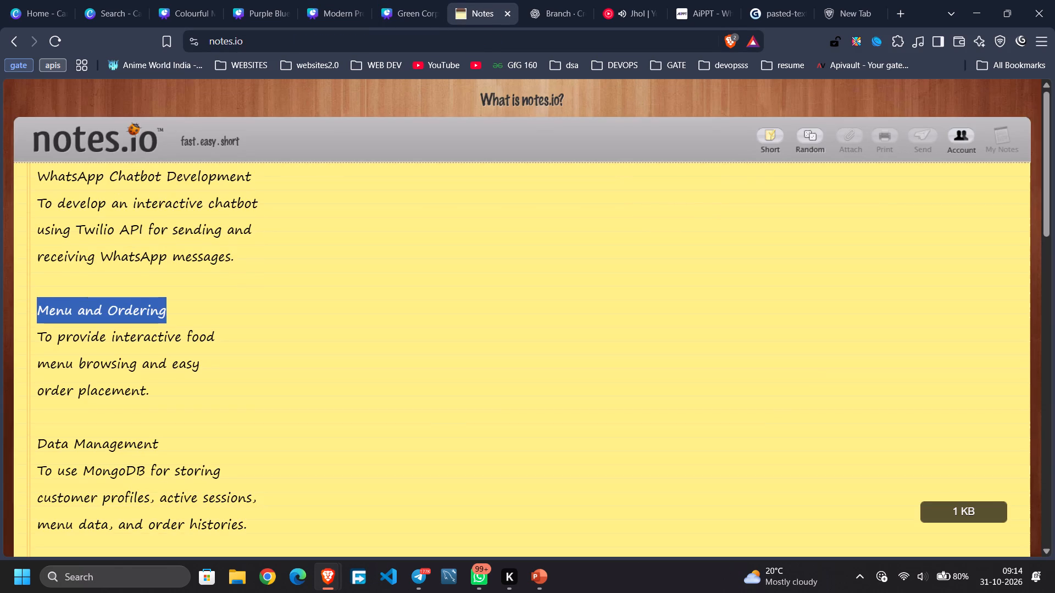
key("ctrl+c")
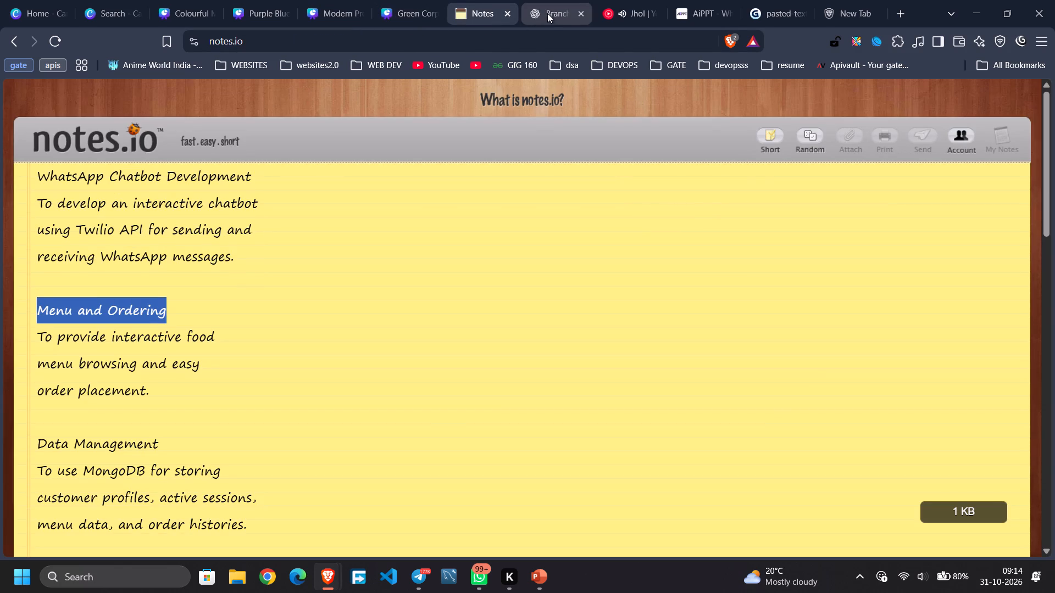
left_click(547, 13)
left_click(482, 20)
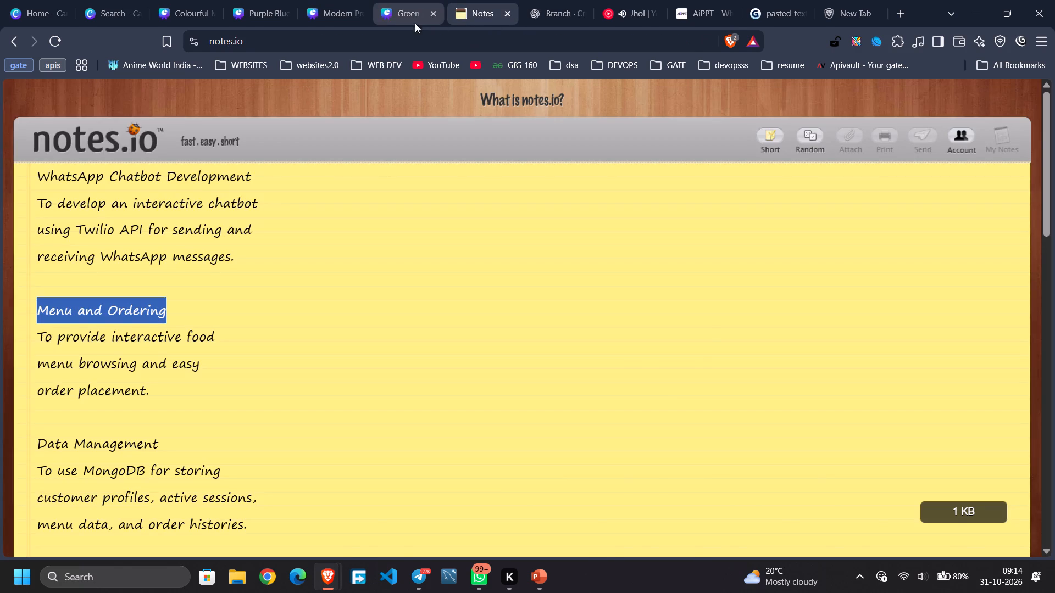
left_click(404, 15)
double_click(495, 250)
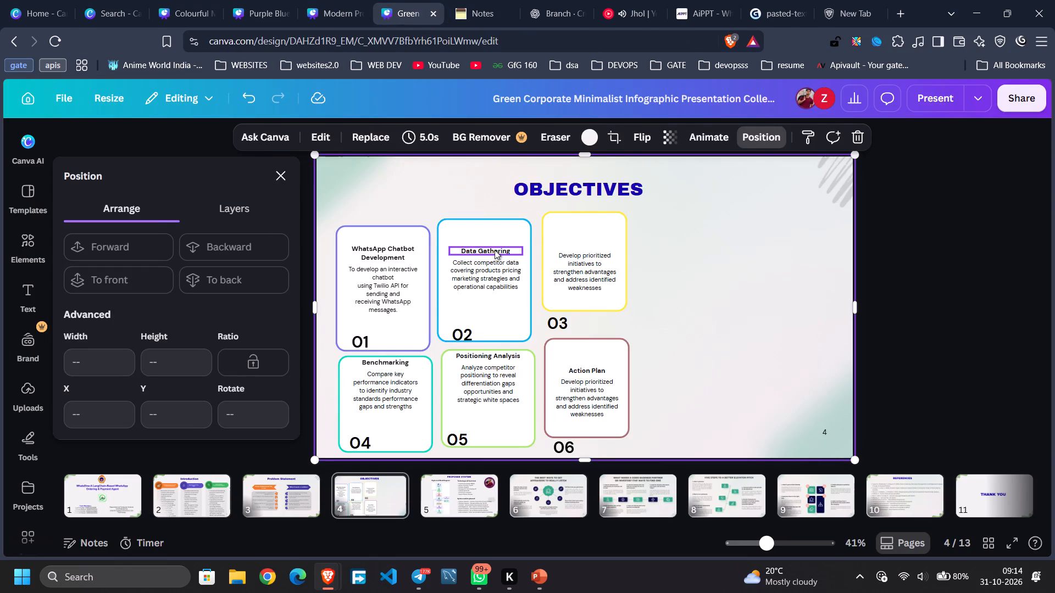
key("ctrl+v")
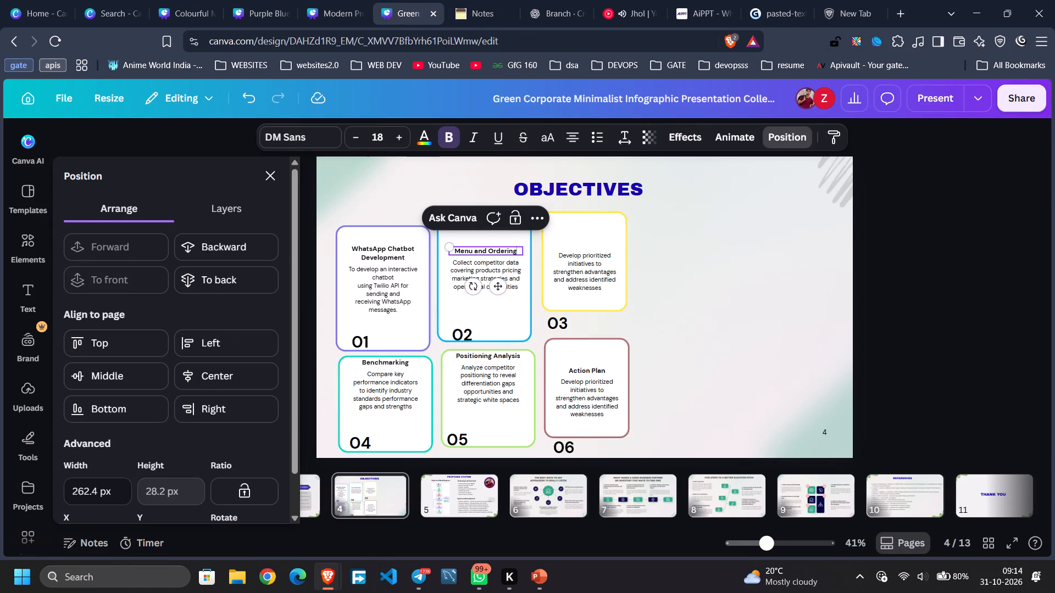
Replace the Positioning Analysis title on card 05 with "Data Management" copied from the notes.io page.
left_click(476, 10)
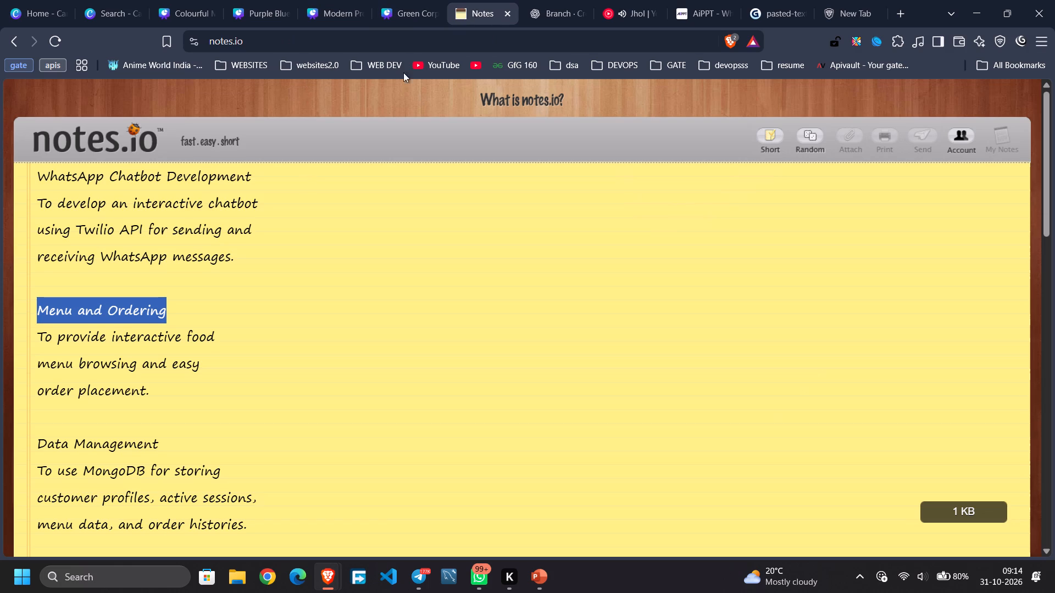
left_click_drag(166, 451, 30, 454)
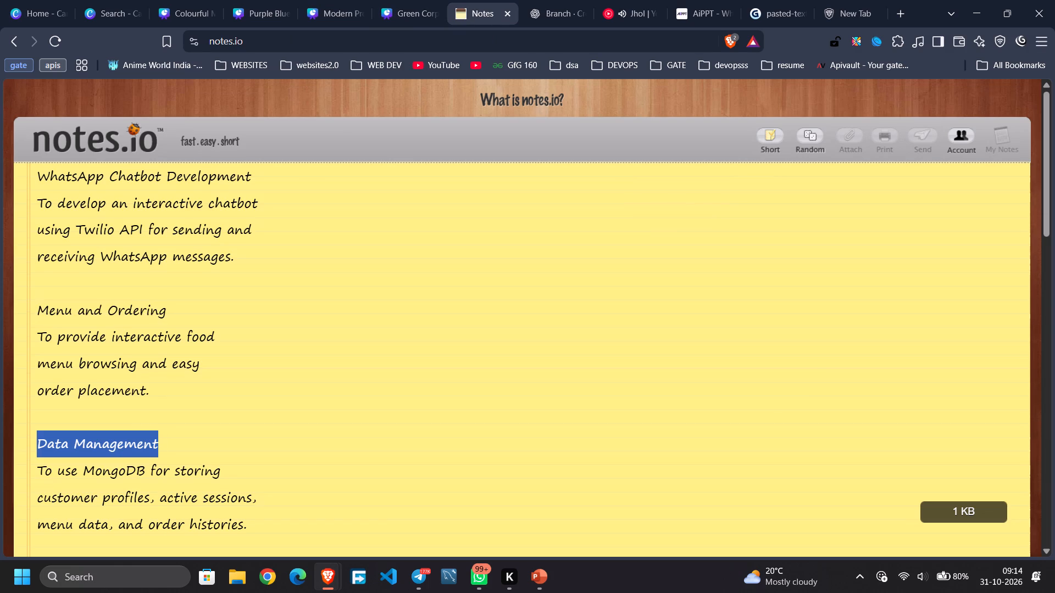
left_click_drag(30, 454, 30, 453)
key("ctrl+c")
left_click(546, 5)
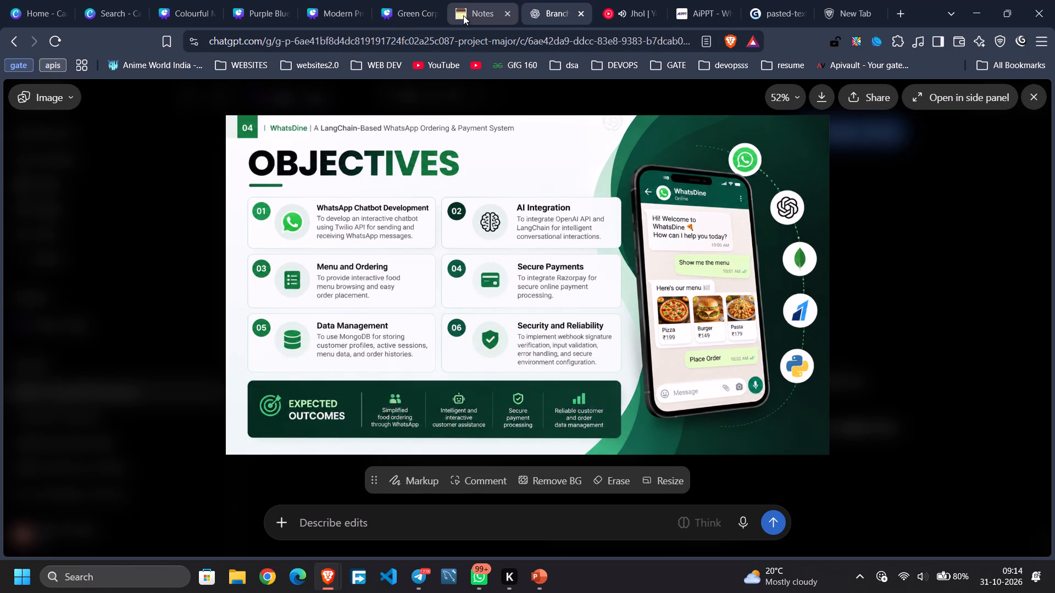
left_click(401, 16)
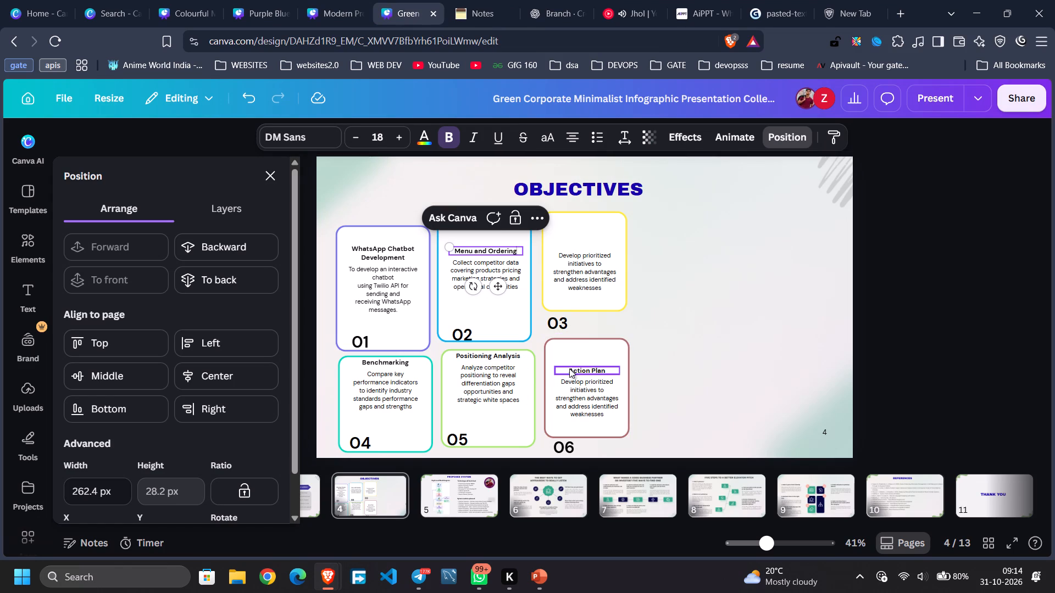
double_click(504, 357)
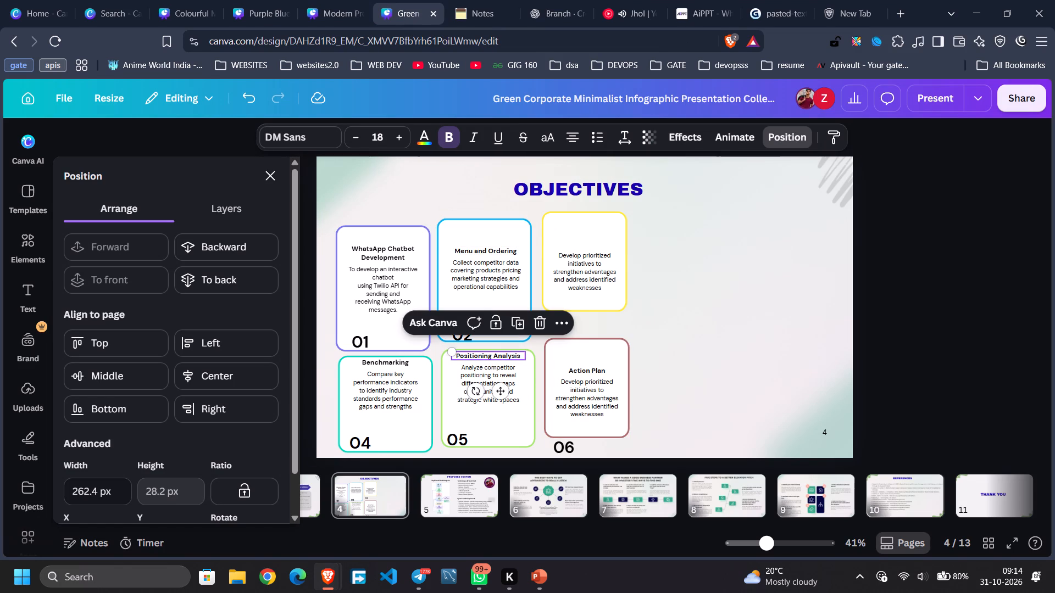
key("ctrl+v")
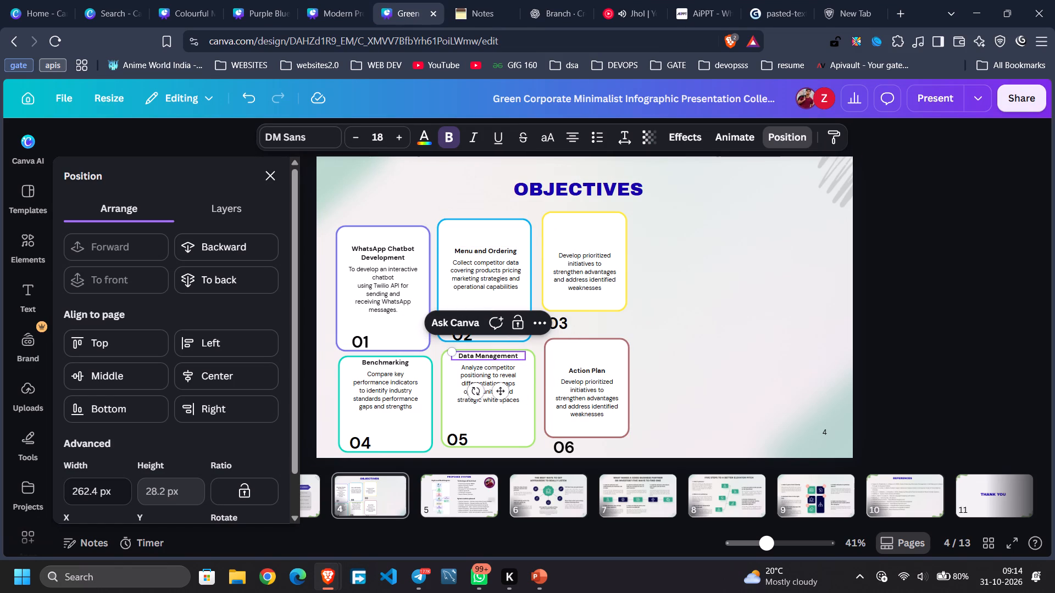
Copy "AI Integration" from the notes and make it card 03's title, using a duplicate of the Action Plan title placed above the description.
left_click(477, 9)
scroll(292, 288, "down", 3)
left_click_drag(129, 404, 95, 407)
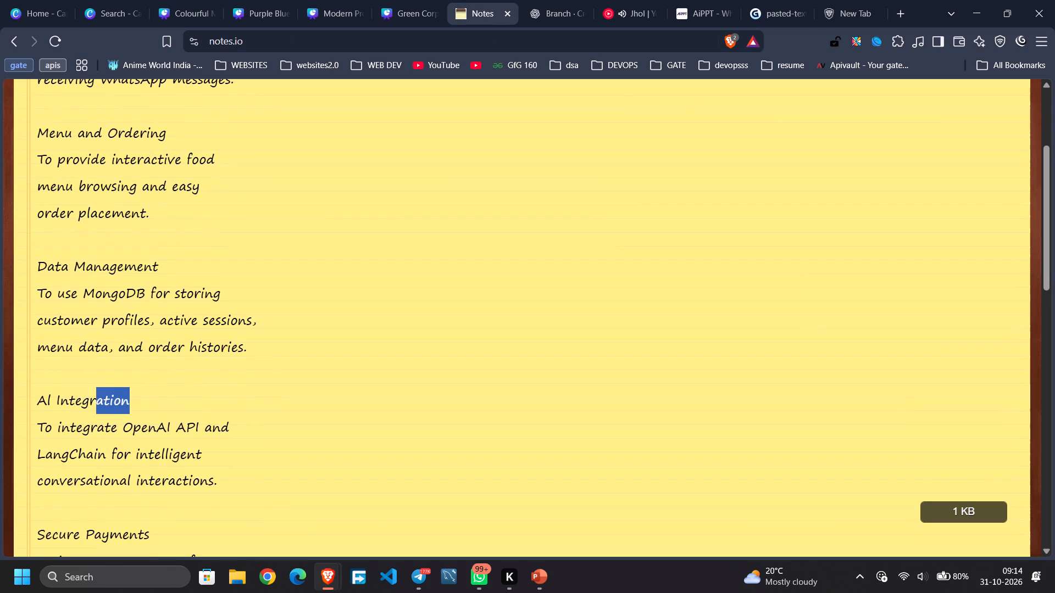
left_click_drag(95, 407, 29, 409)
key("ctrl+c")
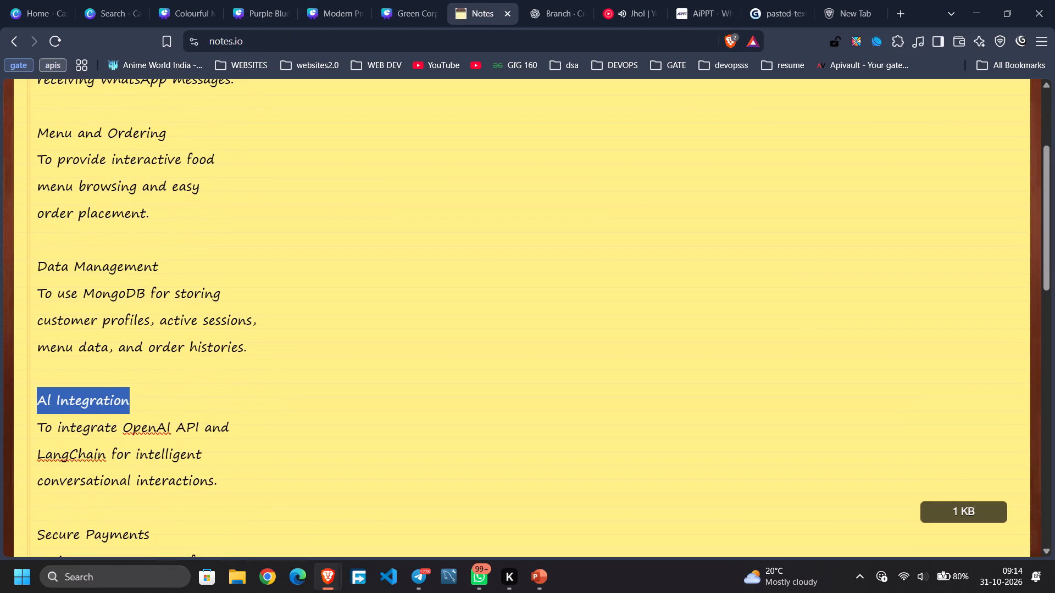
left_click(385, 0)
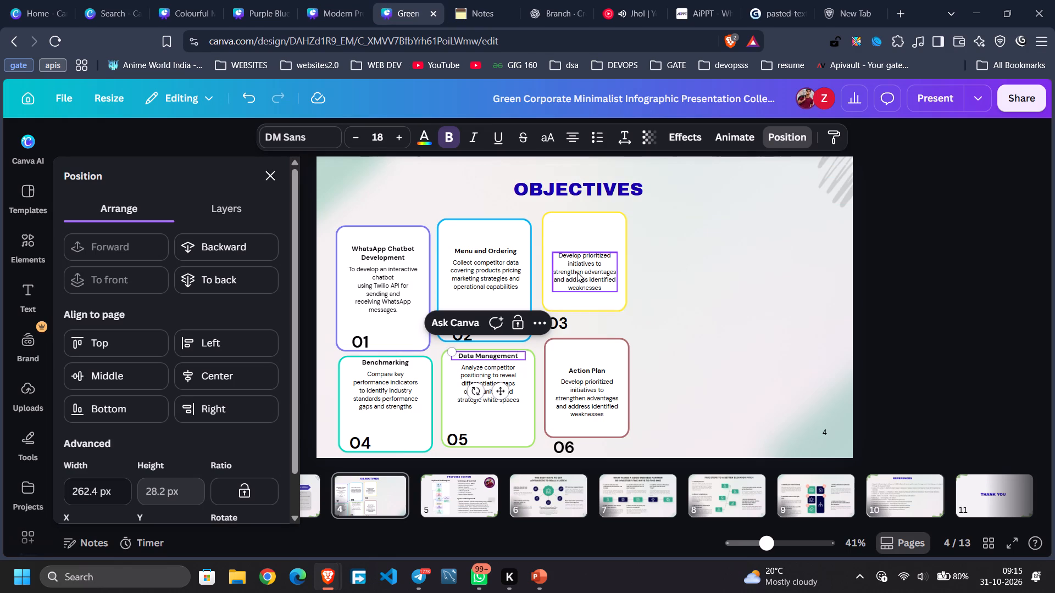
left_click(582, 238)
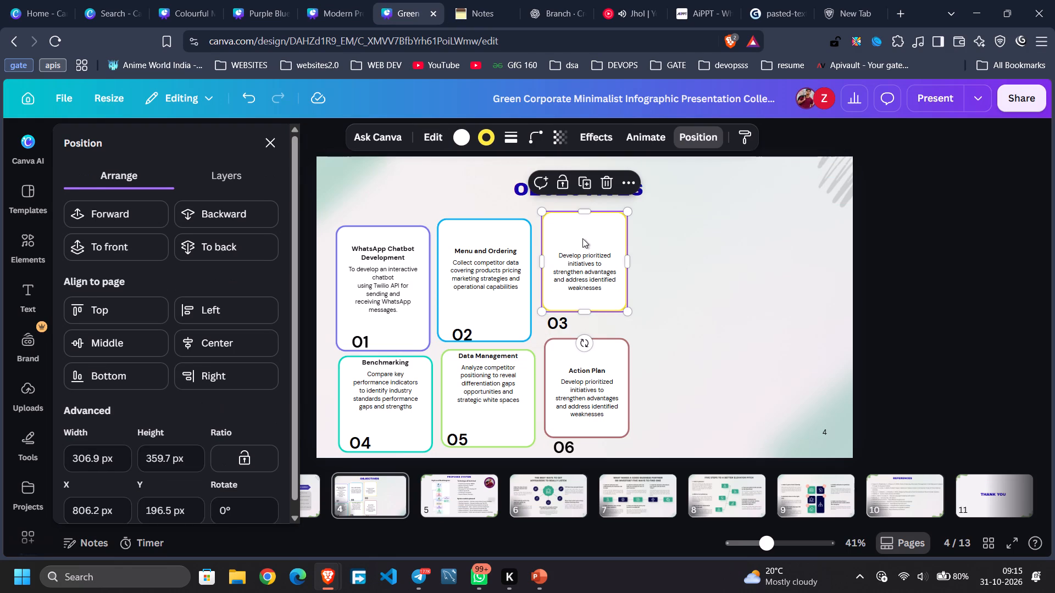
left_click(587, 374)
left_click(613, 344)
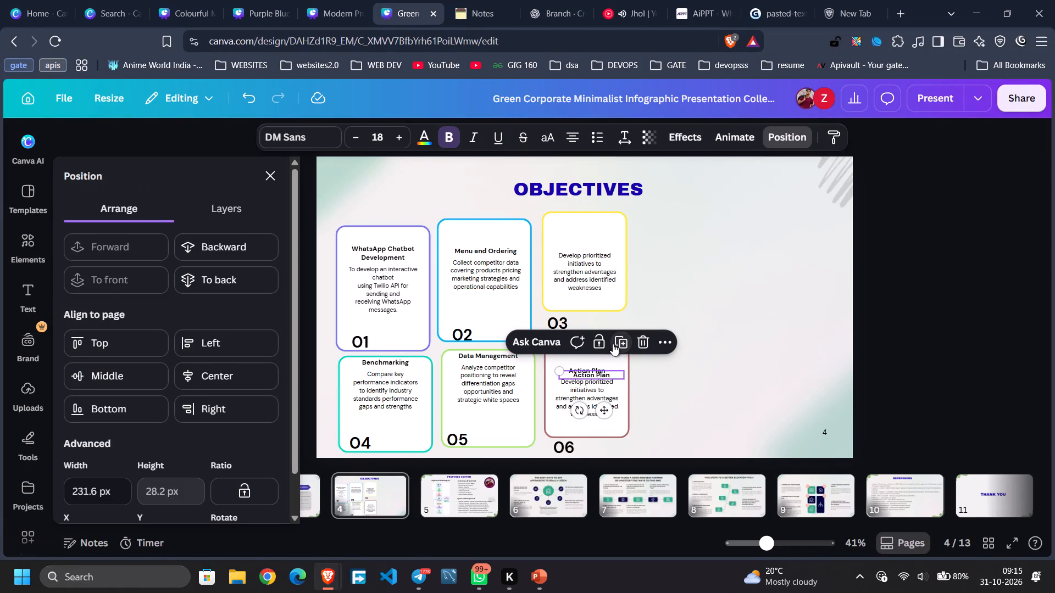
left_click_drag(598, 376, 589, 273)
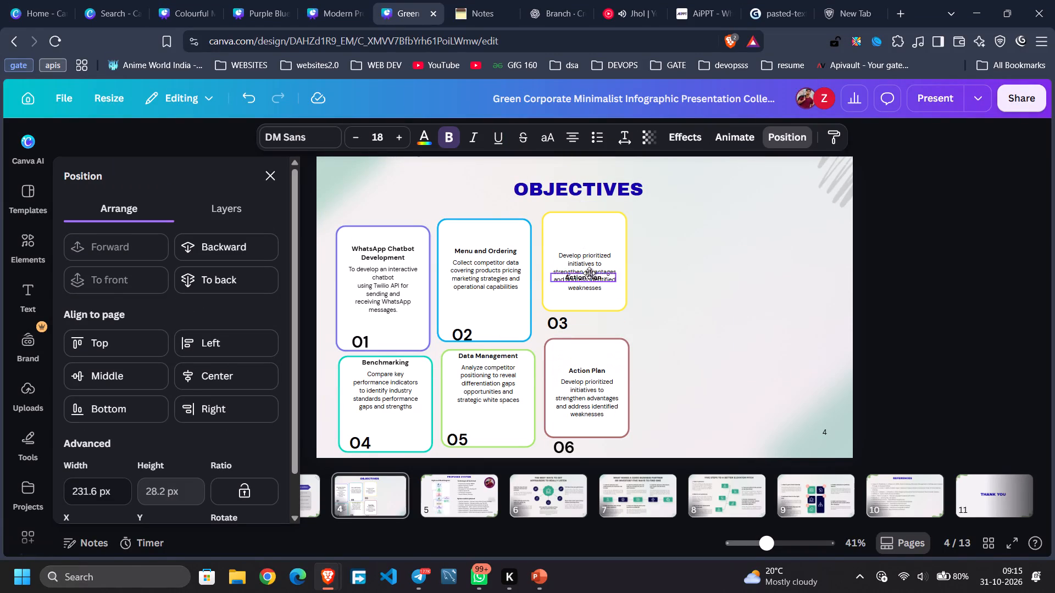
left_click_drag(589, 273, 588, 246)
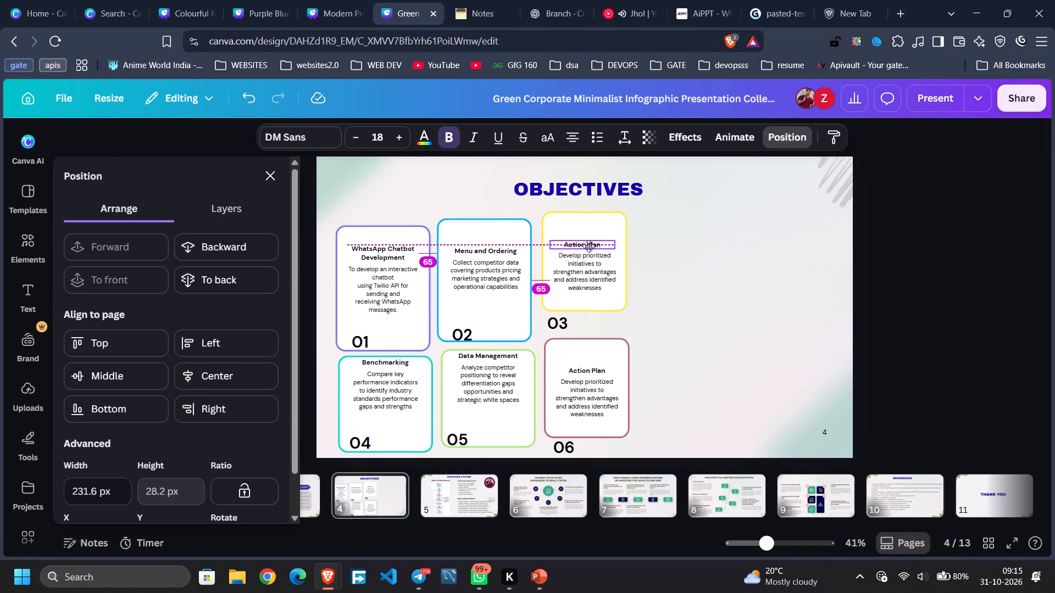
left_click_drag(588, 246, 588, 247)
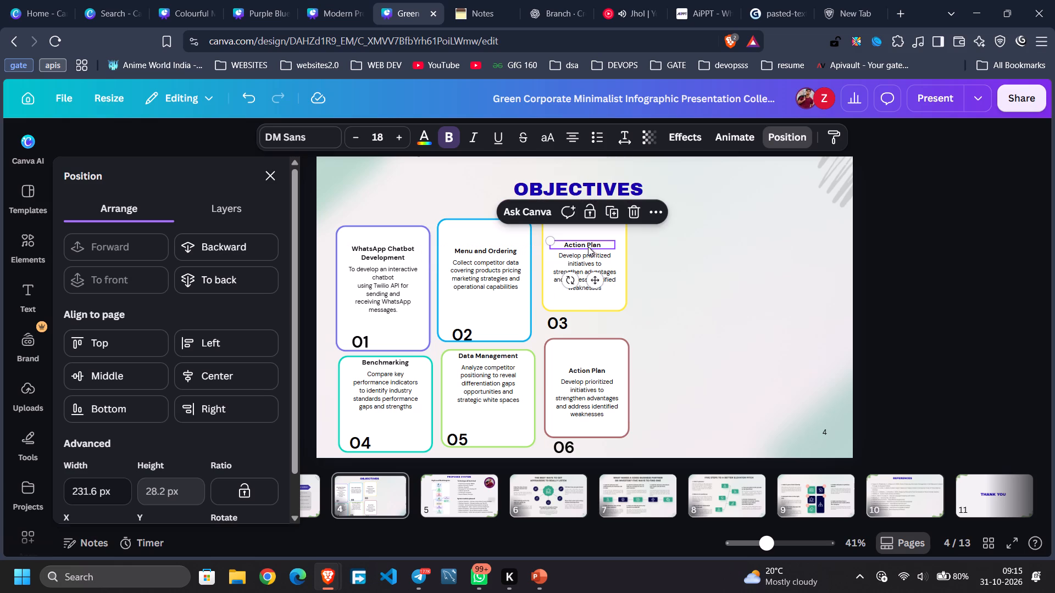
left_click(587, 245)
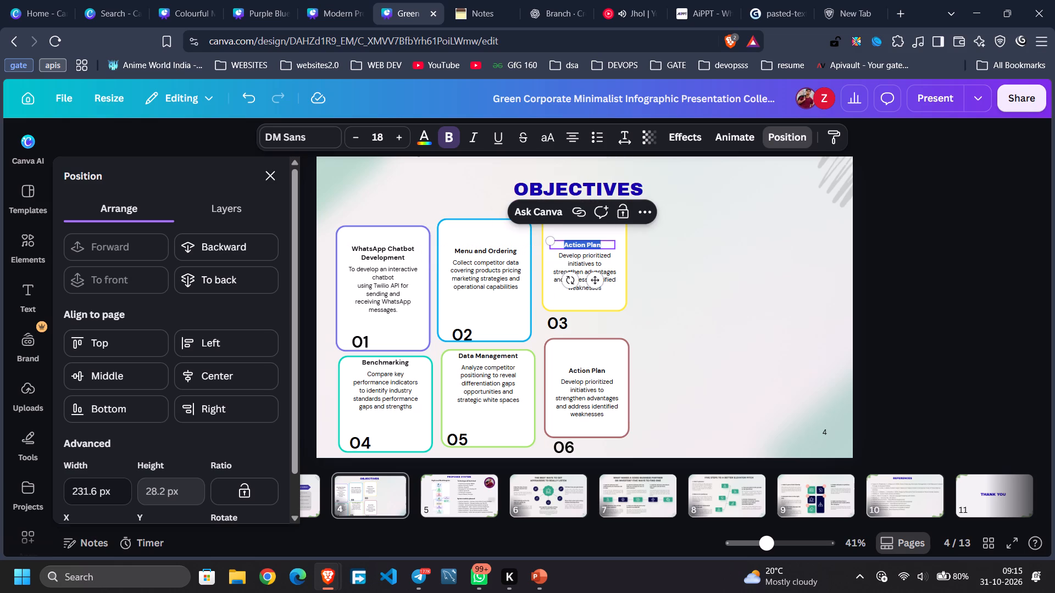
key("ctrl+v")
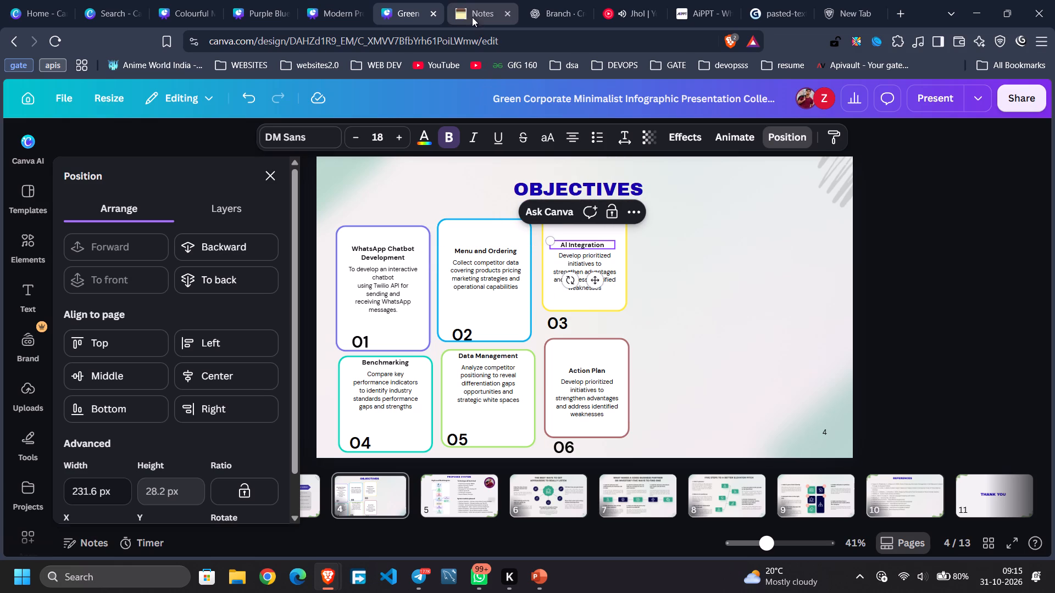
Replace the Benchmarking title on card 04 with "Secure Payments" copied from the notes.
left_click(470, 12)
scroll(222, 287, "down", 4)
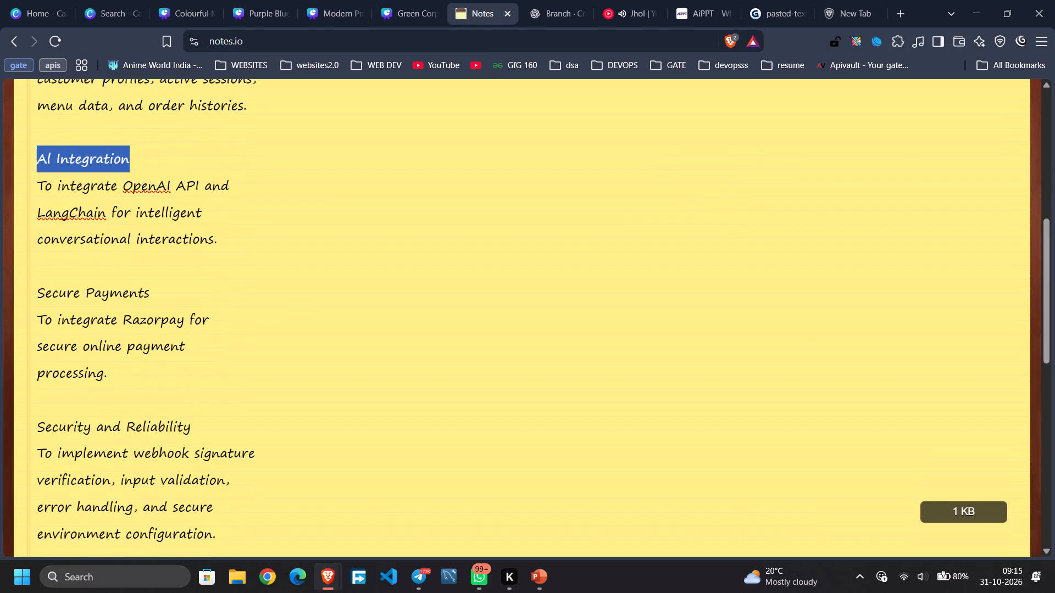
left_click_drag(168, 290, 33, 301)
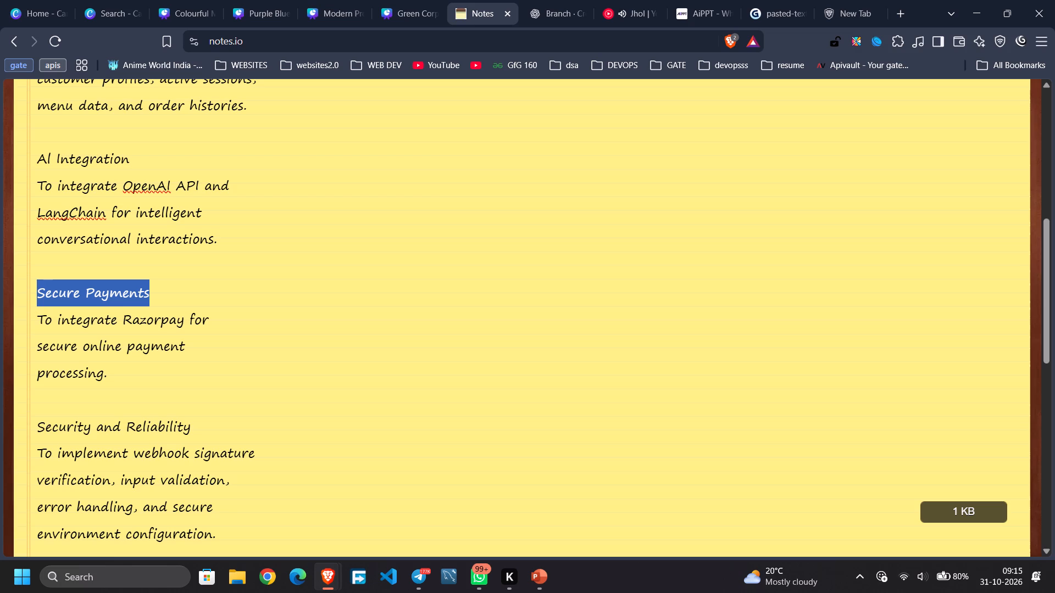
key("ctrl+c")
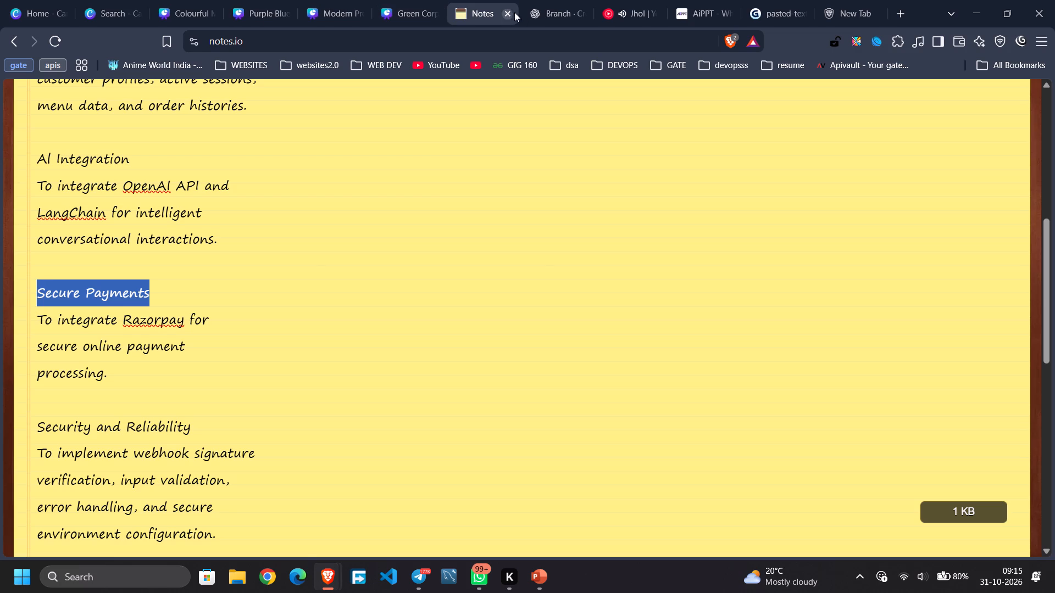
left_click(521, 14)
left_click(393, 15)
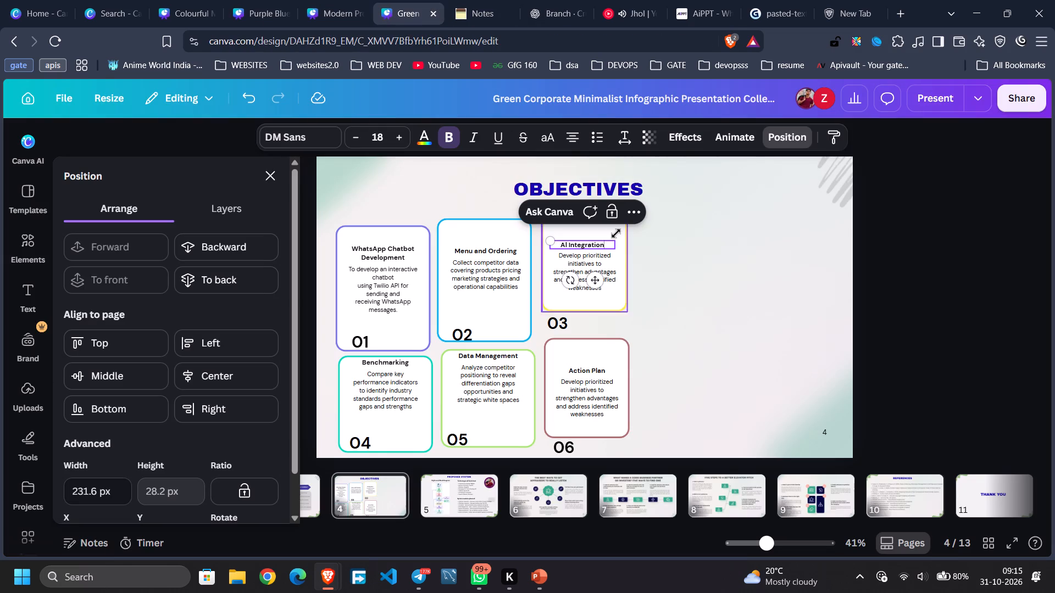
left_click(388, 365)
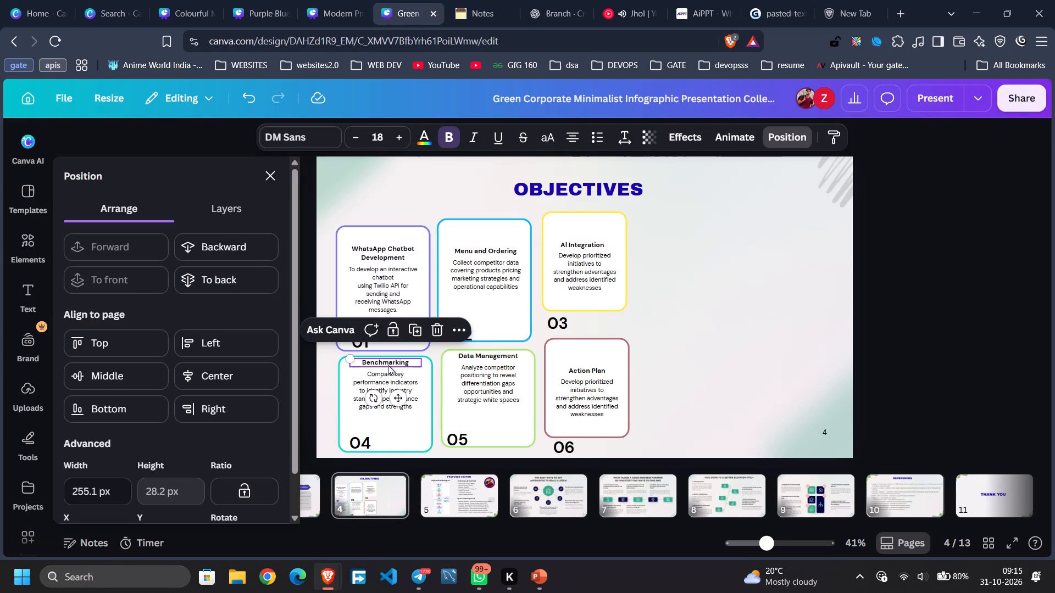
double_click(388, 365)
key("ctrl+v")
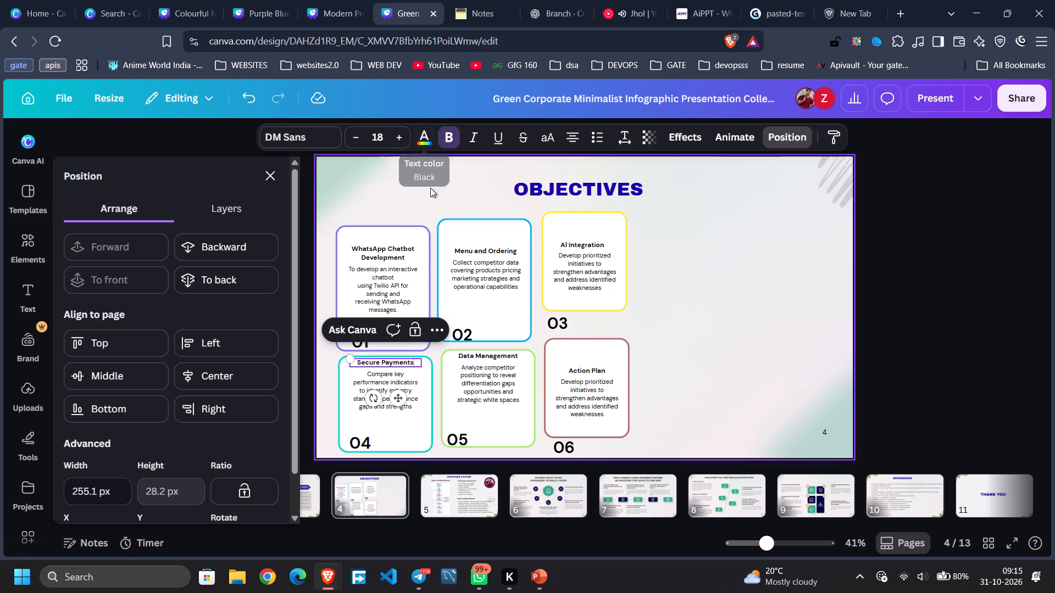
Replace the Action Plan title on card 06 with "Security and Reliability" copied from the notes.io page.
left_click(481, 18)
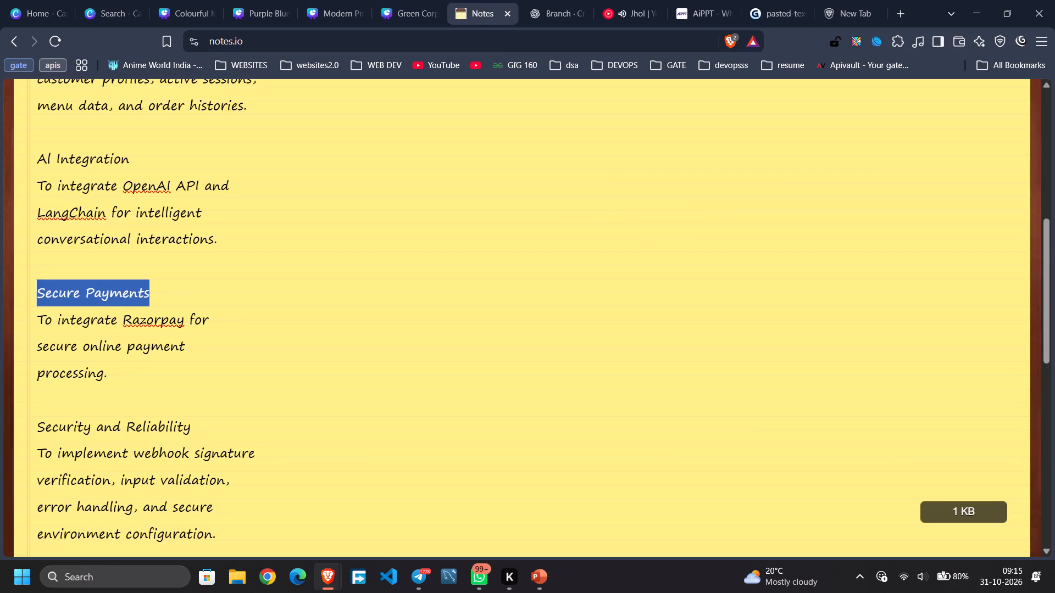
scroll(253, 311, "down", 2)
left_click_drag(212, 316, 126, 321)
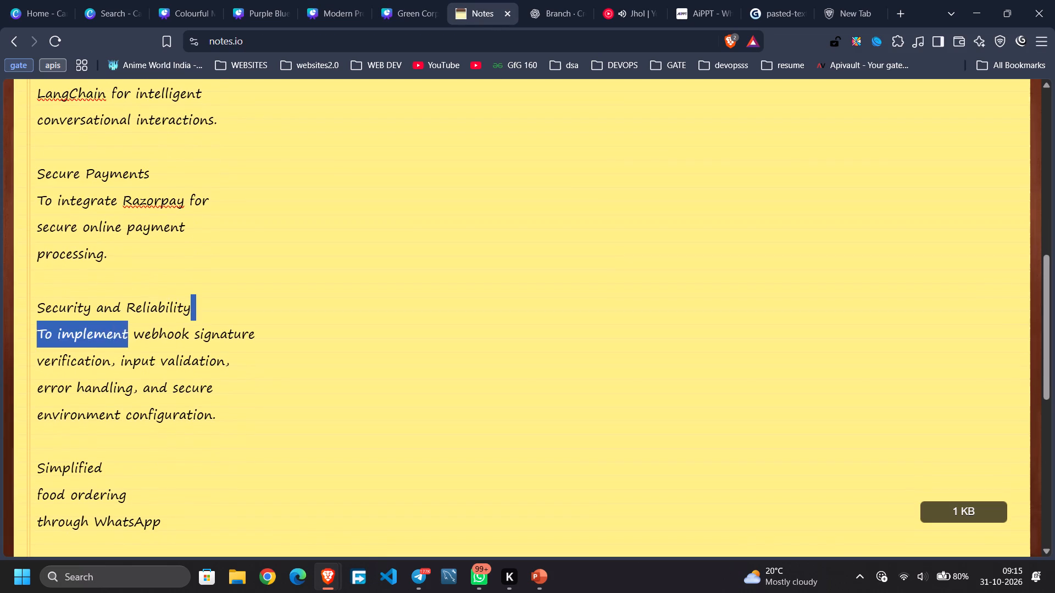
left_click_drag(126, 321, 31, 308)
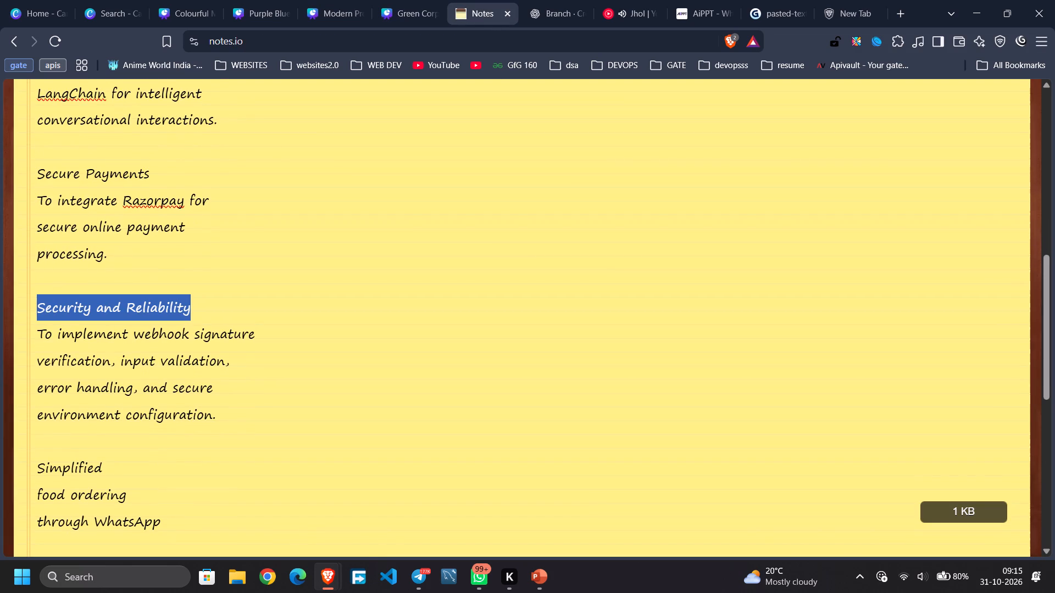
key("ctrl+c")
scroll(135, 437, "down", 4)
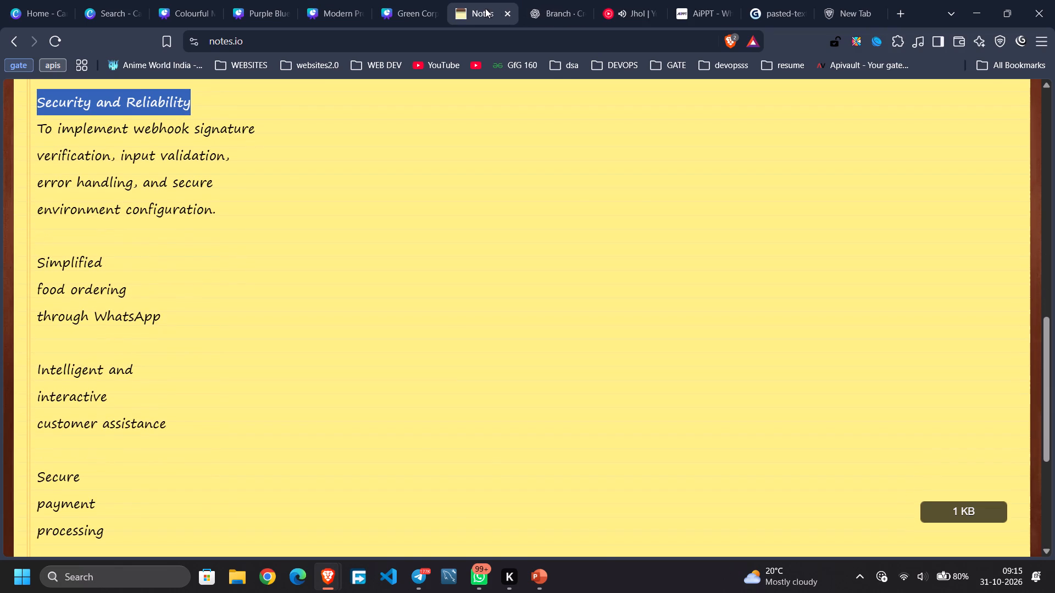
left_click_drag(413, 7, 628, 323)
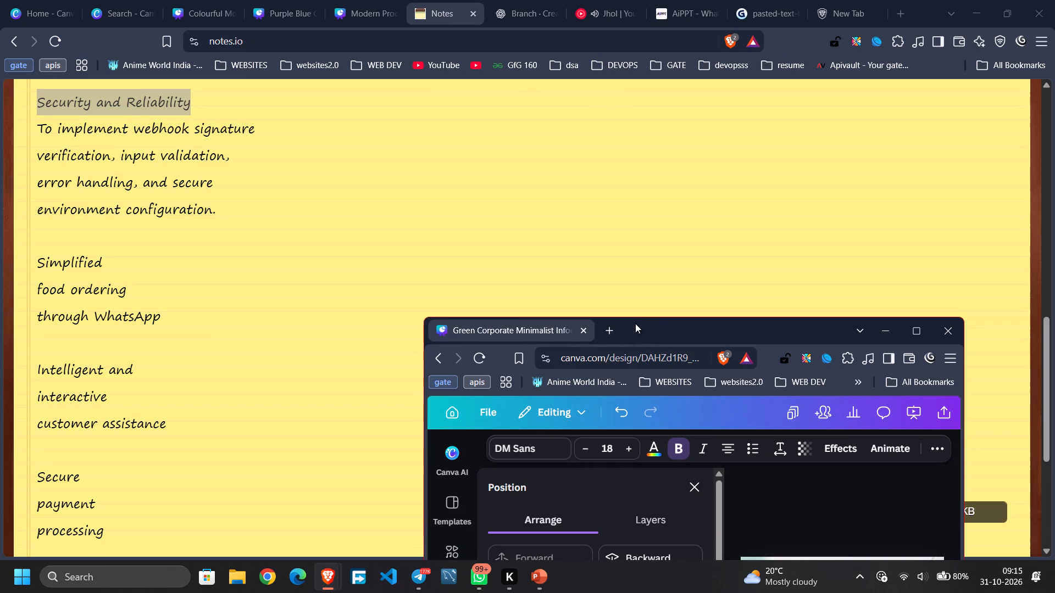
Bring the presentation back into the main browser window and replace card 06's Action Plan title with the copied "Security and Reliability".
left_click_drag(557, 336, 426, 13)
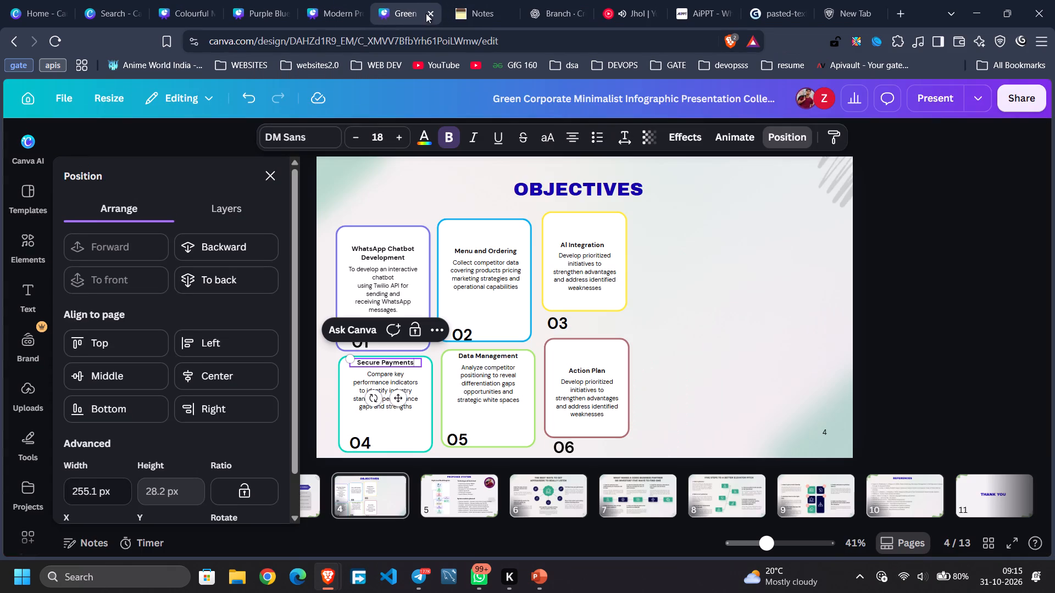
left_click_drag(426, 13, 425, 11)
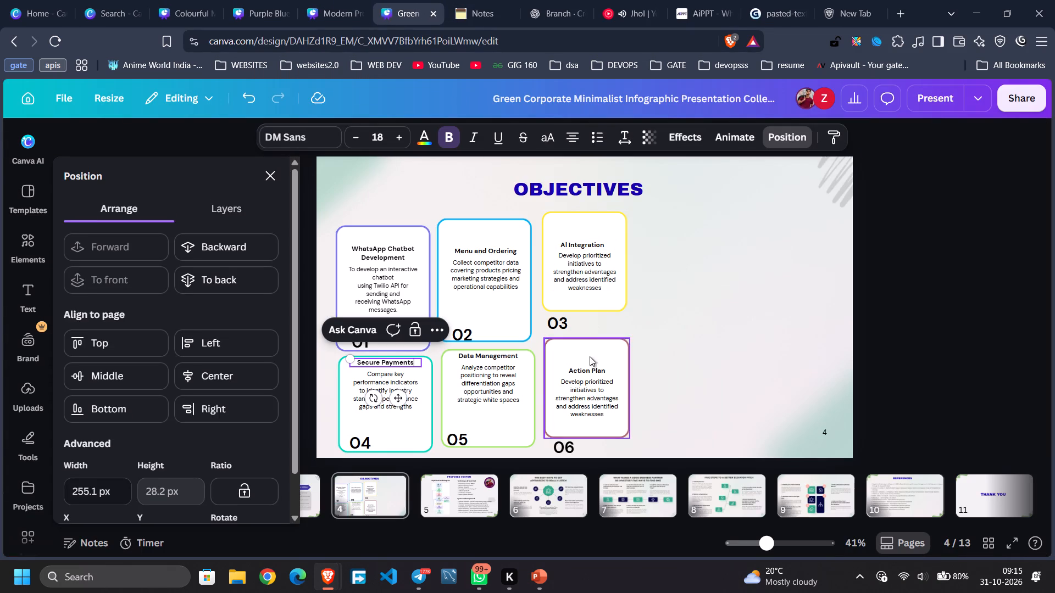
left_click(587, 368)
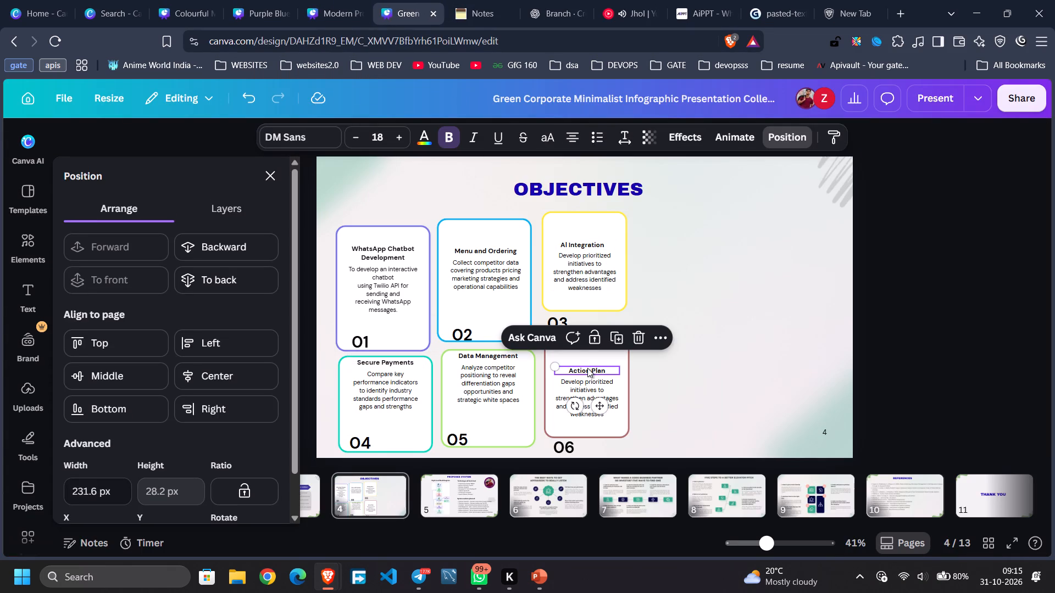
double_click(587, 368)
key("ctrl+v")
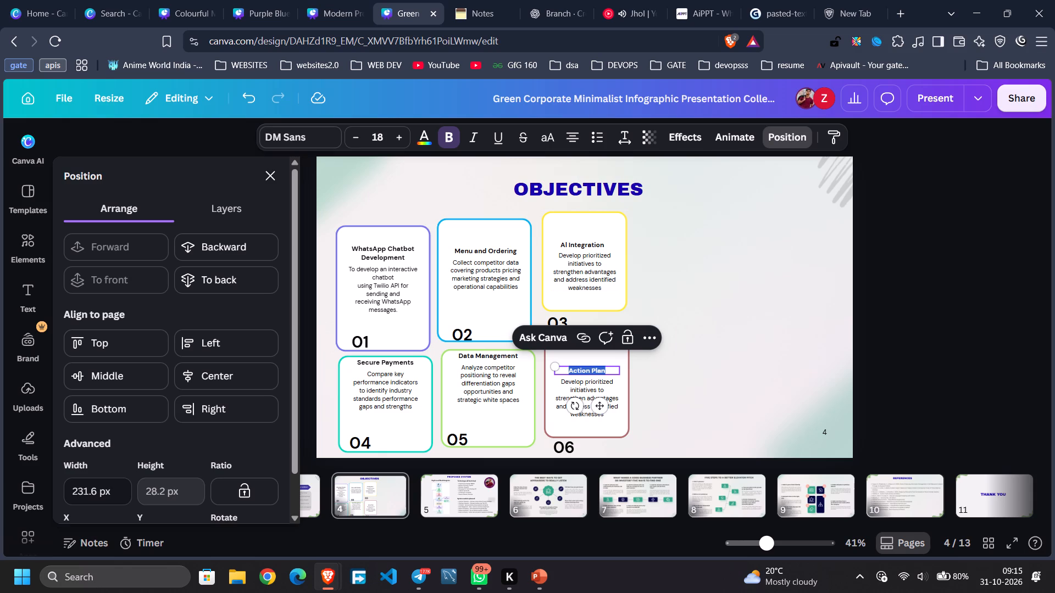
left_click(662, 368)
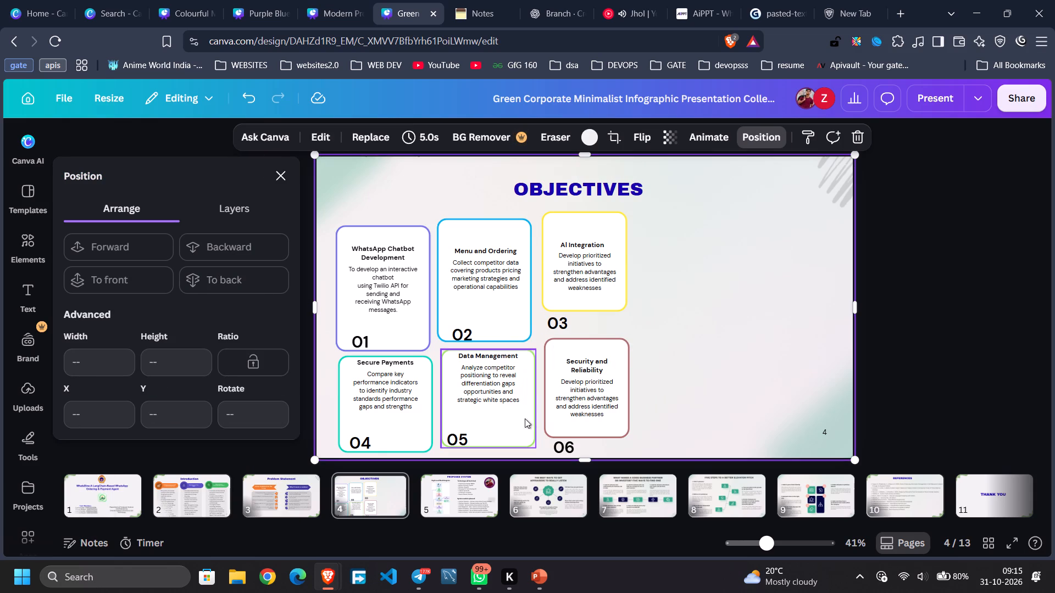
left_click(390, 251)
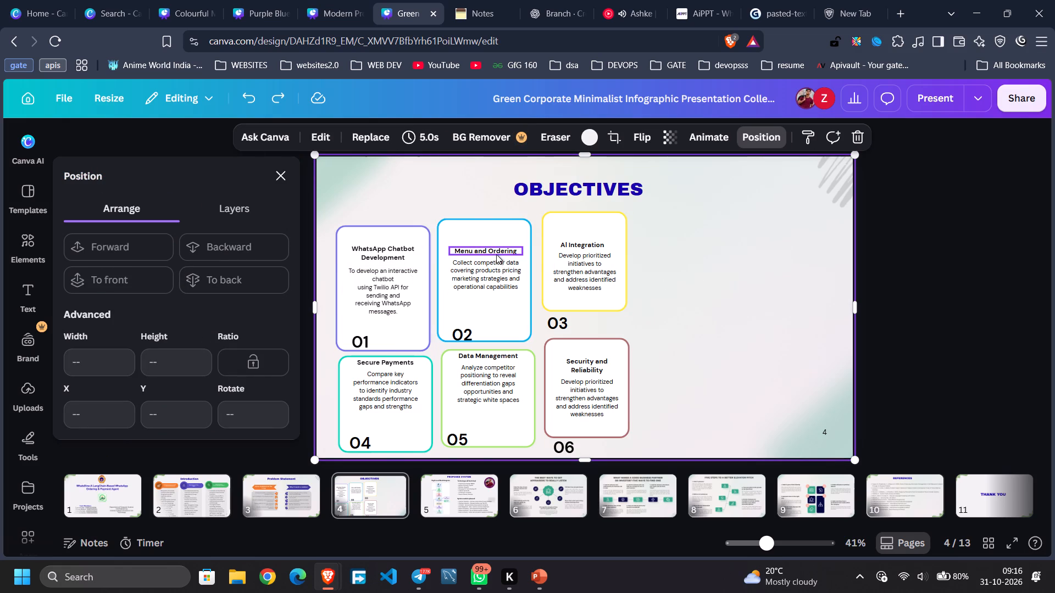
Raise the Menu and Ordering title on card 02 and the AI Integration title on card 03 slightly, widening the gaps above their descriptions.
left_click_drag(480, 246, 480, 239)
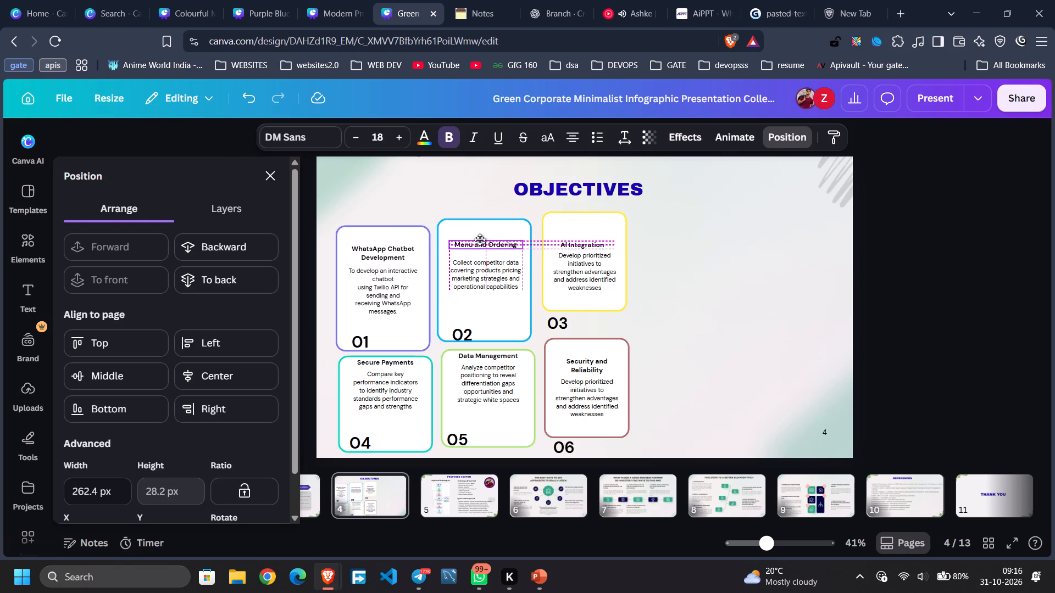
left_click_drag(480, 239, 477, 240)
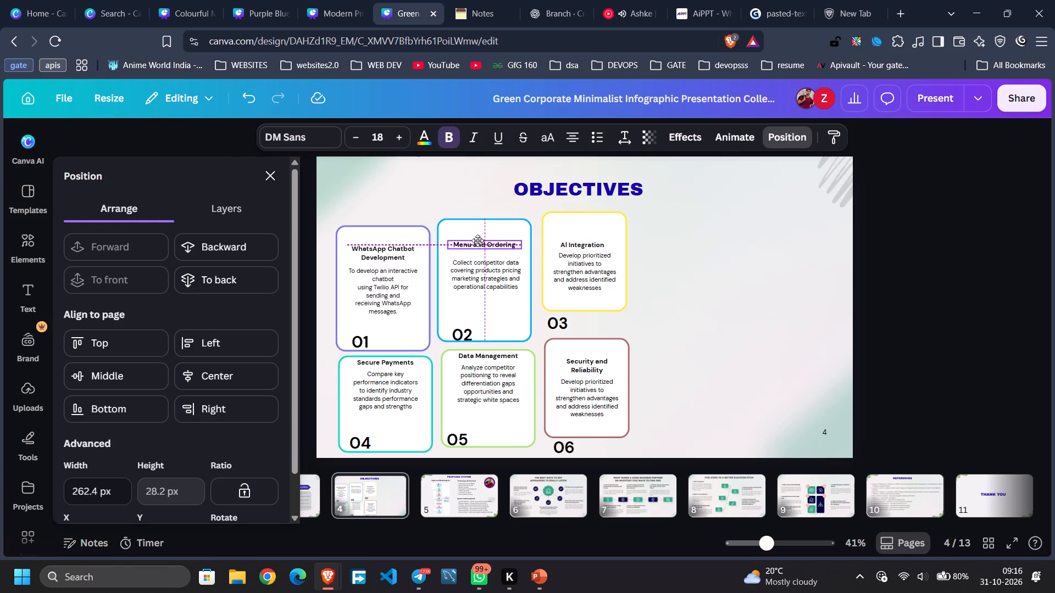
left_click_drag(477, 240, 477, 240)
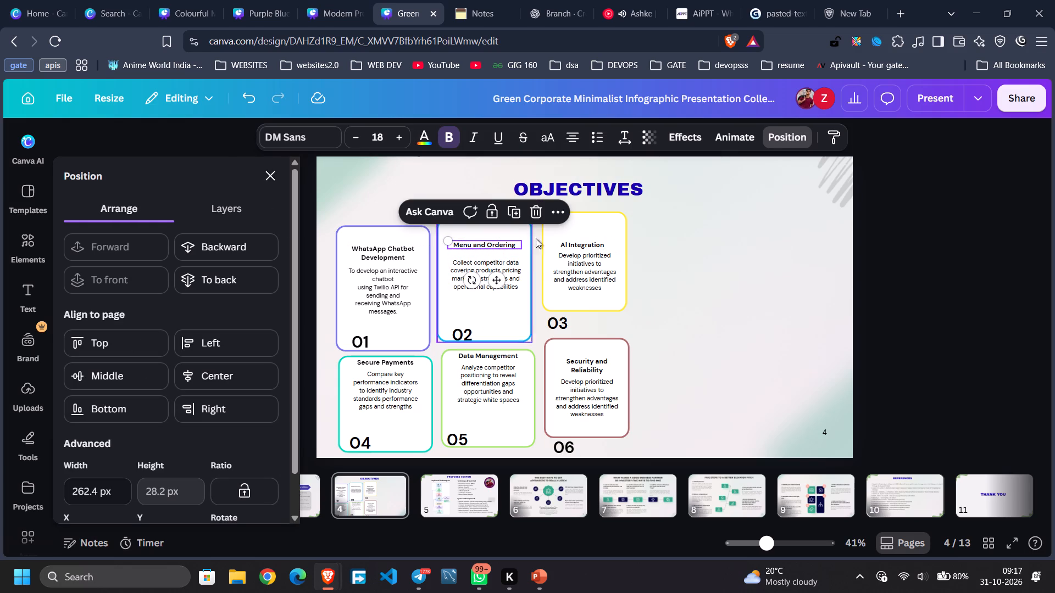
left_click(582, 247)
left_click_drag(582, 247, 581, 241)
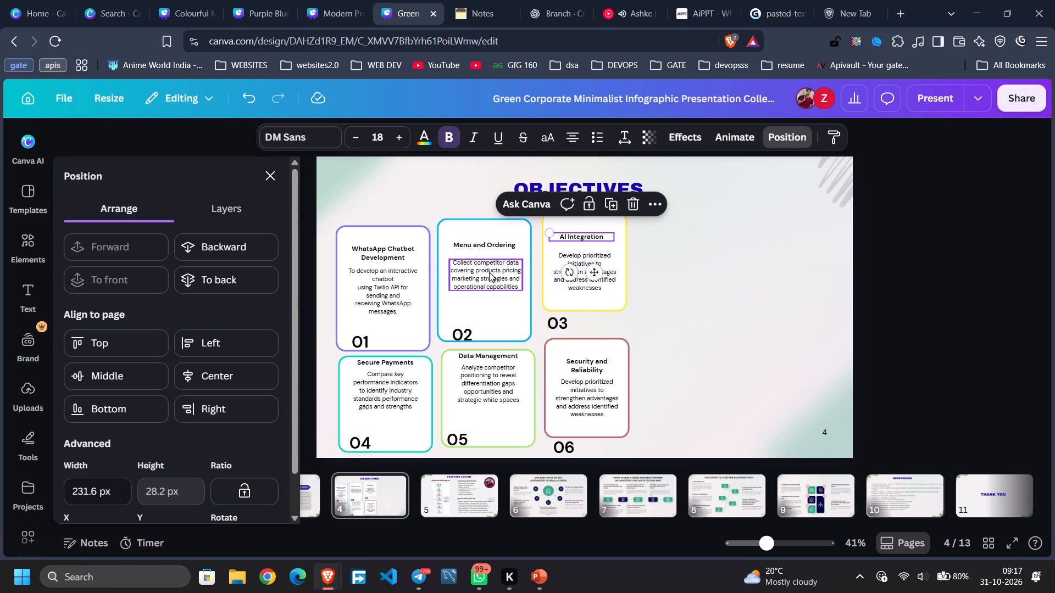
left_click(678, 342)
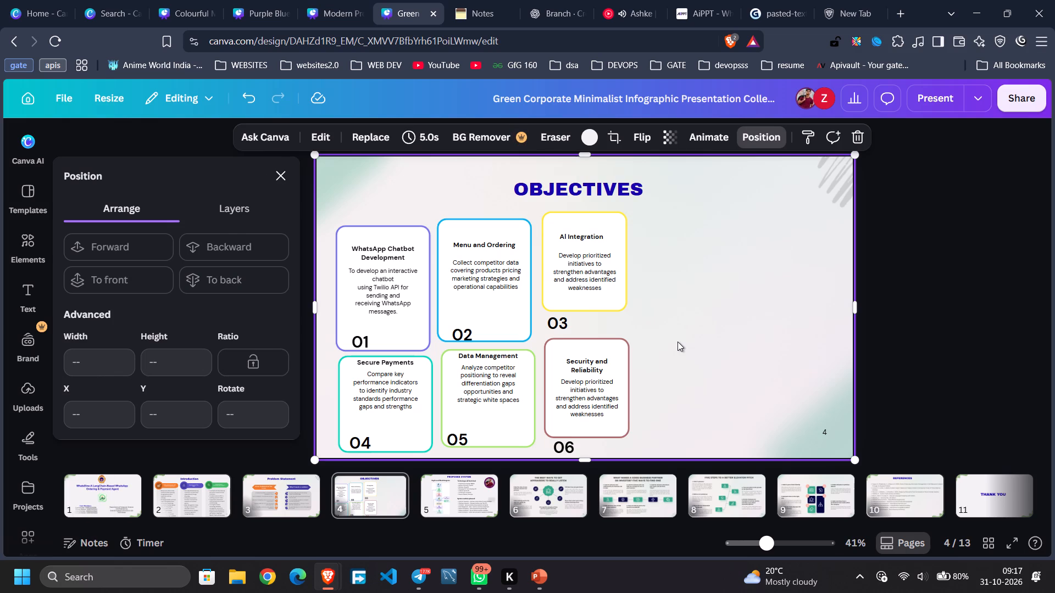
Enclose number 03 in the AI Integration card by extending the outline to about 435 px tall and bringing the number to the front.
left_click(584, 312)
left_click(582, 306)
left_click(584, 310)
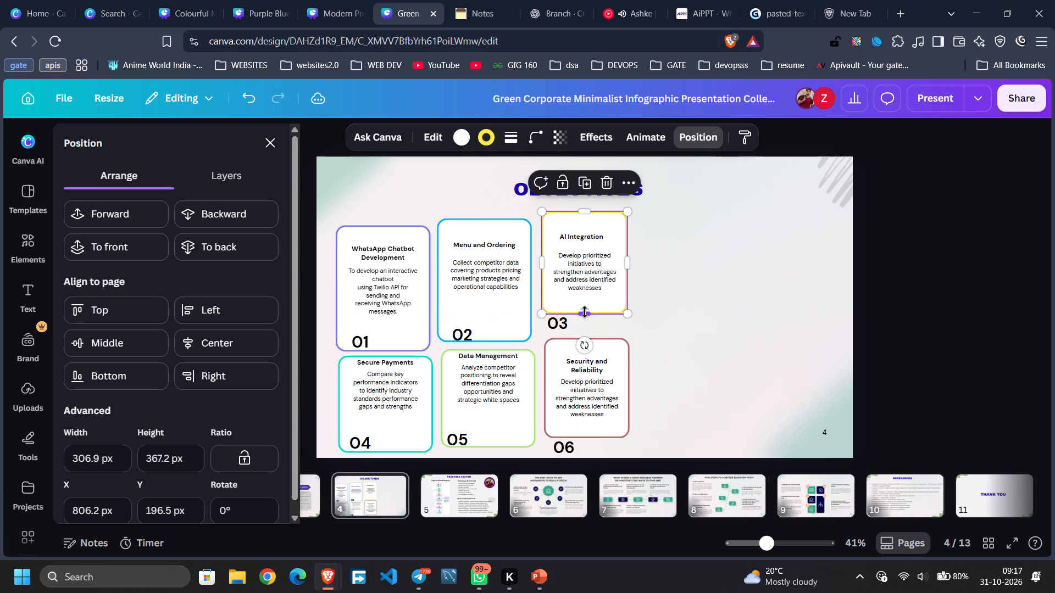
left_click_drag(563, 326, 566, 331)
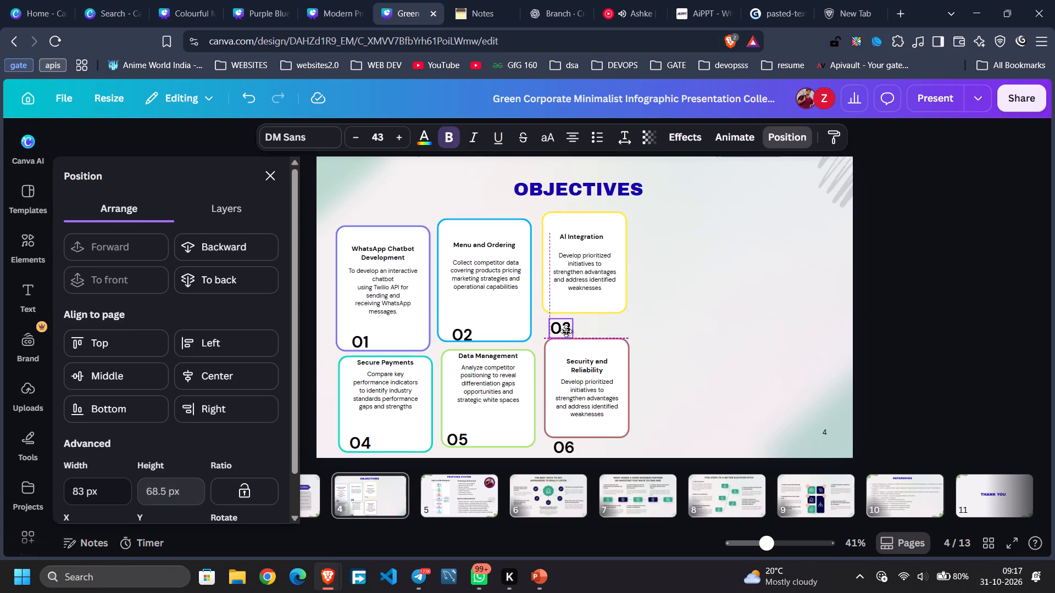
left_click_drag(566, 331, 563, 304)
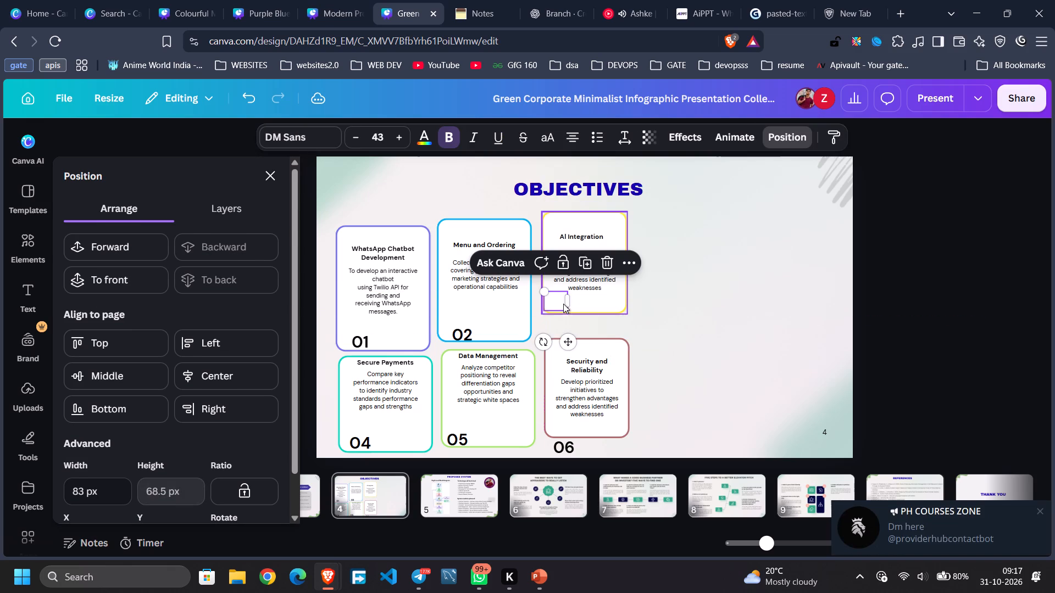
left_click(125, 273)
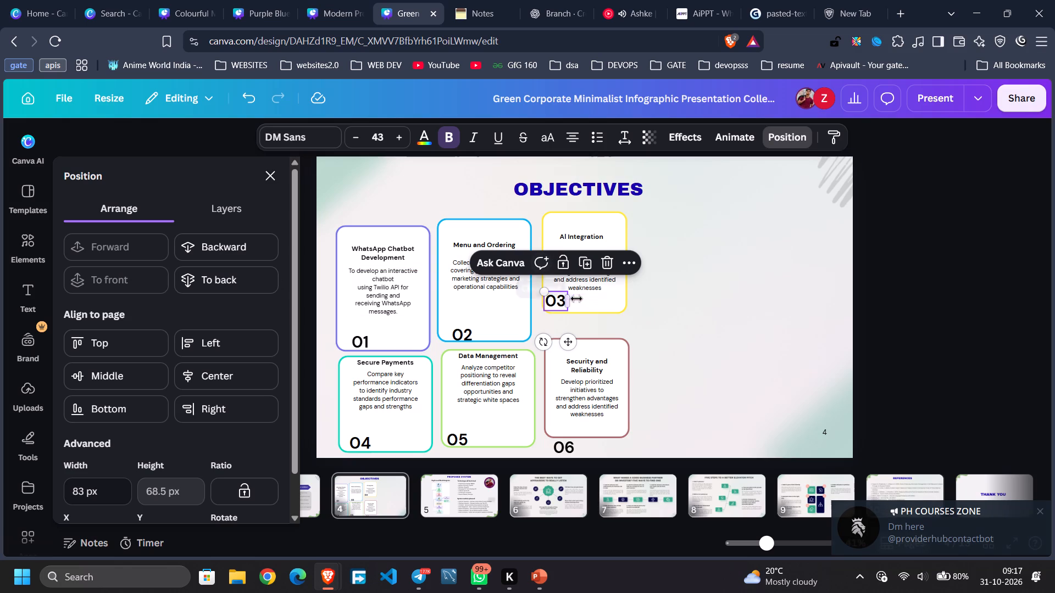
left_click(584, 313)
left_click_drag(584, 313, 589, 333)
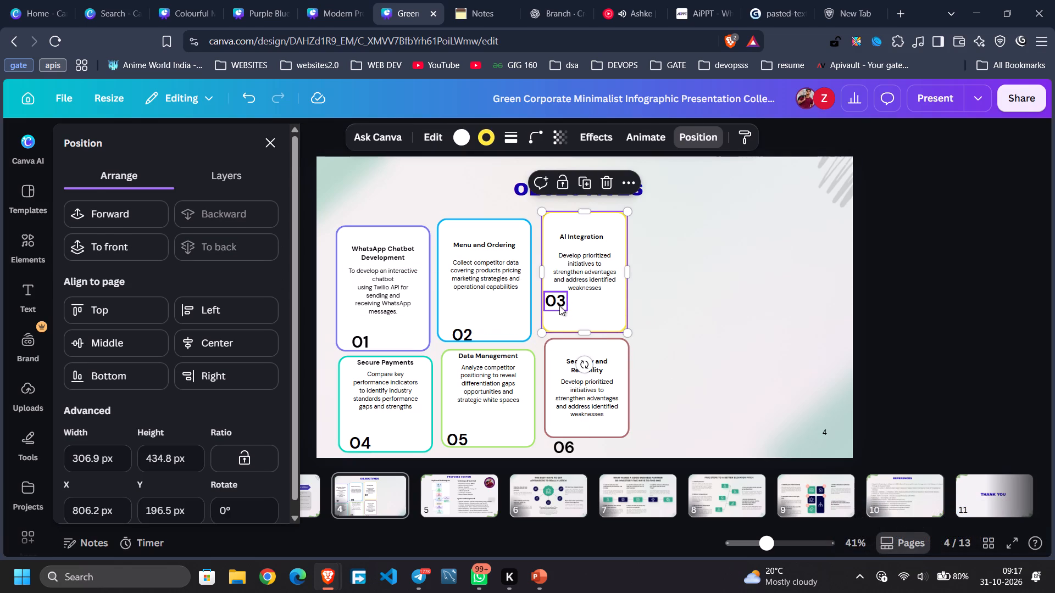
left_click_drag(559, 306, 563, 321)
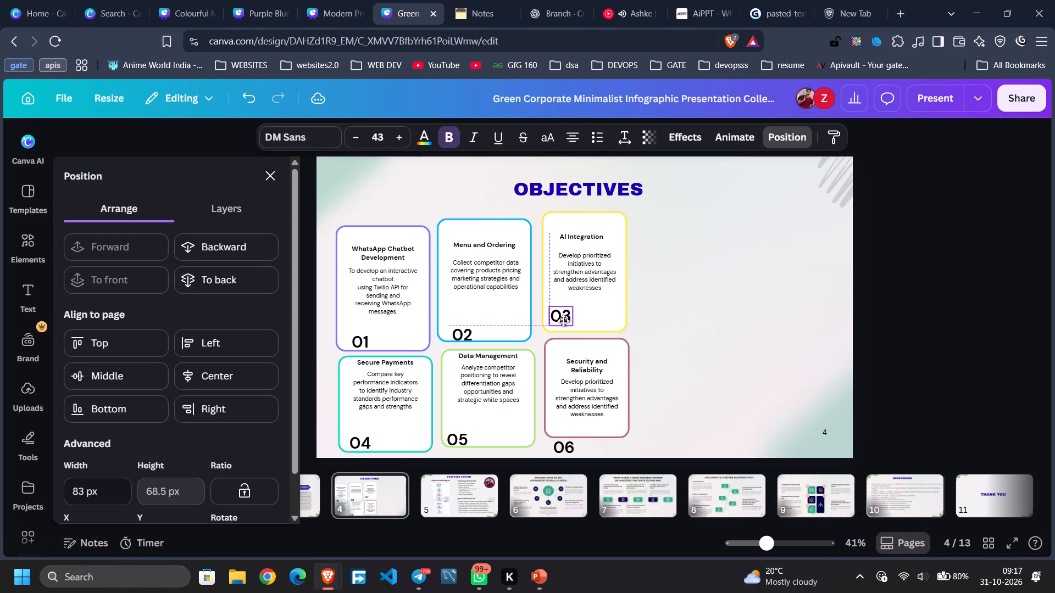
left_click_drag(563, 321, 565, 322)
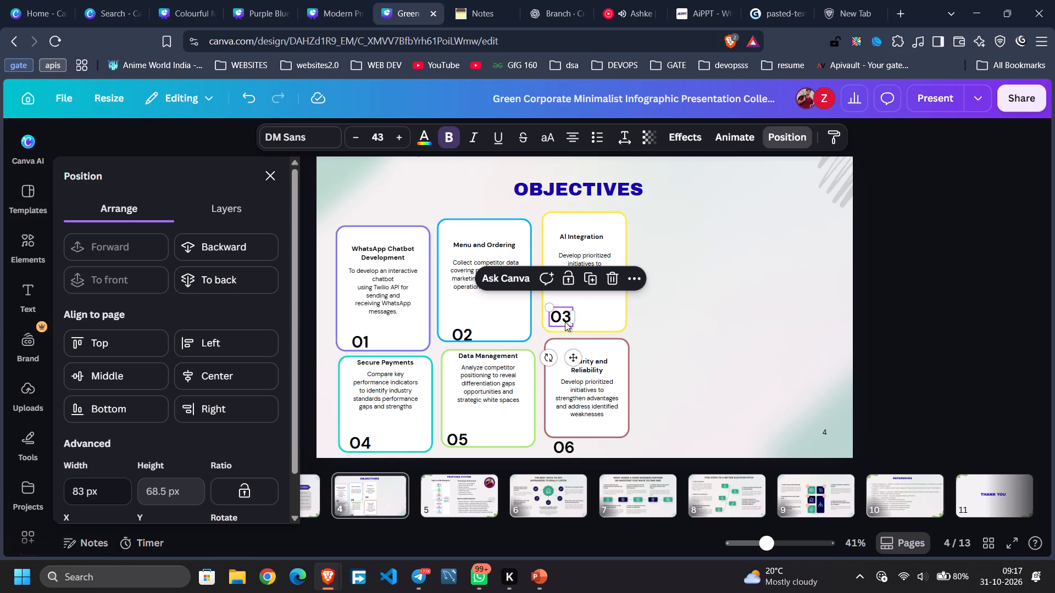
left_click(565, 322)
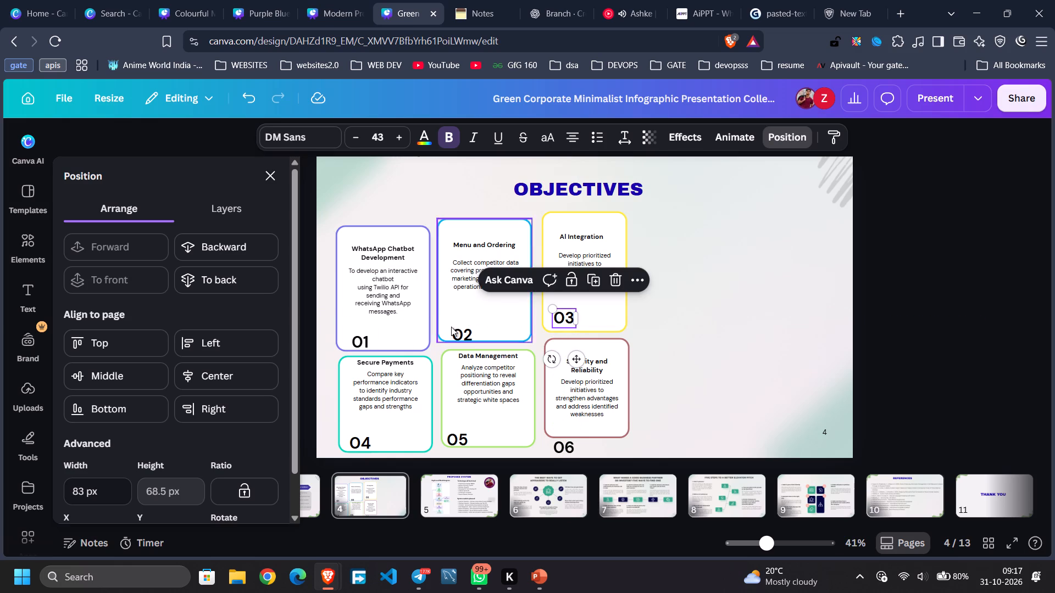
Match the AI Integration card outline's width to the Menu and Ordering card by setting it to 340 px.
left_click(509, 332)
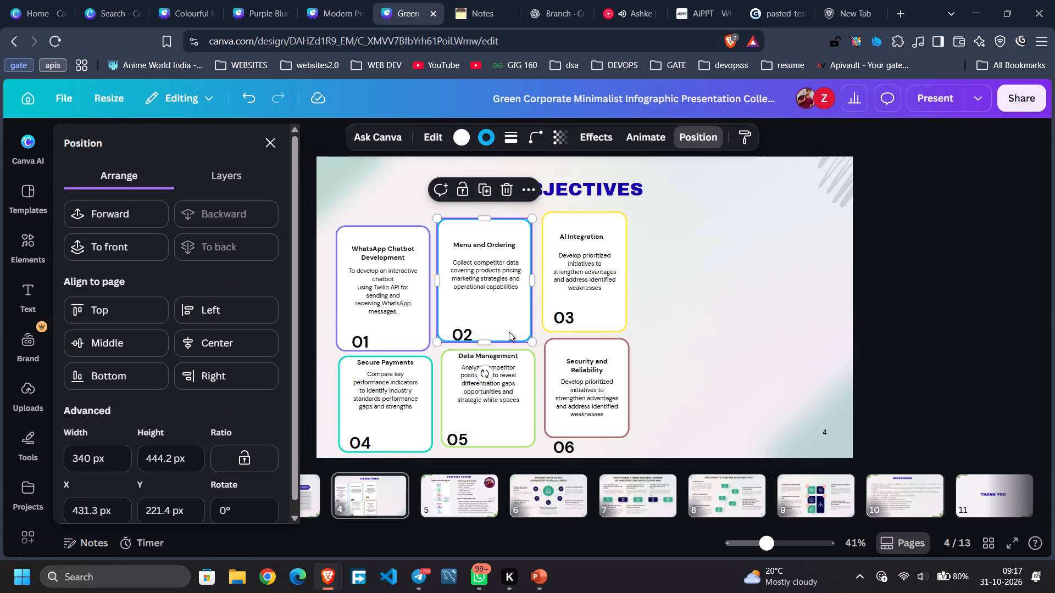
left_click(625, 318)
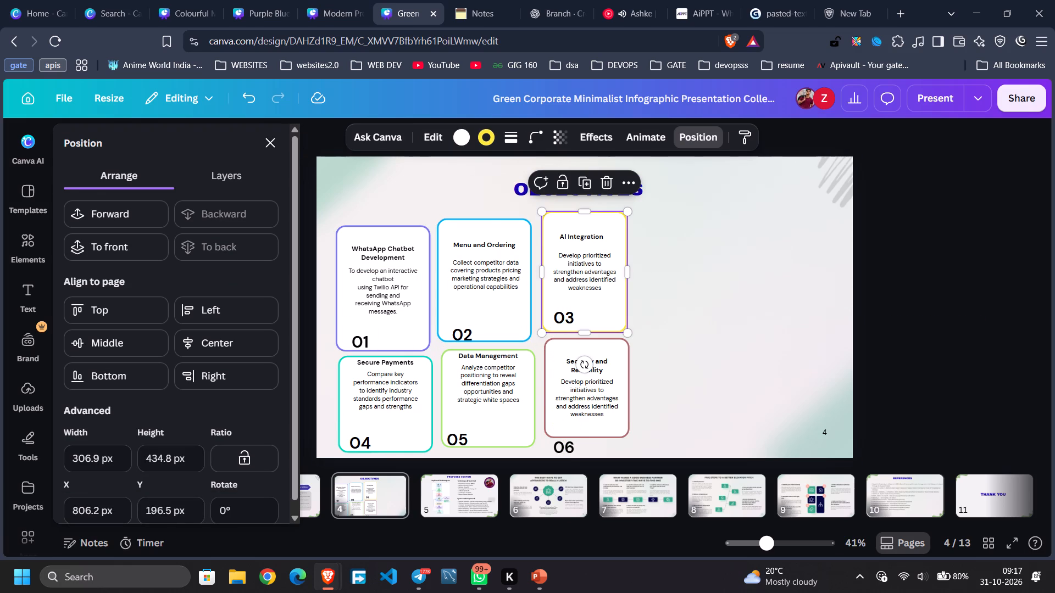
double_click(102, 468)
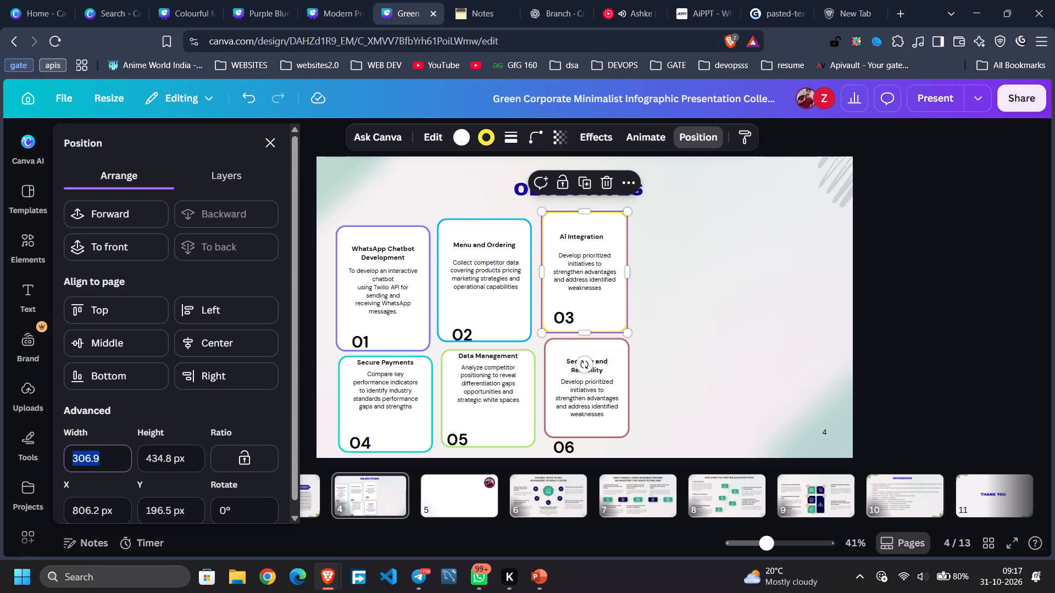
type("2400")
key("BackSpace")
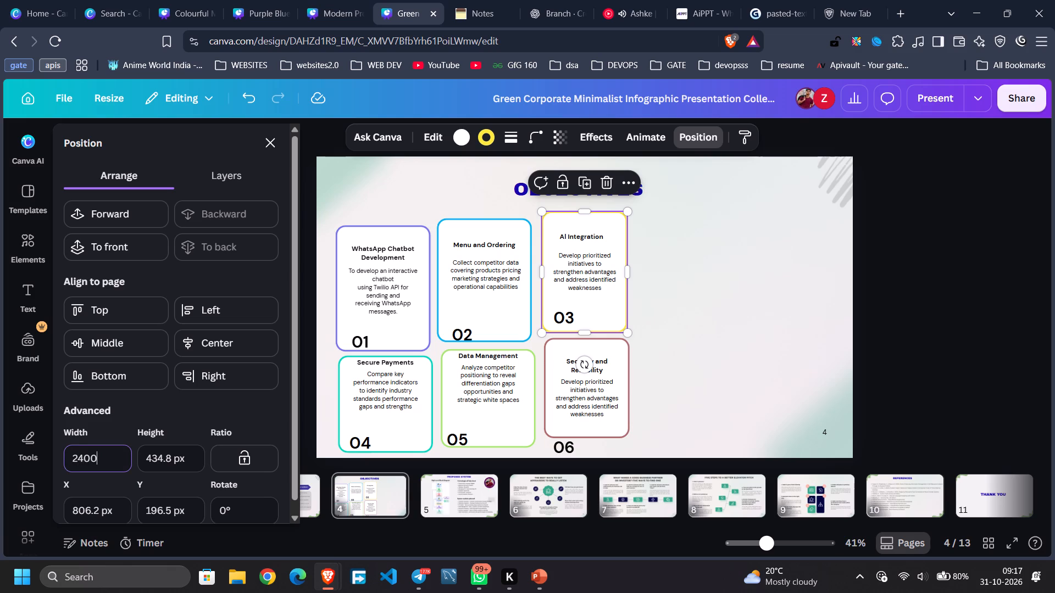
key("BackSpace")
key("BackSpace")
key("BackSpace")
type("340")
key("Return")
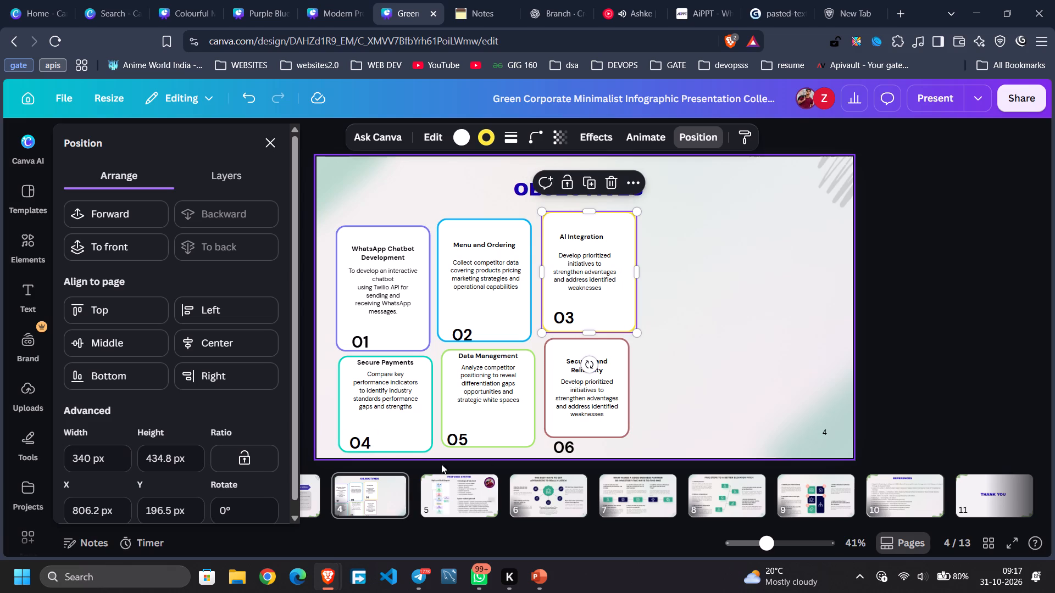
Set the Security and Reliability card outline's width to 340 px.
left_click(596, 425)
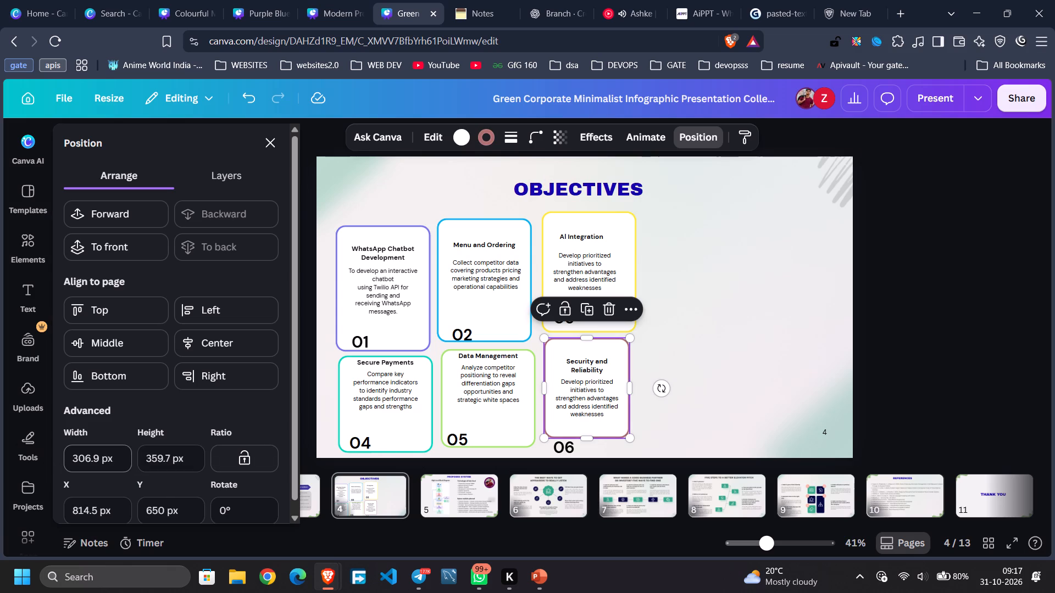
double_click(81, 462)
type("340")
key("Return")
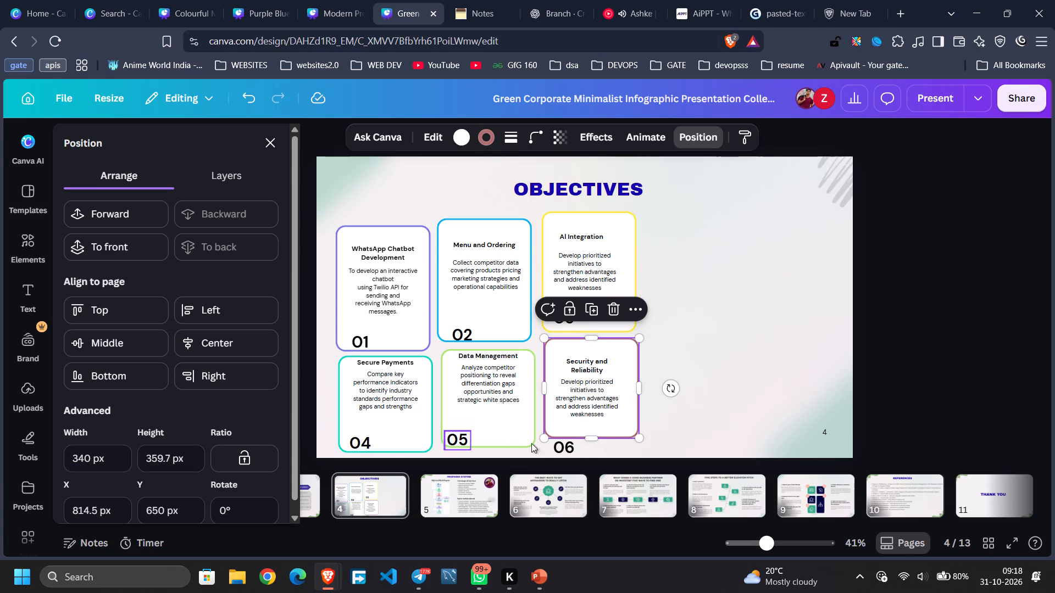
Enclose number 06 in the Security and Reliability card by raising the number and making the outline about 367 px tall.
left_click_drag(590, 440, 592, 457)
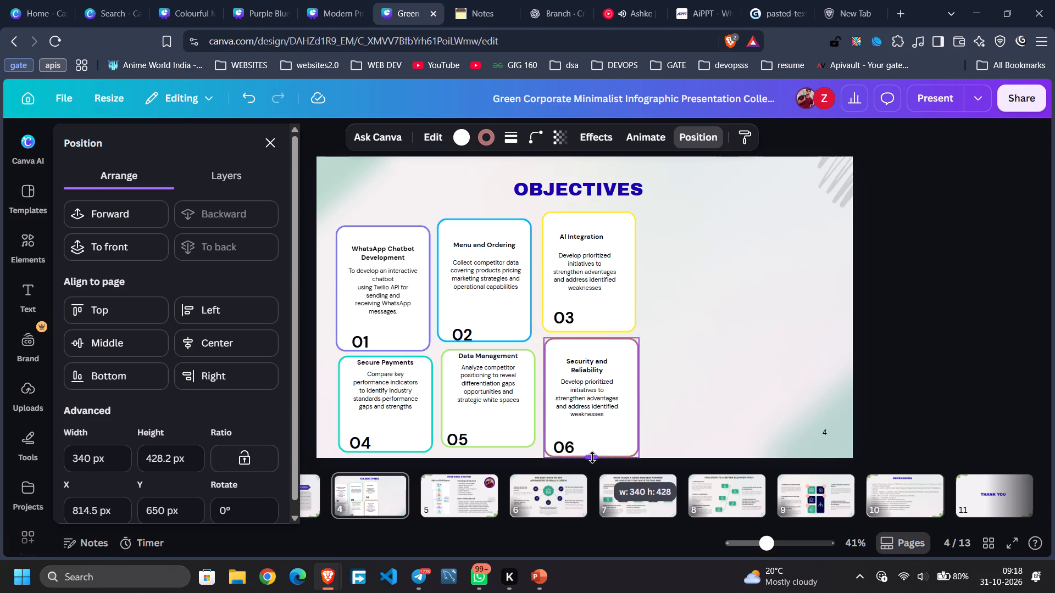
left_click_drag(592, 457, 593, 455)
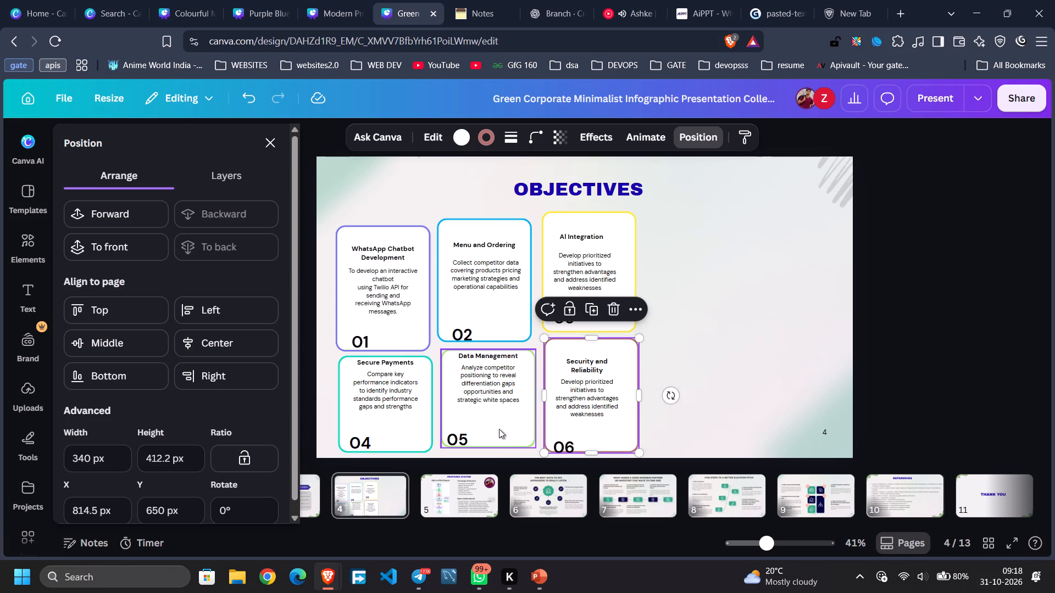
left_click(567, 446)
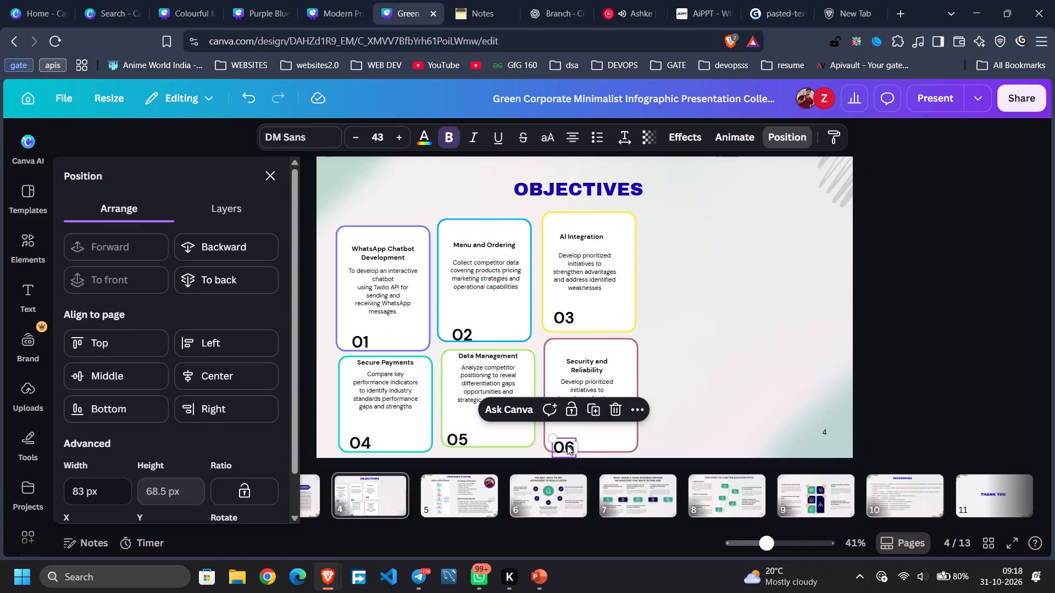
left_click(568, 445)
left_click(568, 445)
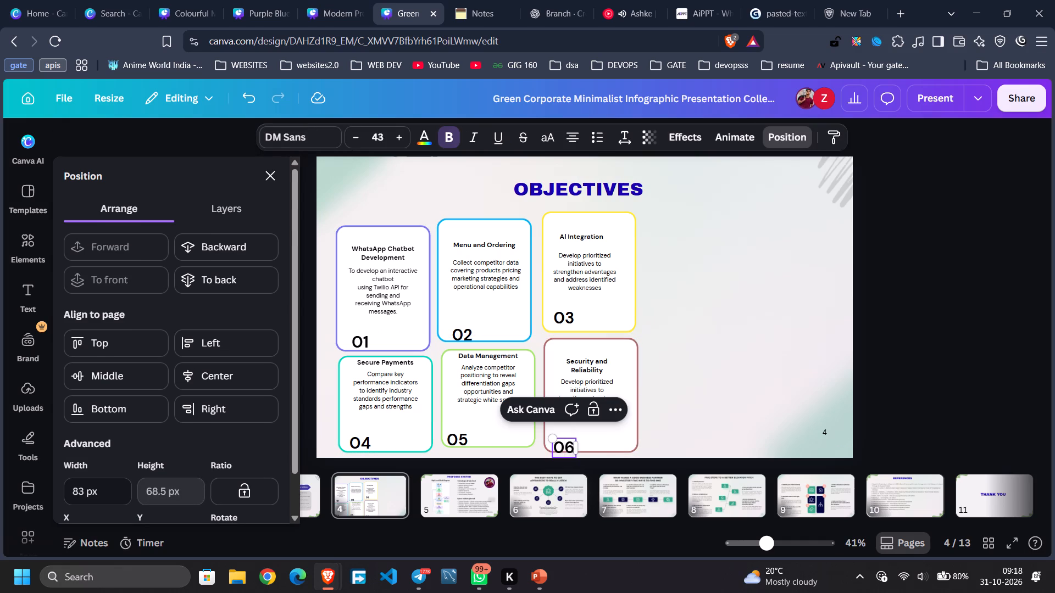
left_click_drag(567, 438, 567, 432)
left_click(599, 436)
left_click(568, 443)
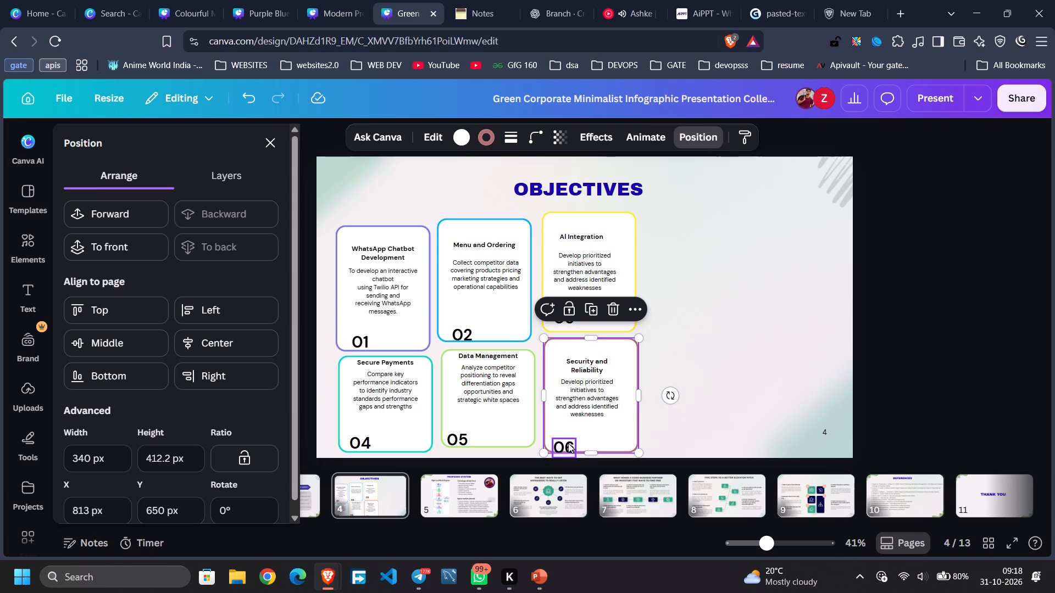
left_click_drag(568, 443, 568, 435)
left_click_drag(568, 435, 568, 429)
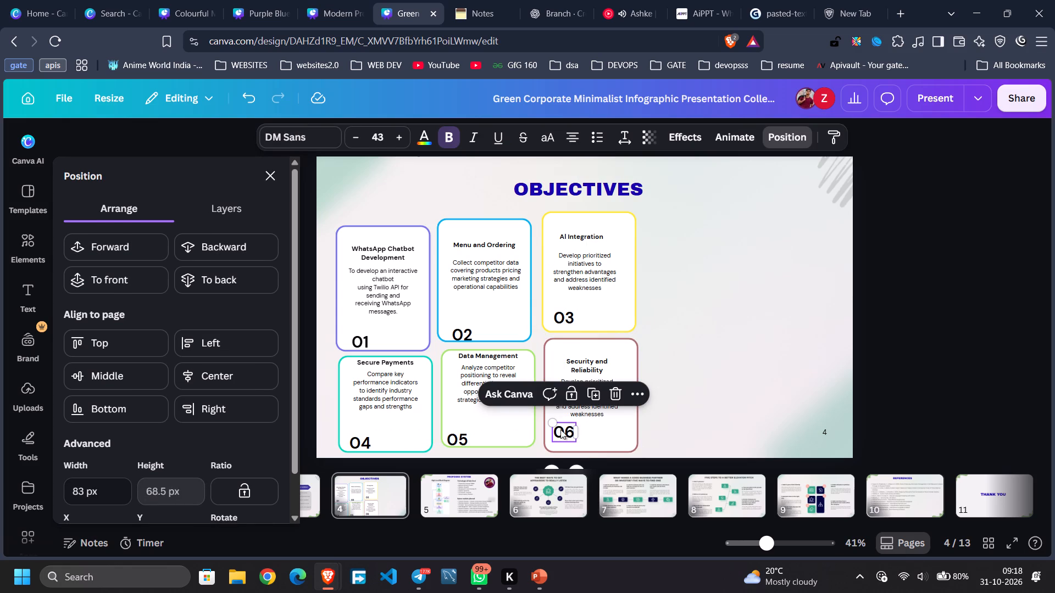
Raise number 06 slightly in the Security and Reliability card and shorten the card's outline to end just below it.
left_click_drag(560, 429, 560, 424)
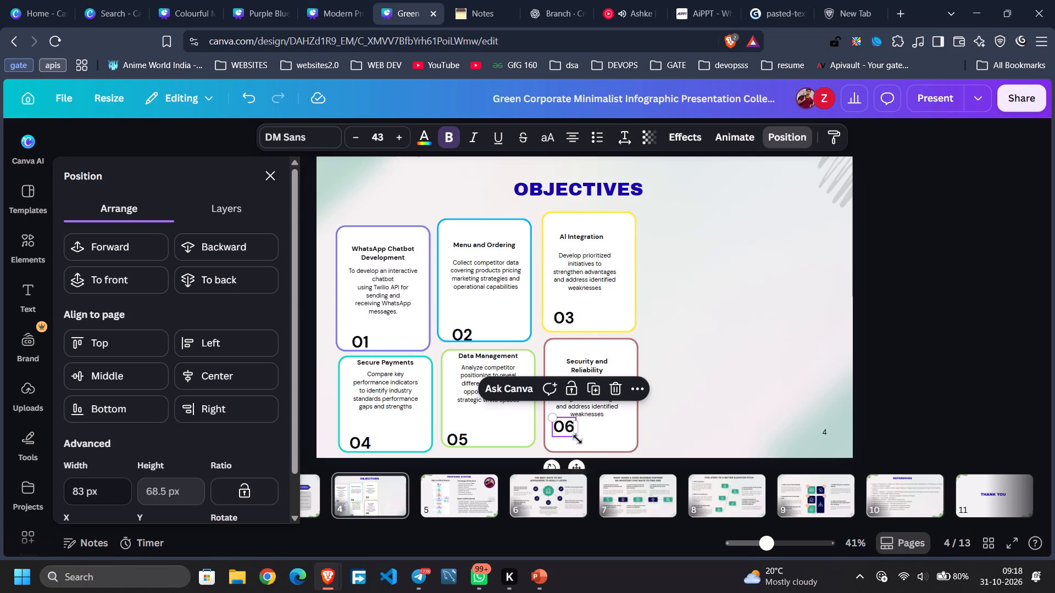
left_click(591, 449)
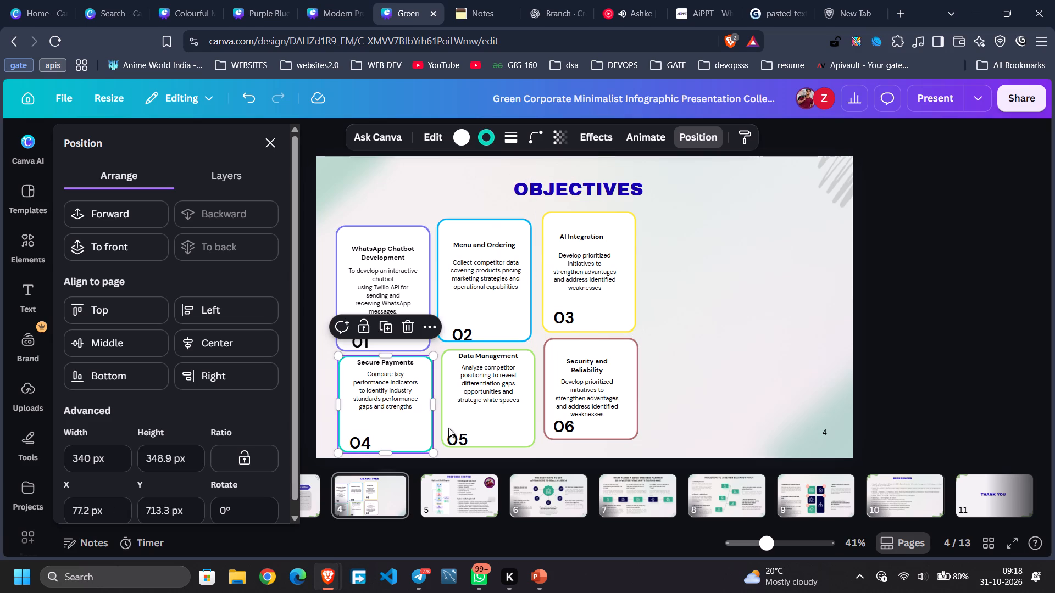
Check the size and position values of the WhatsApp Chatbot Development, Data Management, and Security and Reliability card outlines.
left_click(419, 348)
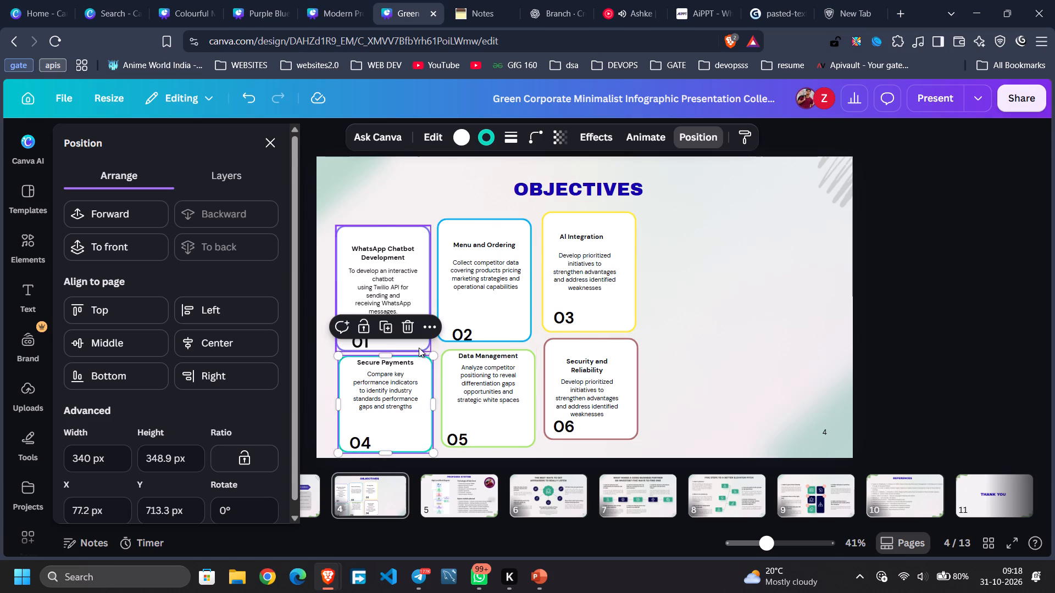
left_click(492, 432)
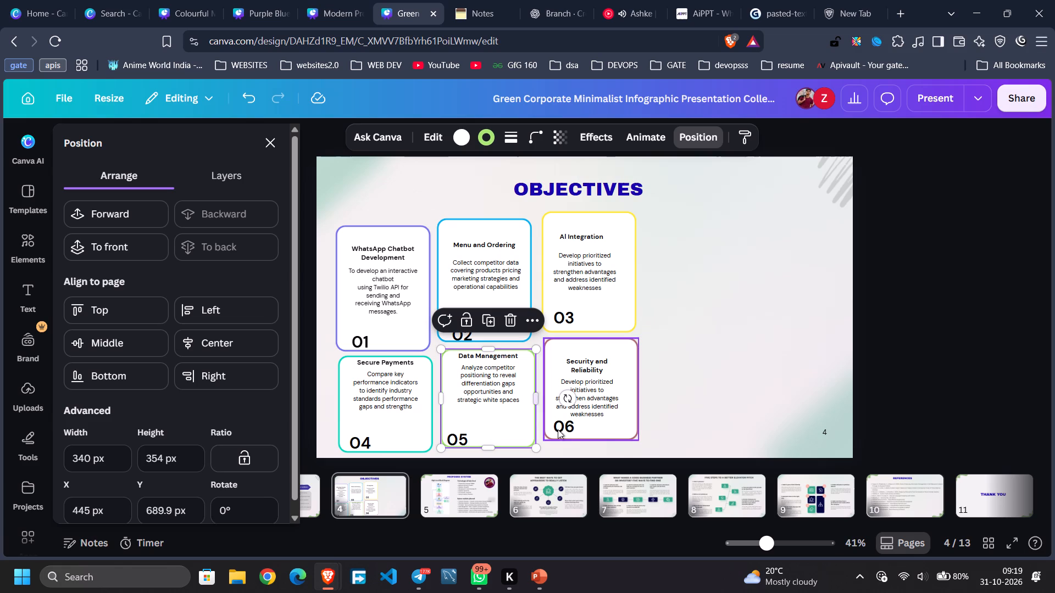
left_click(605, 432)
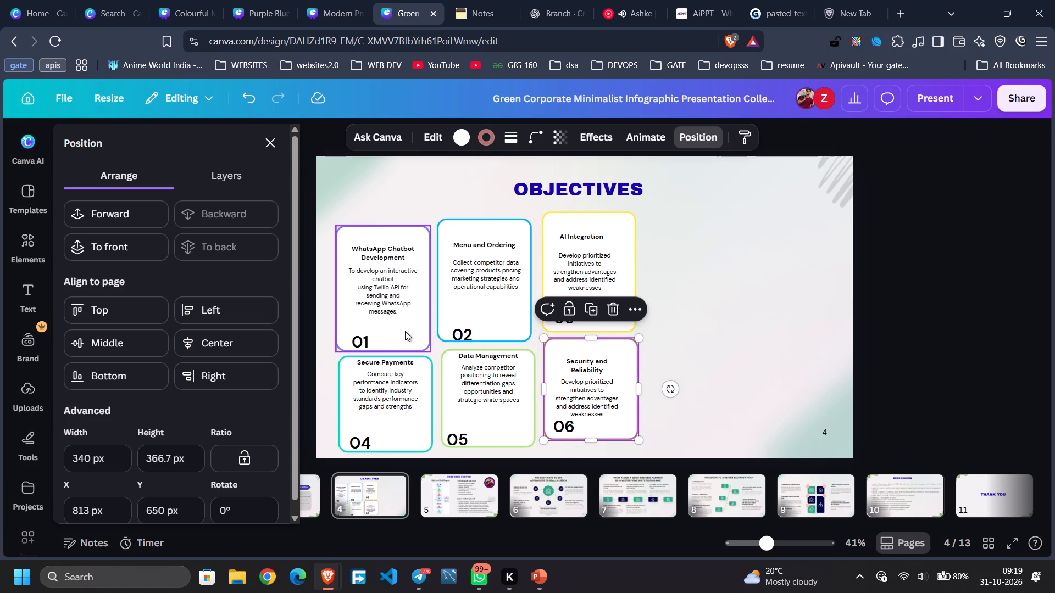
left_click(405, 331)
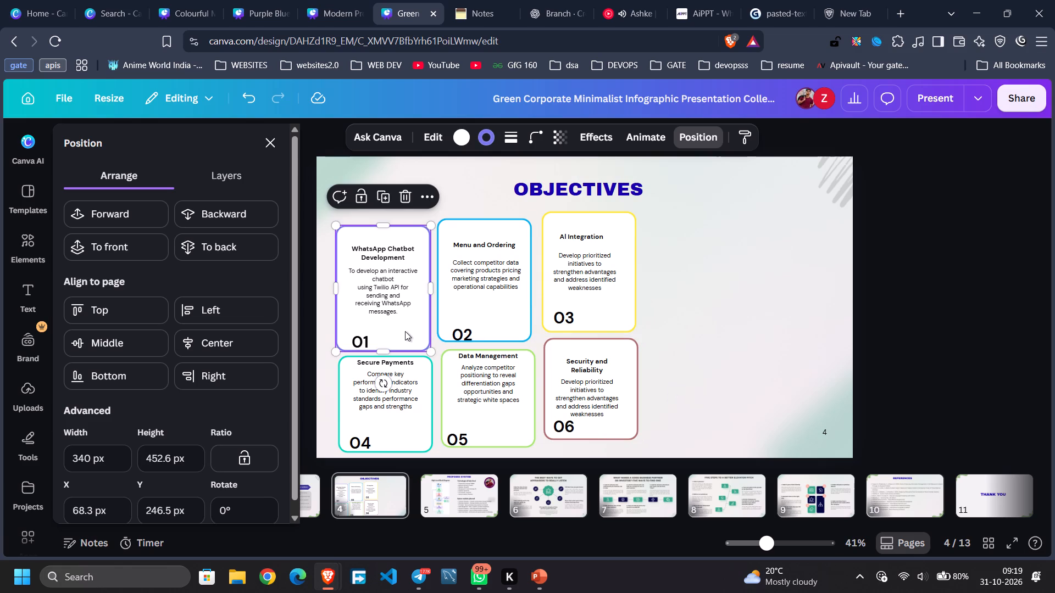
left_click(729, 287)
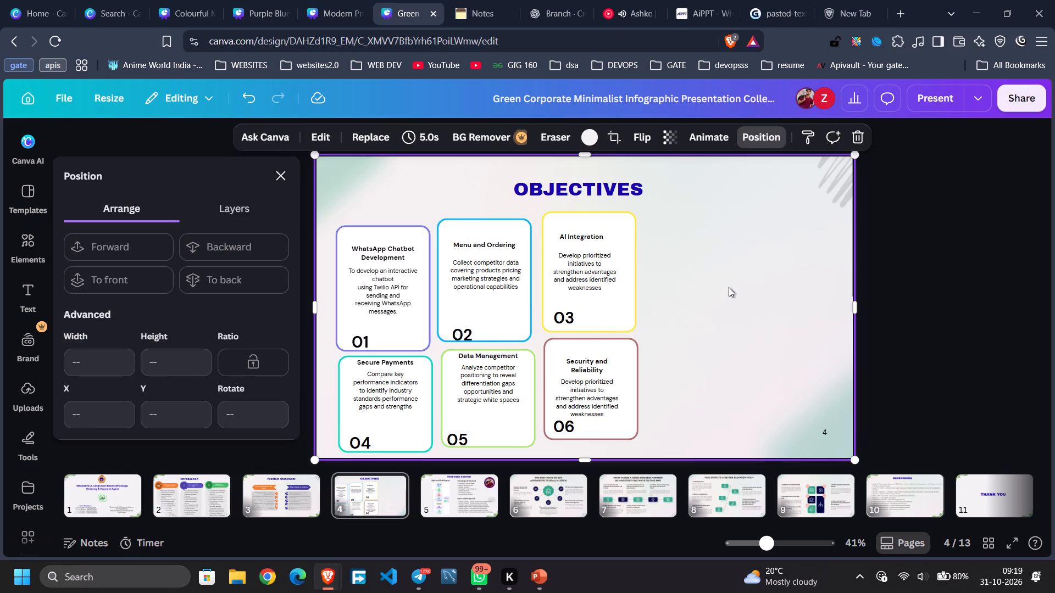
Copy the six coloured text boxes from slide 8 of the Modern Product Feature Comparison design onto slide 4 of the Green Corporate presentation.
left_click(317, 7)
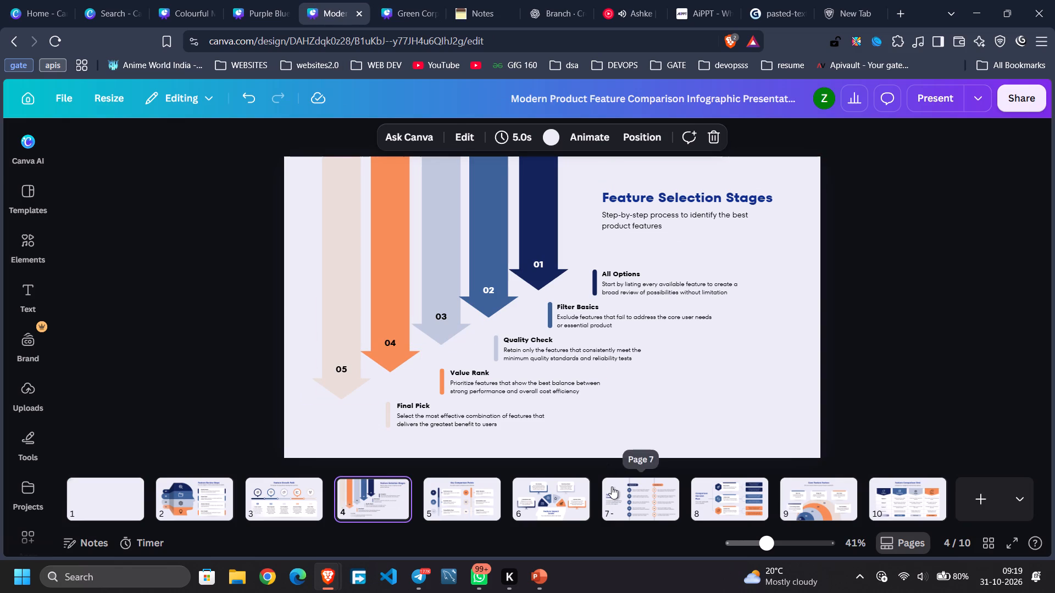
left_click(204, 494)
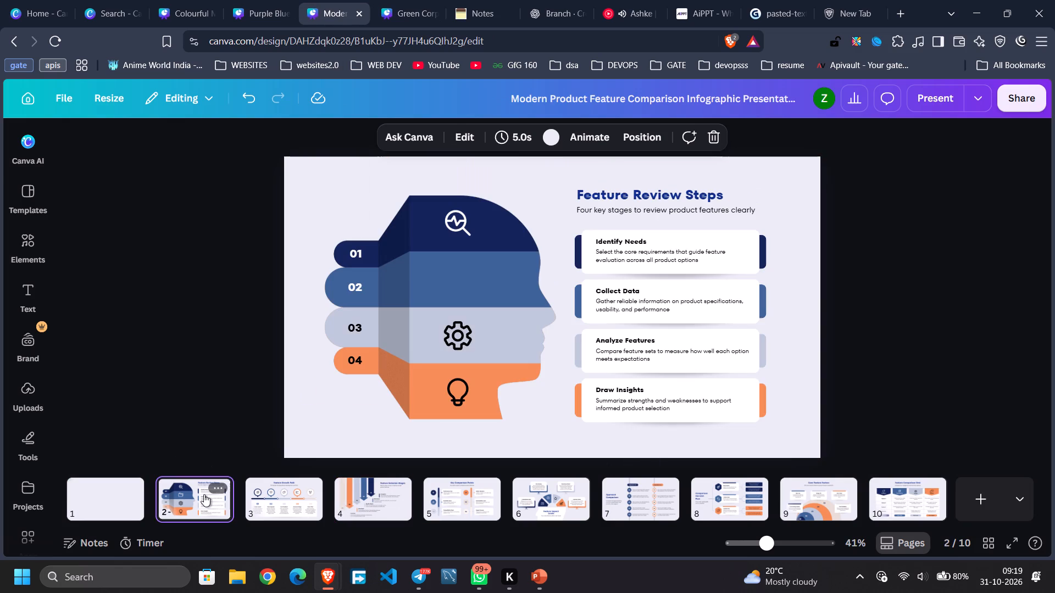
scroll(598, 506, "left", 1)
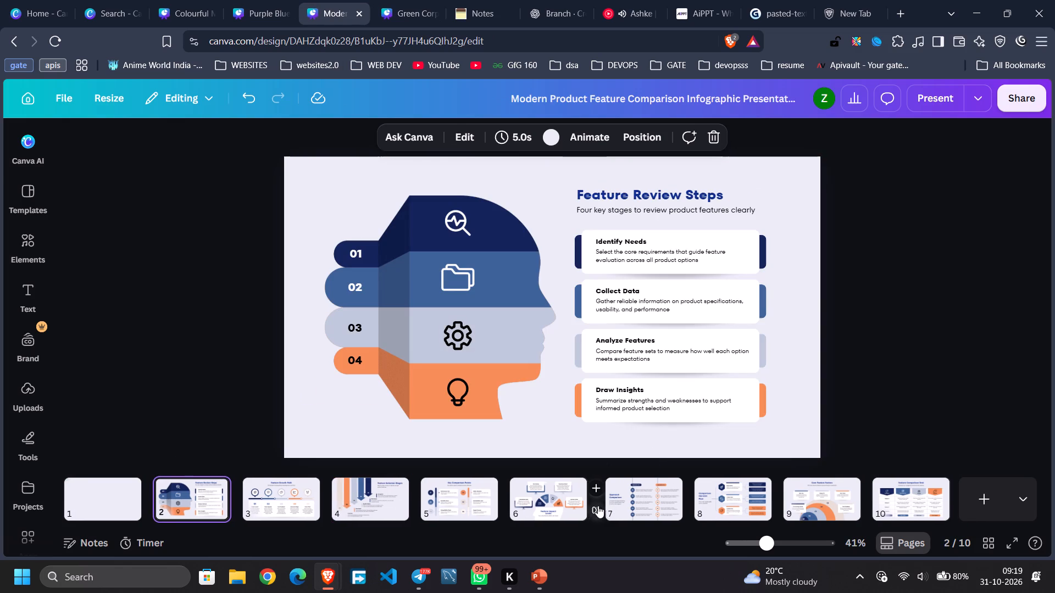
scroll(598, 506, "left", 1)
left_click(729, 494)
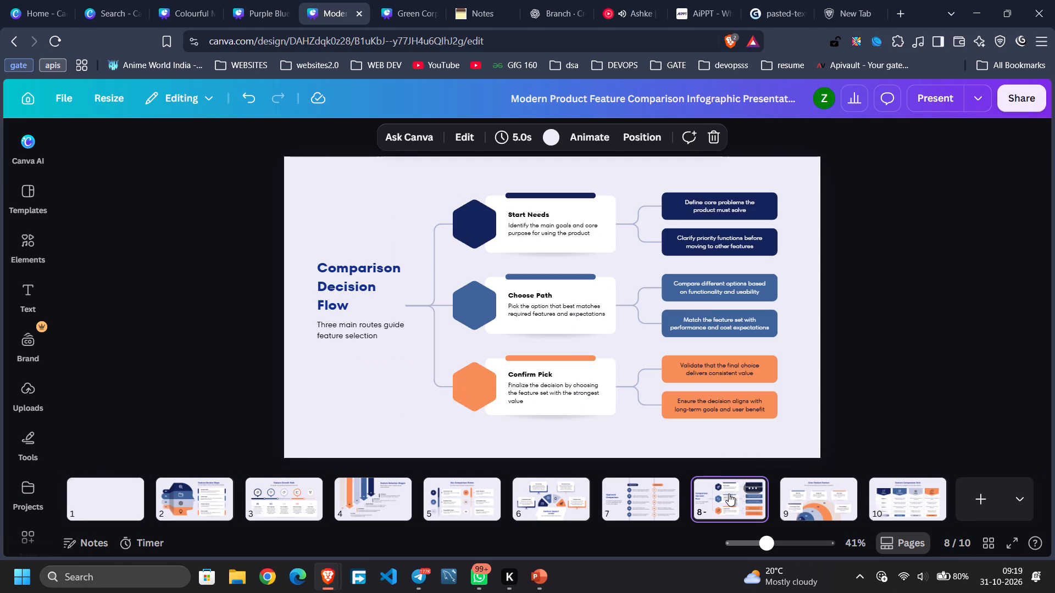
left_click_drag(786, 413, 671, 192)
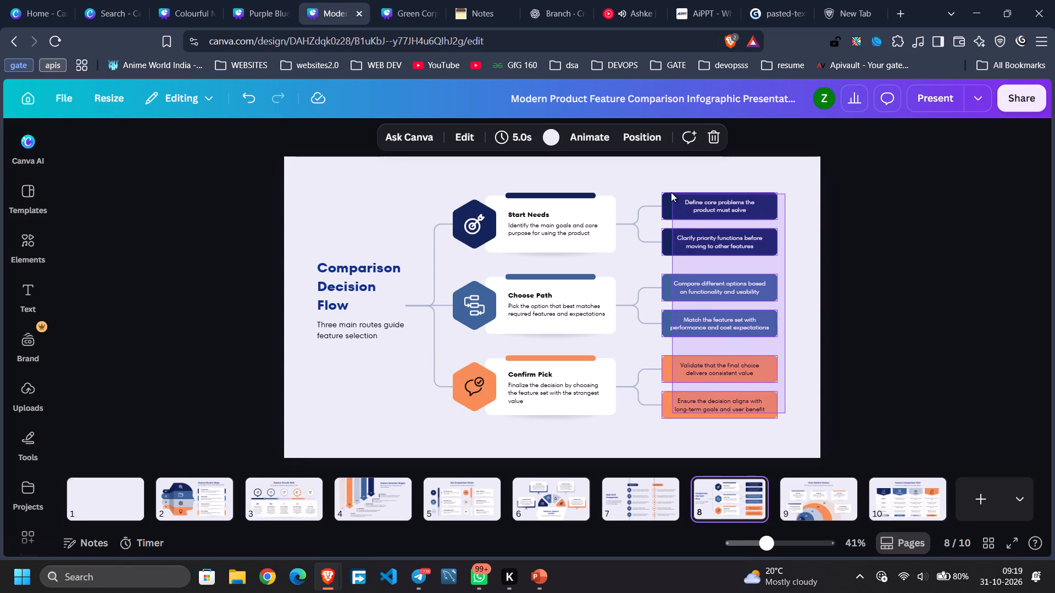
left_click_drag(671, 192, 670, 192)
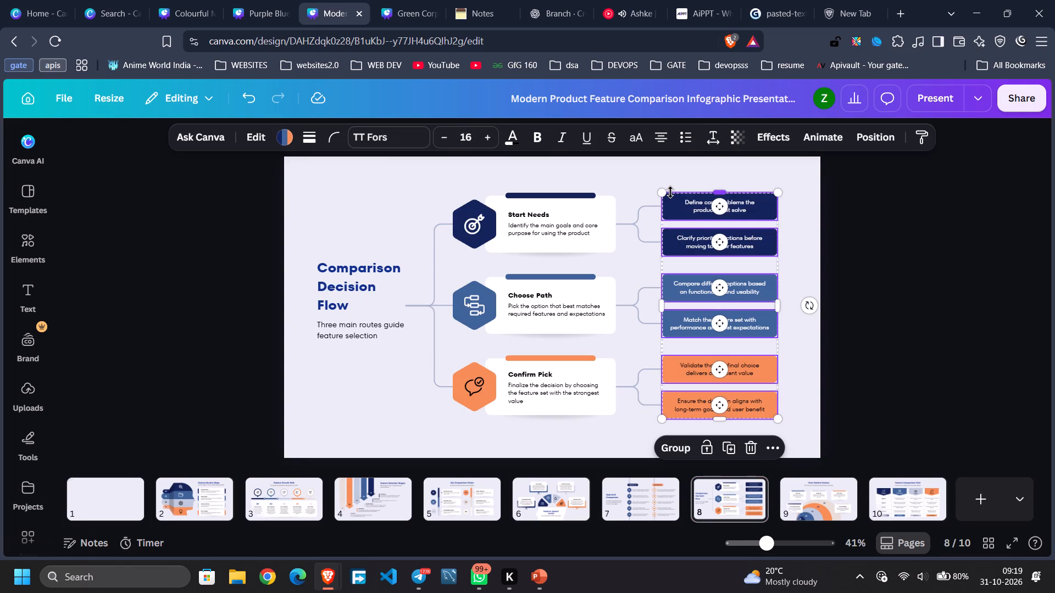
key("ctrl+c")
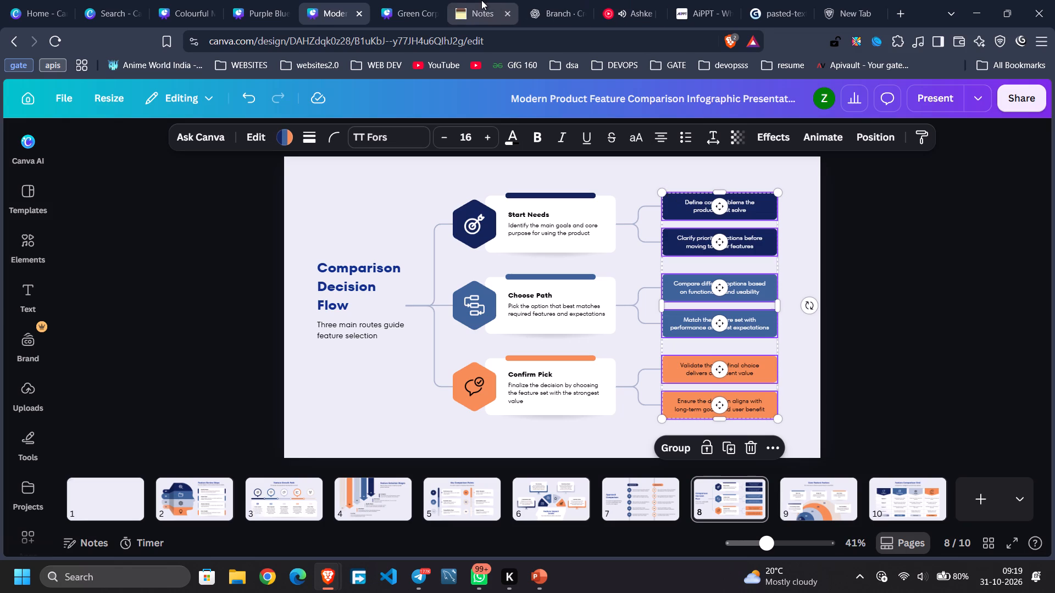
left_click(481, 0)
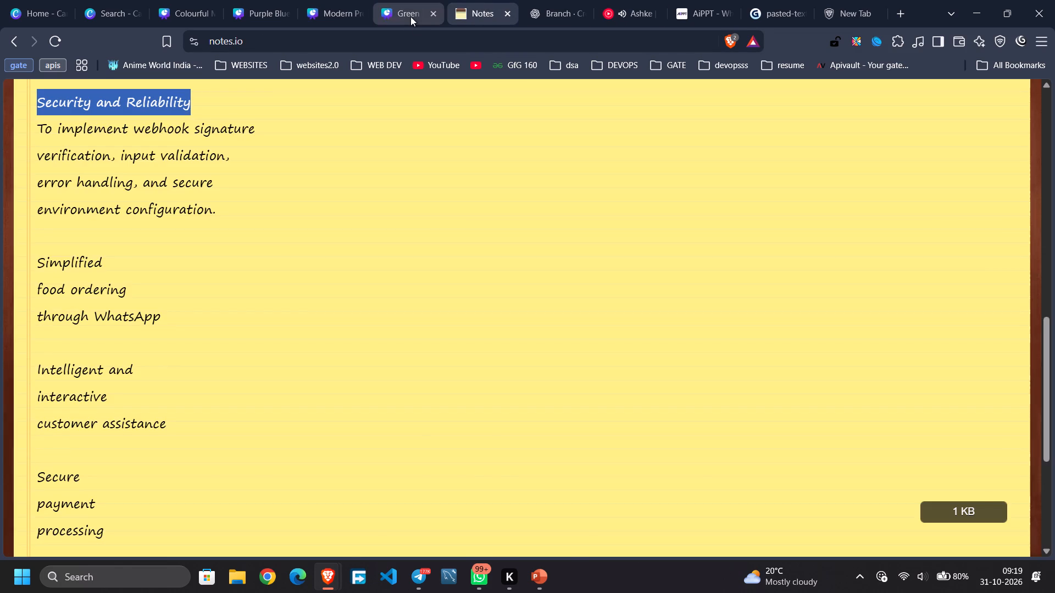
left_click(412, 16)
left_click(732, 302)
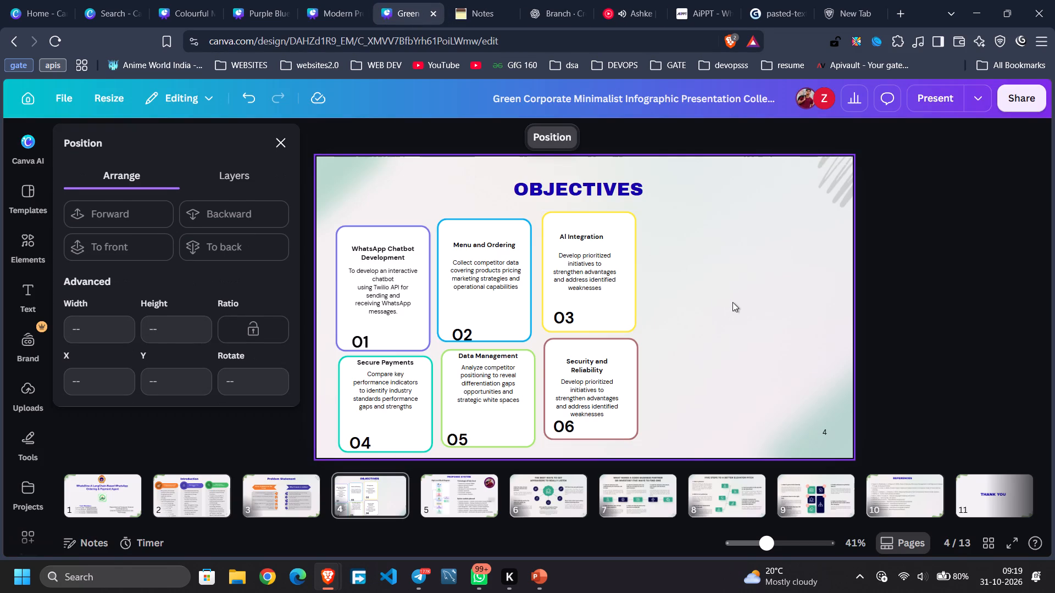
key("ctrl+v")
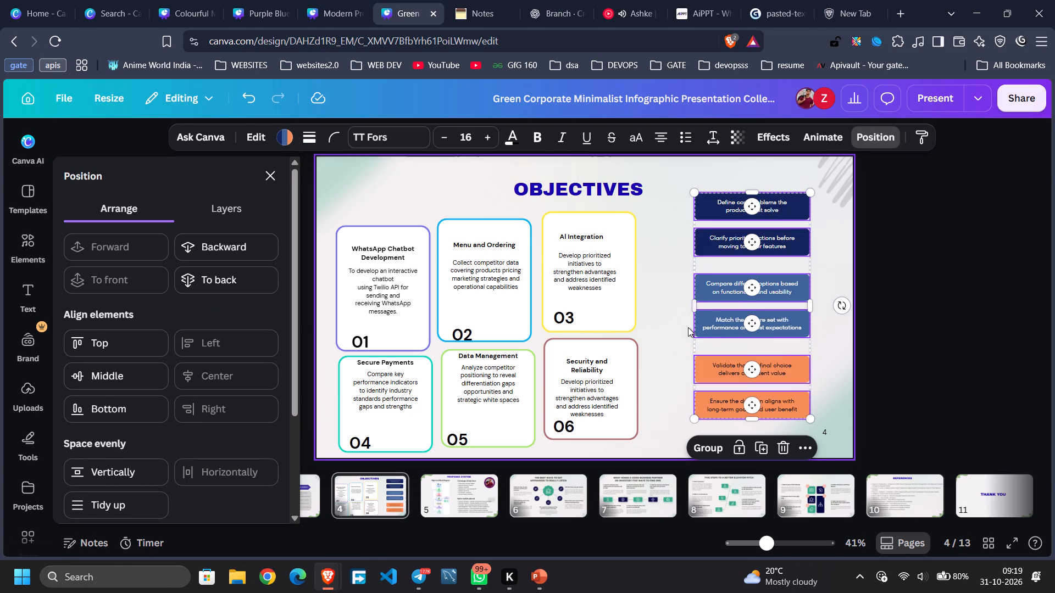
left_click(684, 306)
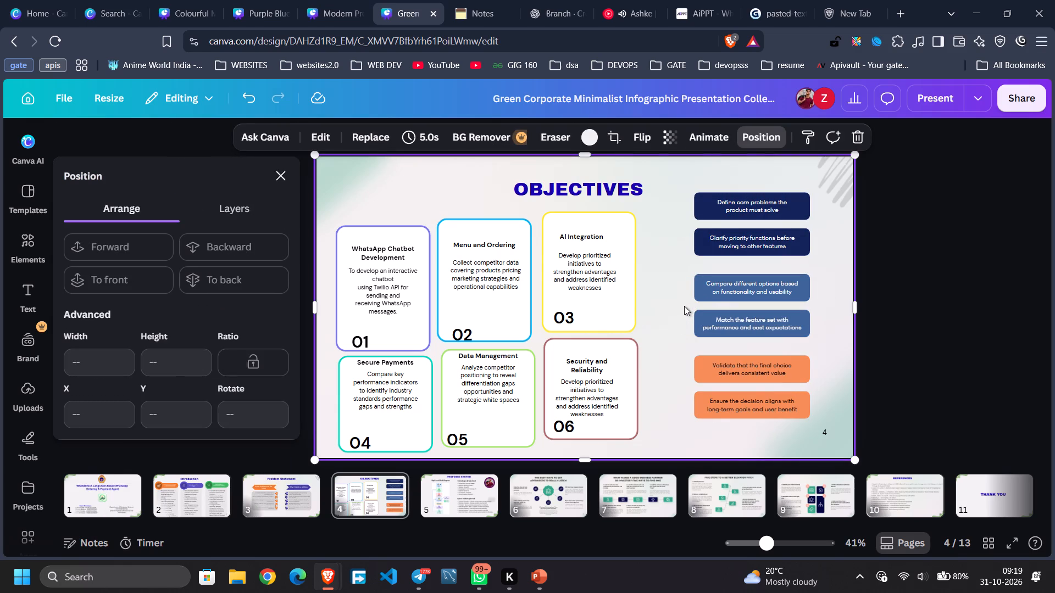
Space the six pasted text boxes evenly in their column beside the Objectives cards, with gaps of about 47 px.
left_click(736, 242)
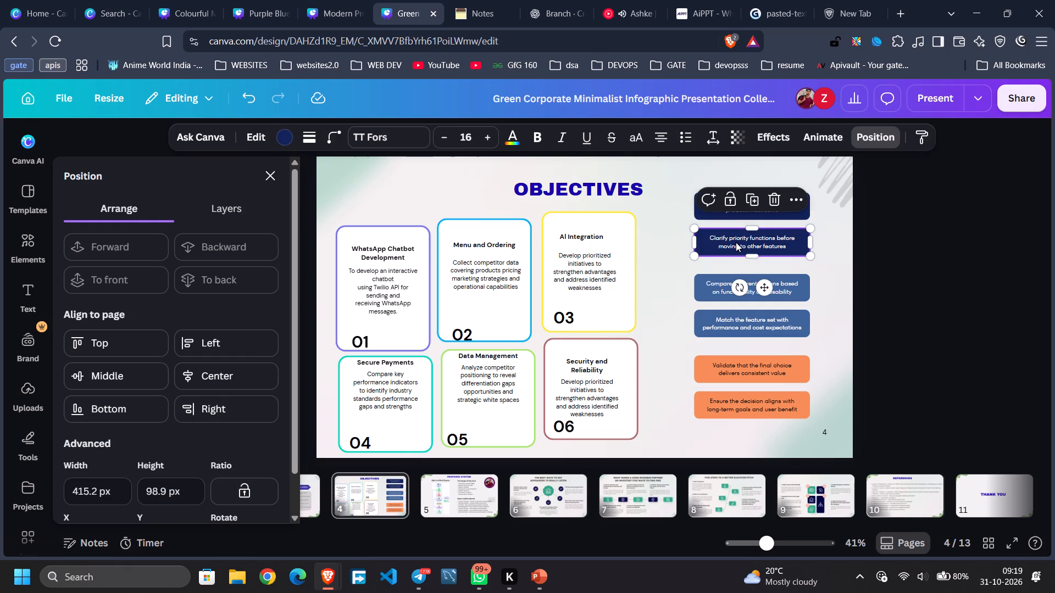
left_click_drag(752, 238, 753, 245)
left_click(756, 281)
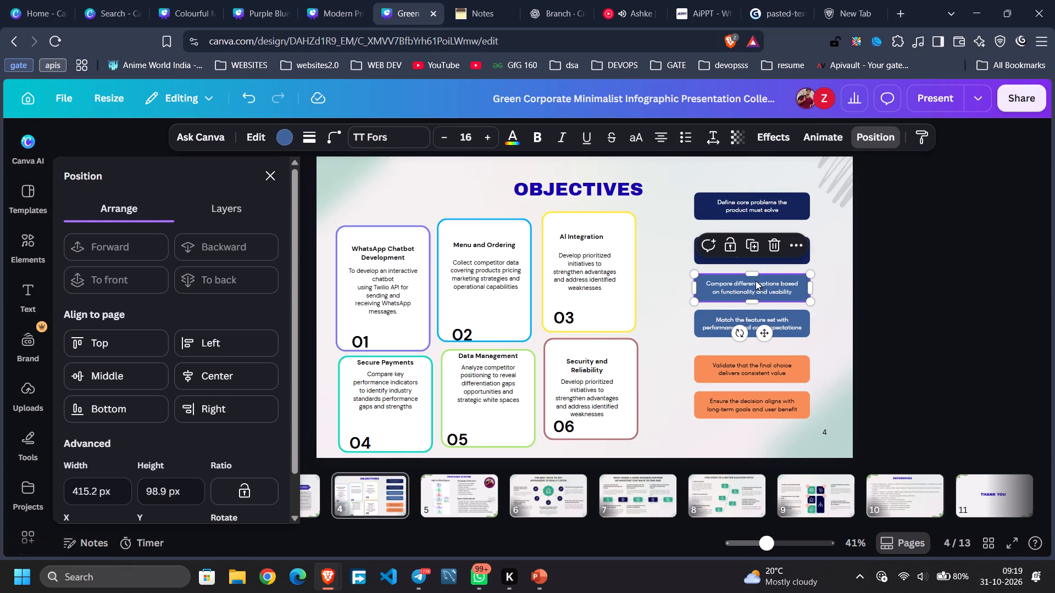
left_click_drag(756, 316, 757, 321)
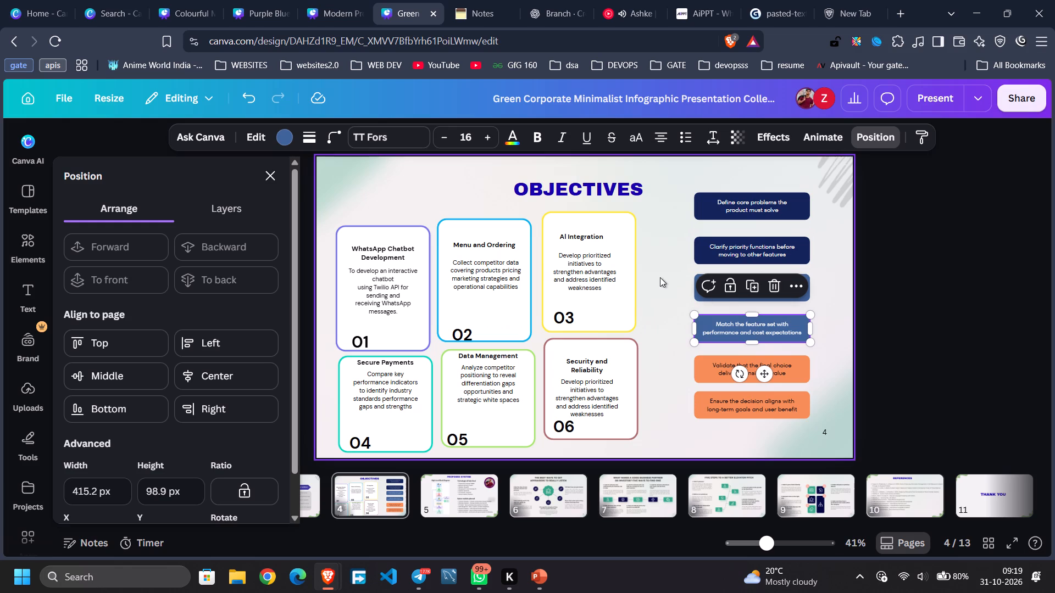
left_click_drag(660, 277, 673, 253)
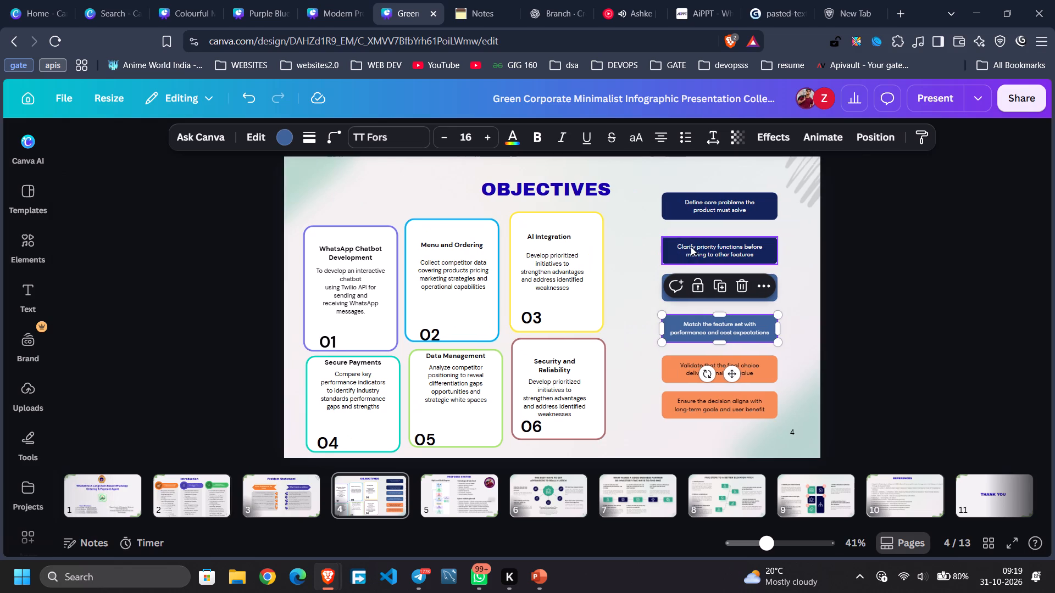
left_click(715, 245)
left_click(715, 245)
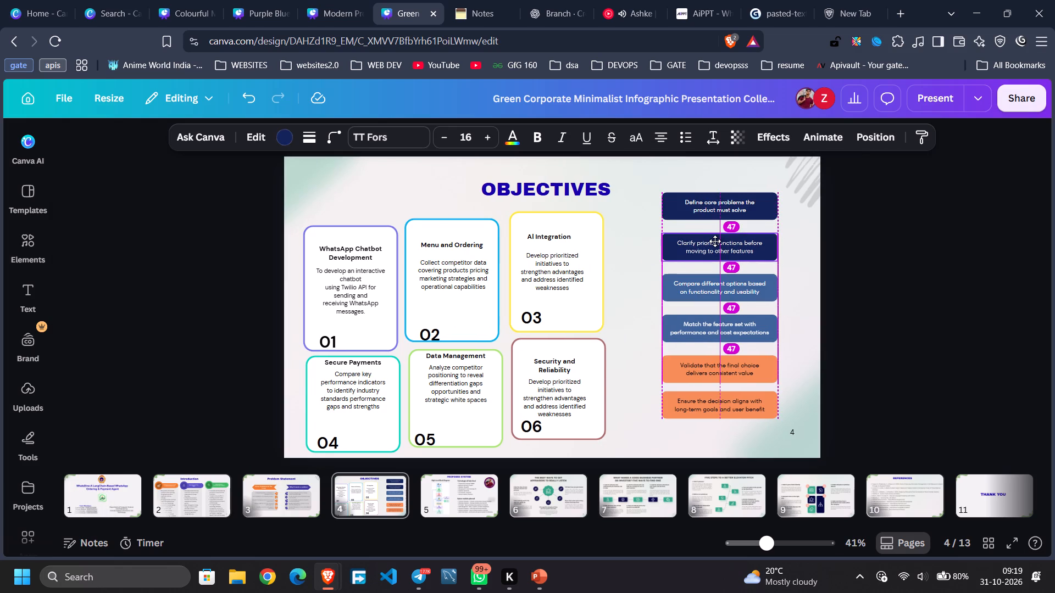
left_click(724, 397)
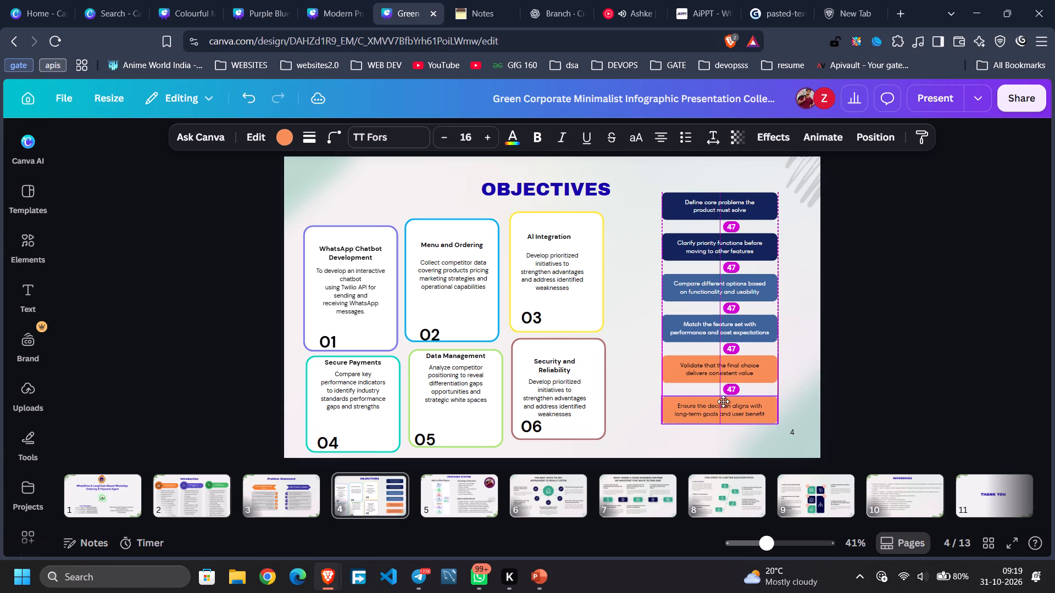
left_click(629, 361)
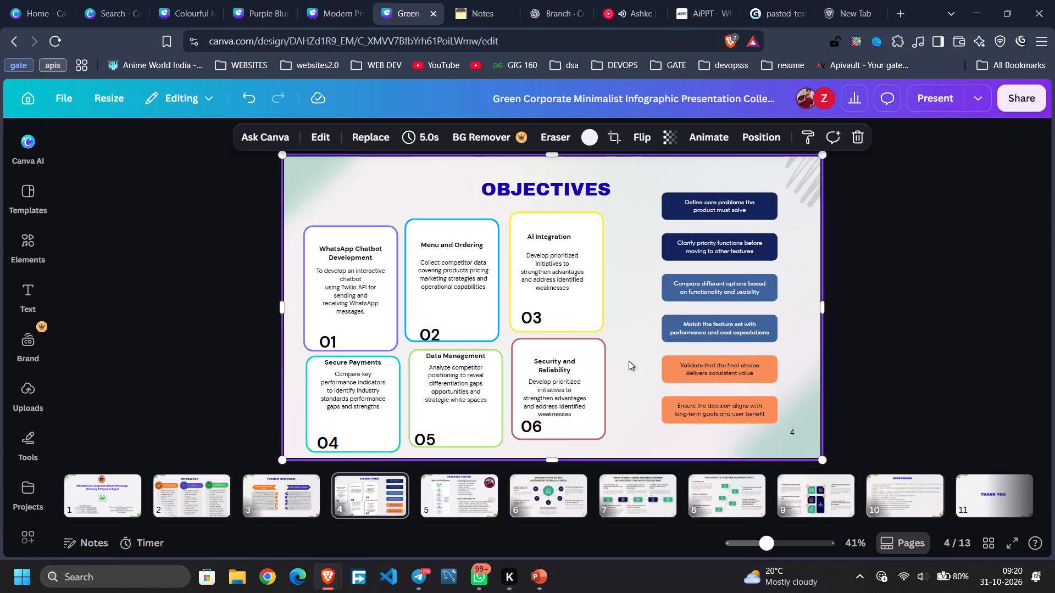
Move the six coloured text boxes together closer to the Objectives cards and slightly lower, and widen them to about 460 px.
left_click_drag(702, 433, 682, 366)
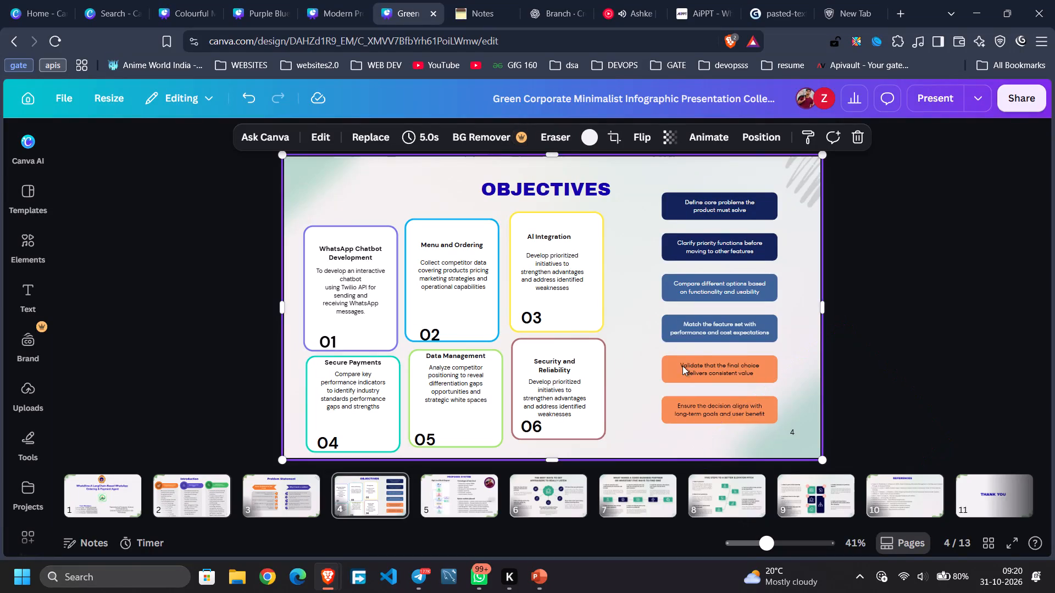
left_click_drag(682, 366, 648, 189)
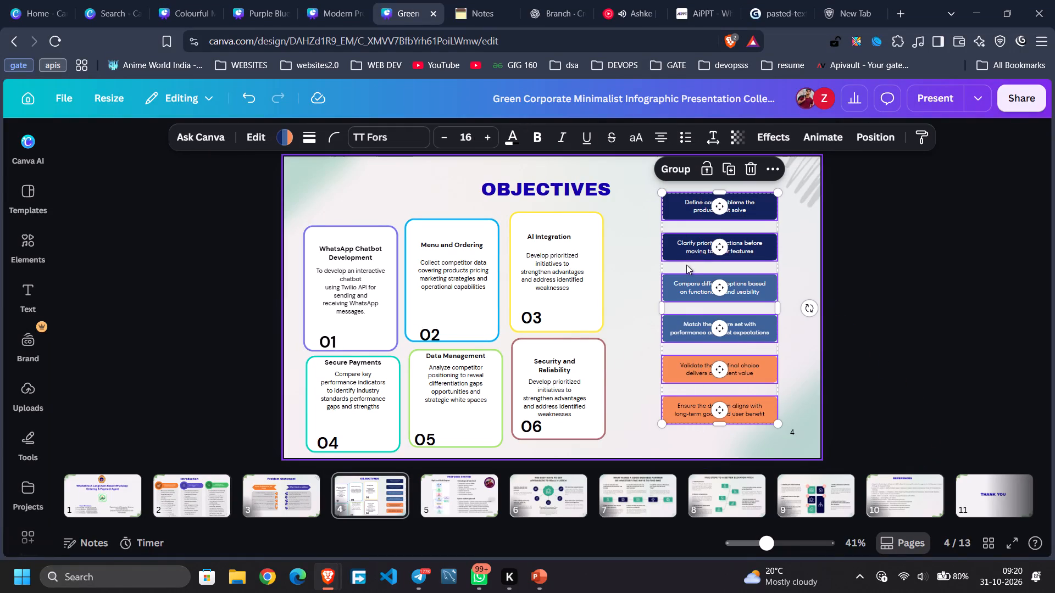
left_click_drag(686, 265, 665, 275)
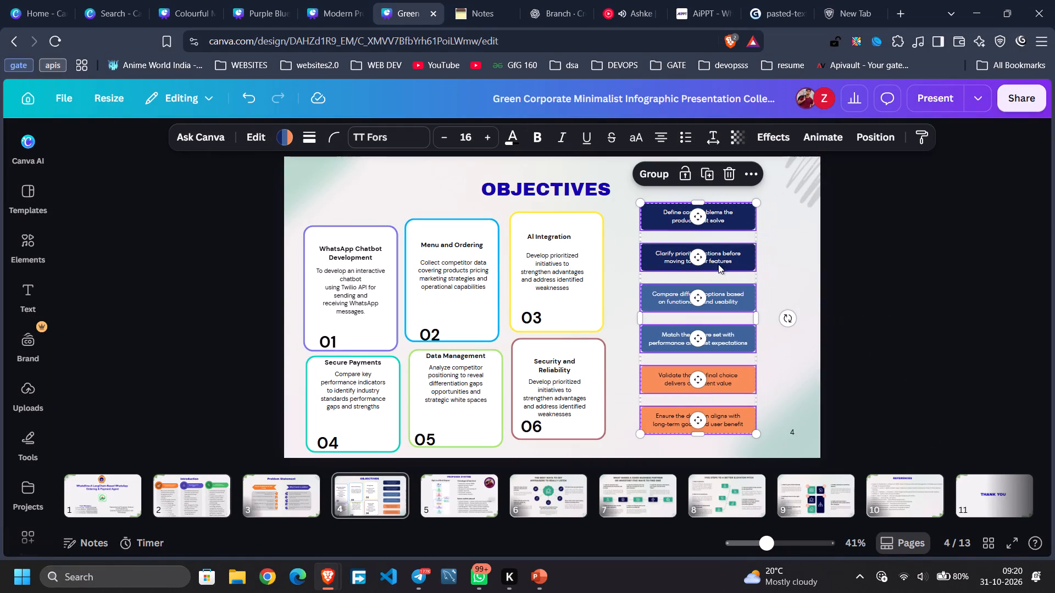
left_click_drag(758, 317, 771, 315)
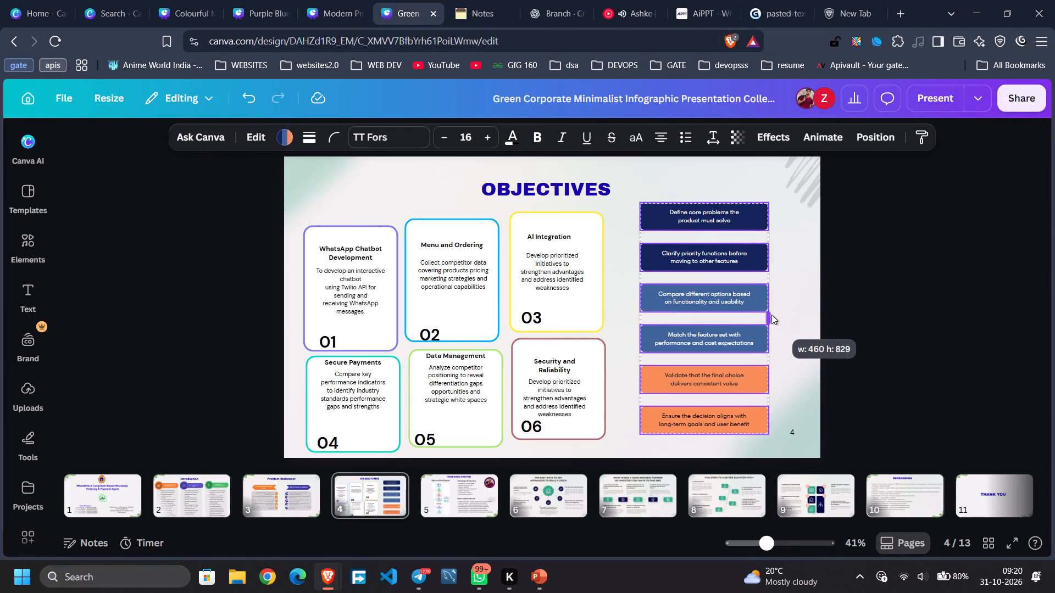
left_click_drag(771, 315, 774, 315)
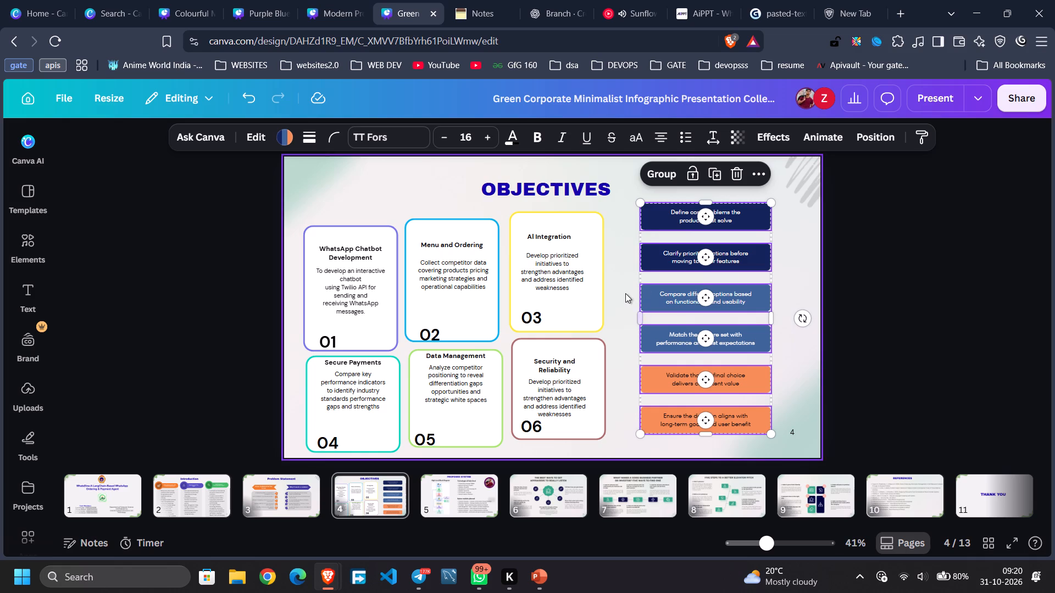
left_click(625, 293)
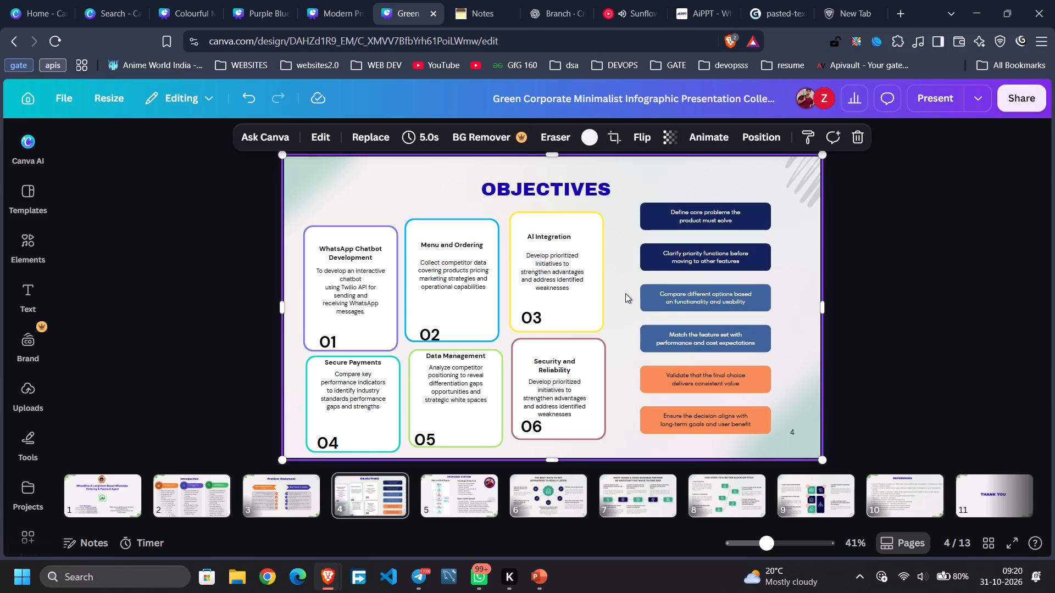
left_click(625, 298)
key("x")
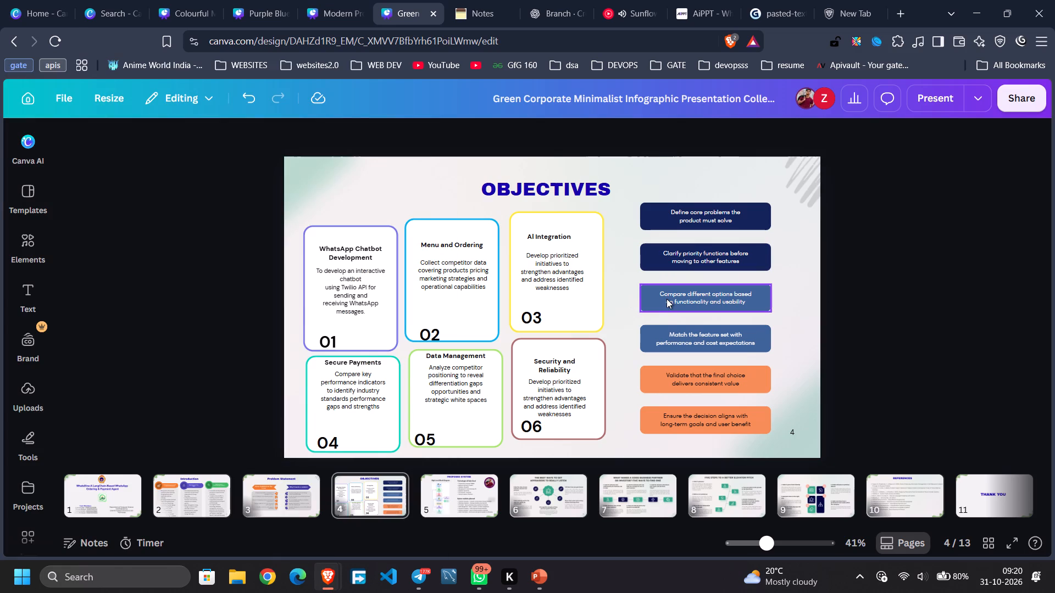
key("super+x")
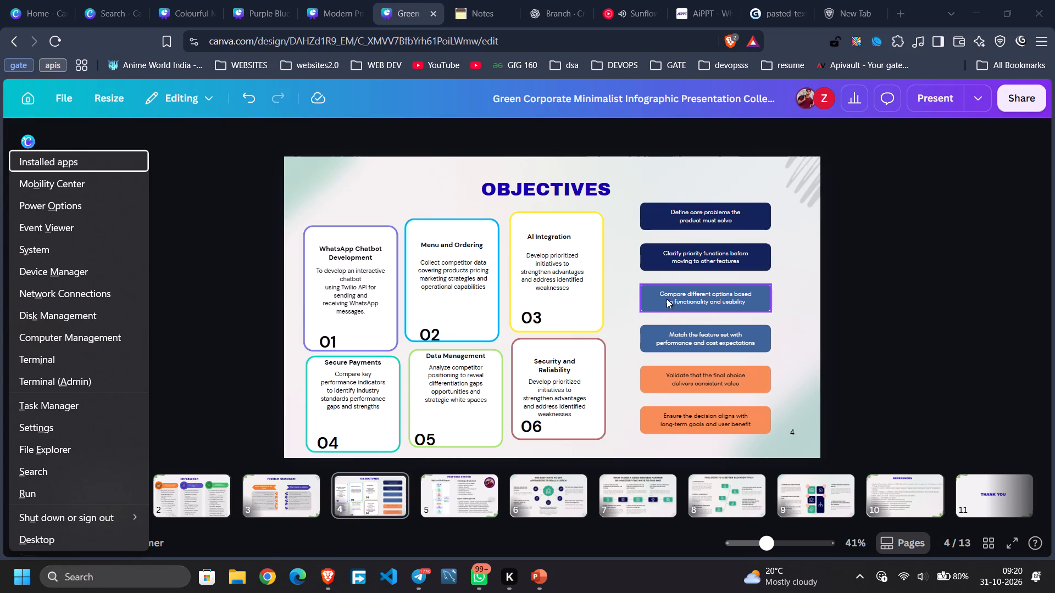